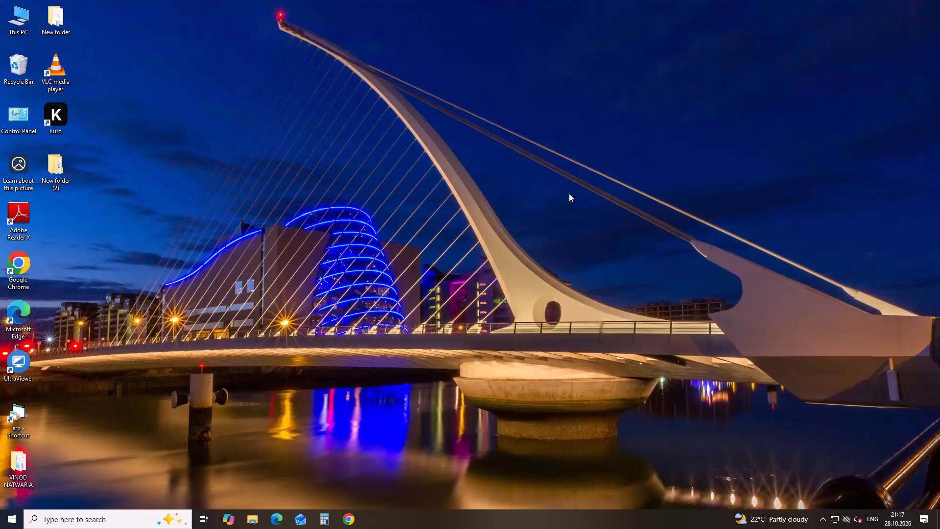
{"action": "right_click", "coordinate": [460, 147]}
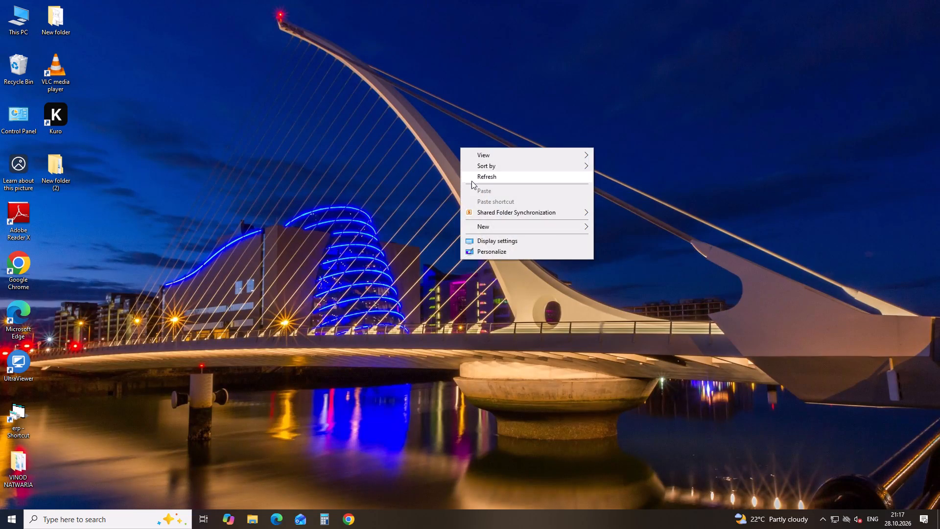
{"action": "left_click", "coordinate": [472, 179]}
Launch the AutoFast@ERP application from the erp shortcut and choose the company Hanwant Fasteners Pvt Ltd. / HFL for login.
{"action": "double_click", "coordinate": [18, 415]}
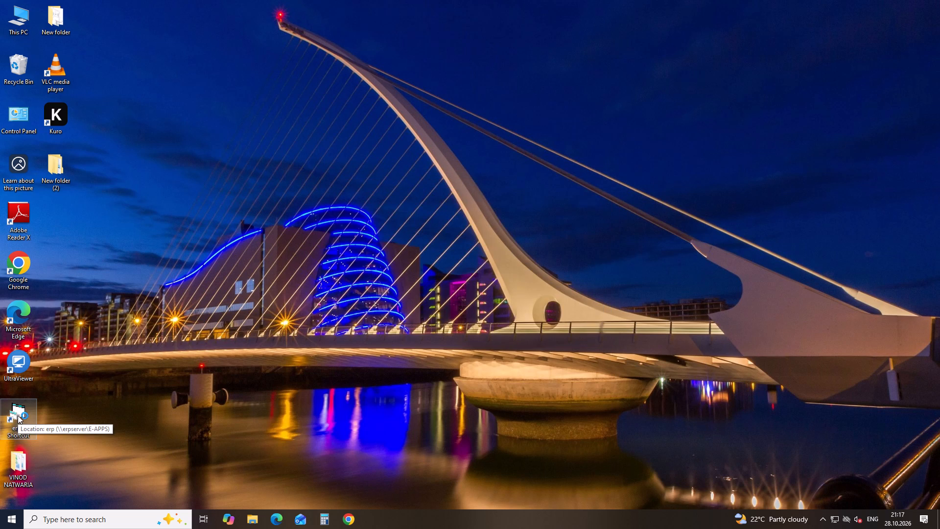
{"action": "key", "text": "Down"}
{"action": "key", "text": "Return"}
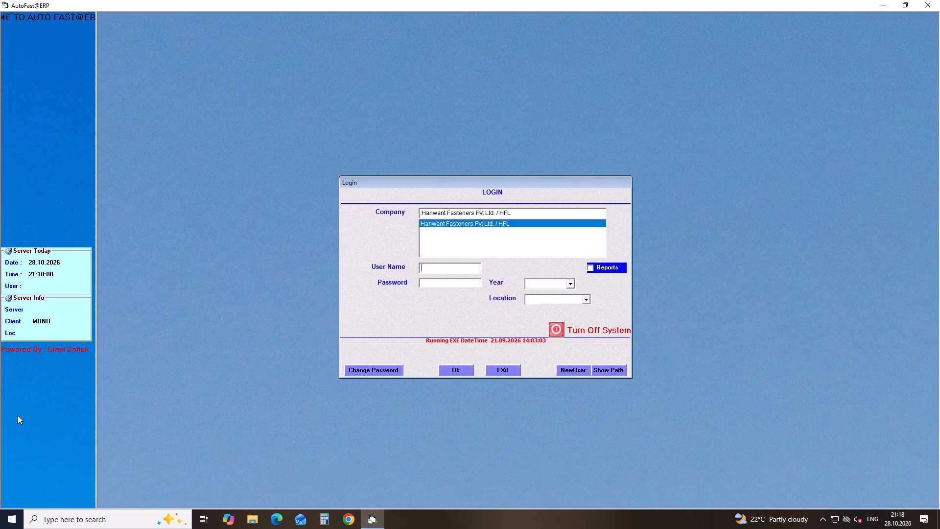
{"action": "type", "text": "BOLT"}
{"action": "key", "text": "Down"}
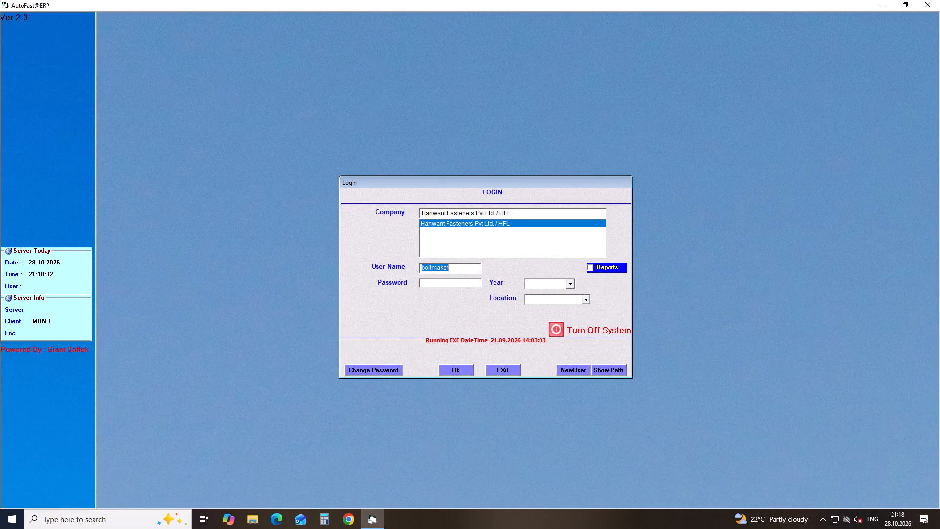
{"action": "key", "text": "Return"}
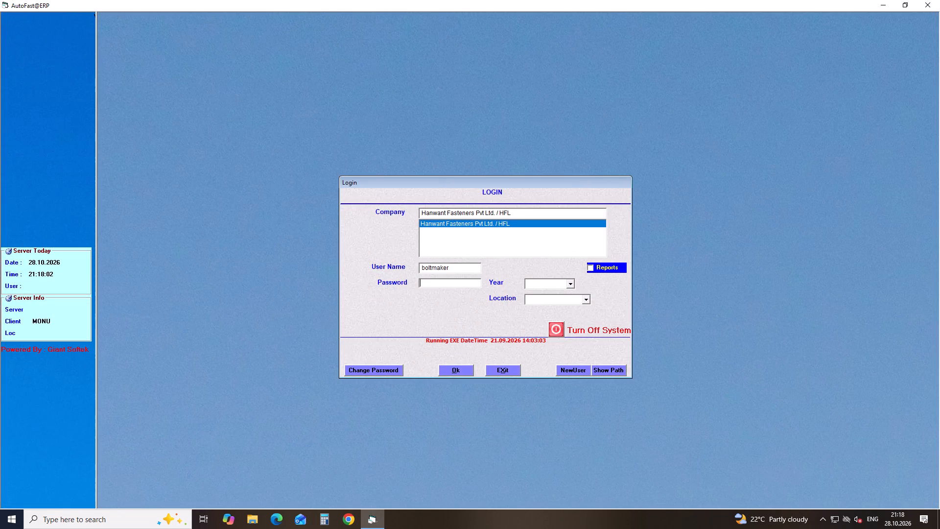
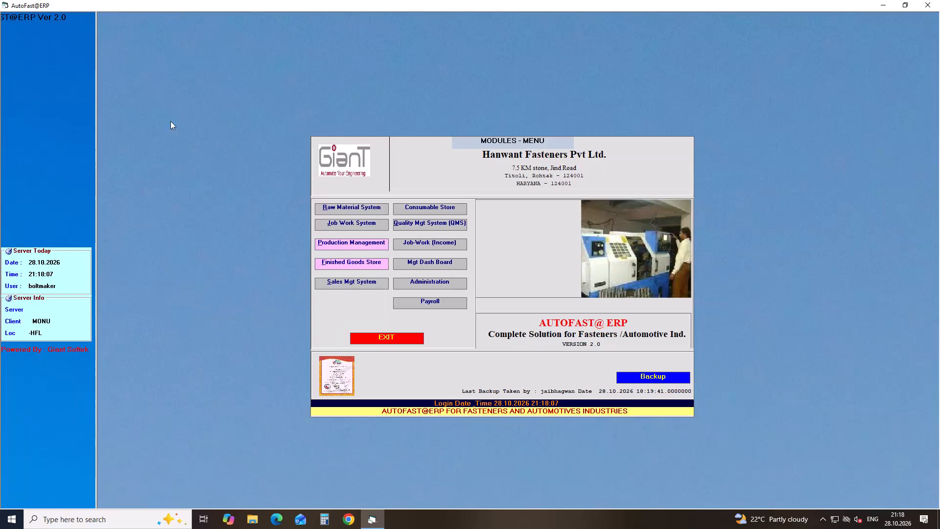
Open the first-operation coil job card form in the Production Management System.
{"action": "left_click", "coordinate": [57, 19]}
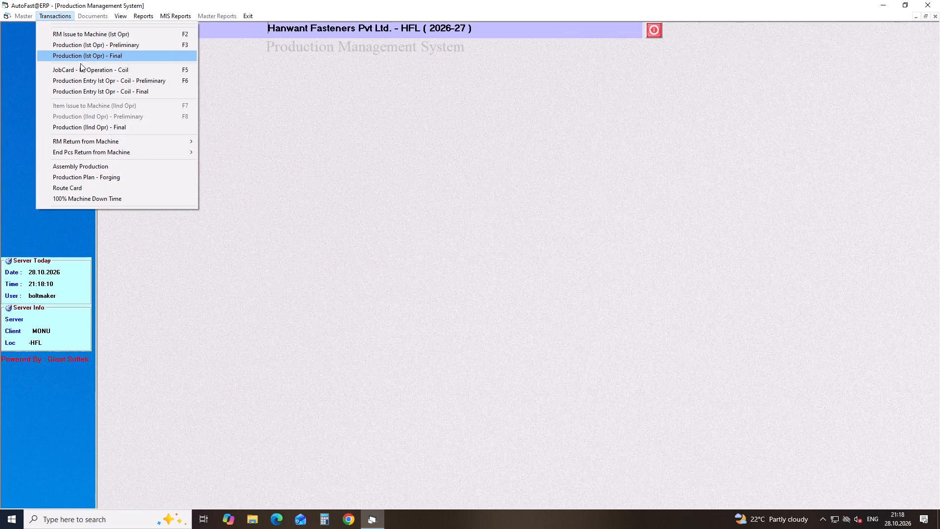
{"action": "left_click", "coordinate": [82, 67]}
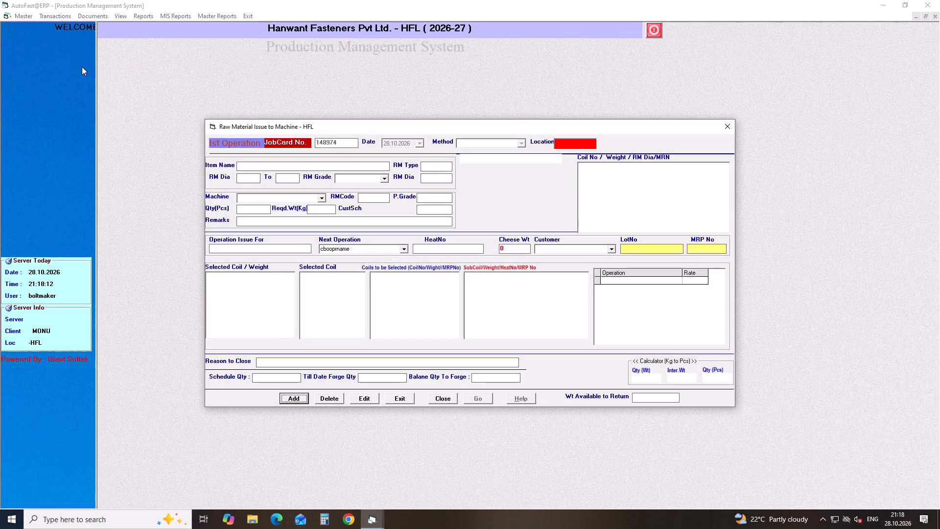
Start a new job card with method FORGING and item NUT INSERT 5 MM P-11.
{"action": "key", "text": "Return"}
{"action": "key", "text": "Return"}
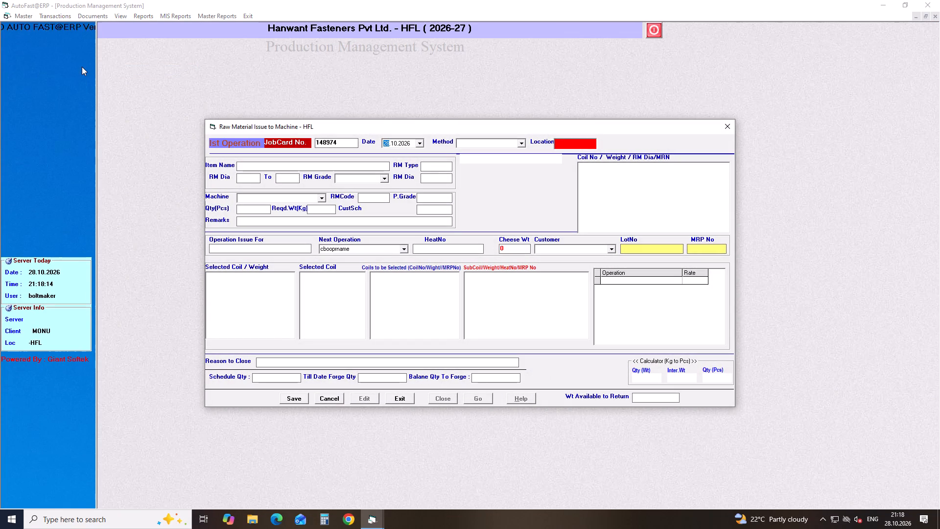
{"action": "key", "text": "Return"}
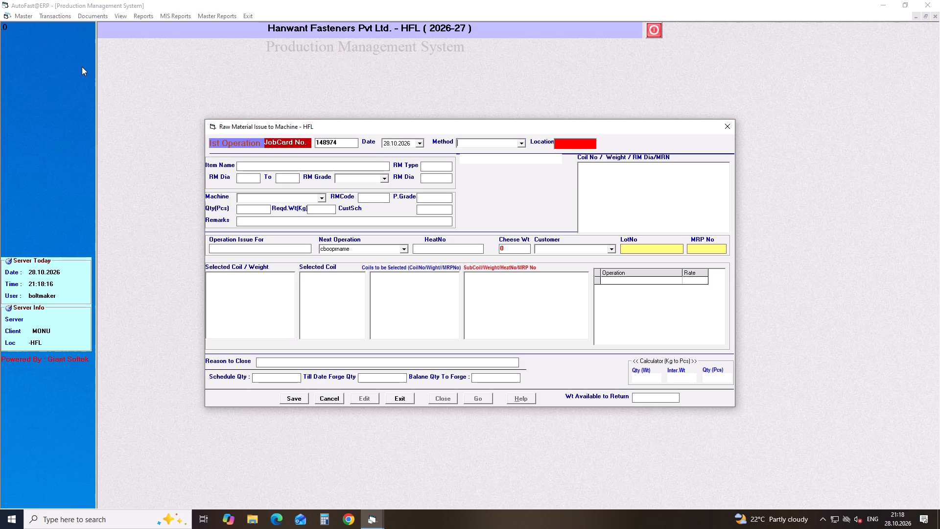
{"action": "key", "text": "Down"}
{"action": "key", "text": "Return"}
{"action": "type", "text": "NUT"}
{"action": "key", "text": "Right"}
{"action": "key", "text": "Down"}
{"action": "key", "text": "Down"}
{"action": "key", "text": "Down"}
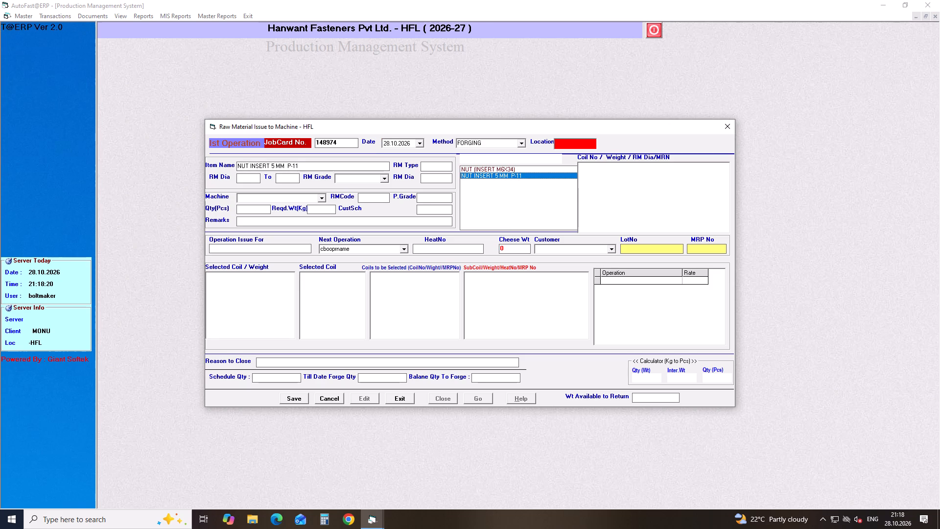
{"action": "key", "text": "Return"}
{"action": "key", "text": "Return"}
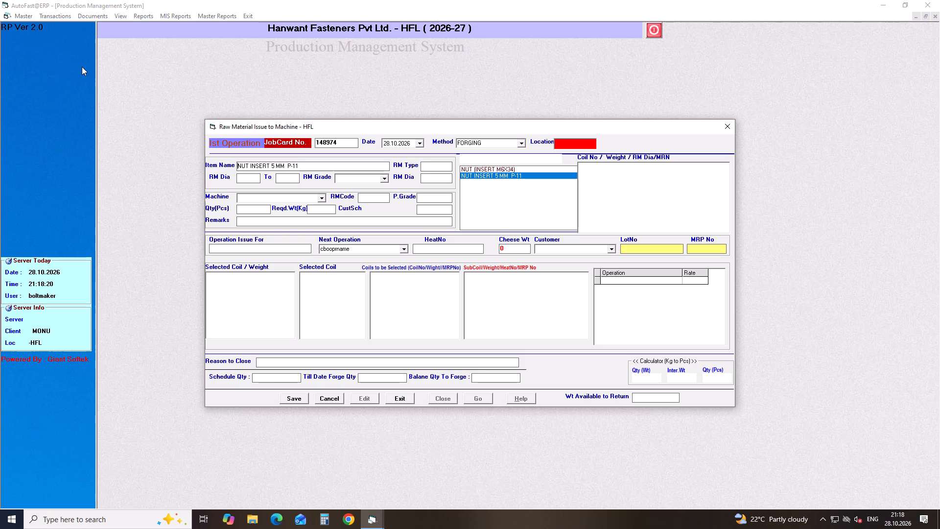
{"action": "key", "text": "Return"}
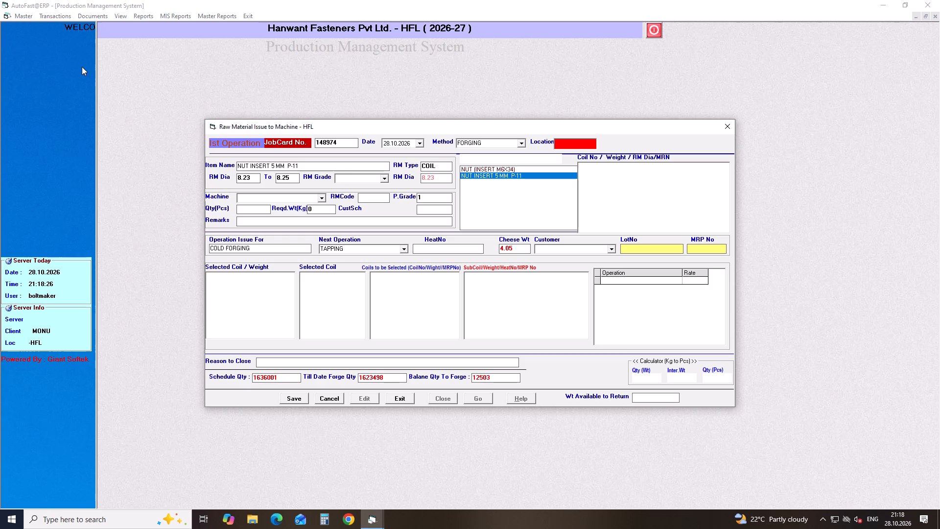
Fill in RM grade 1018, machine NF-01, quantity 50020 pcs and next operation TAPPING for the nut insert job card.
{"action": "key", "text": "Down"}
{"action": "key", "text": "Return"}
{"action": "key", "text": "Return"}
{"action": "type", "text": "NF"}
{"action": "key", "text": "Down"}
{"action": "key", "text": "Return"}
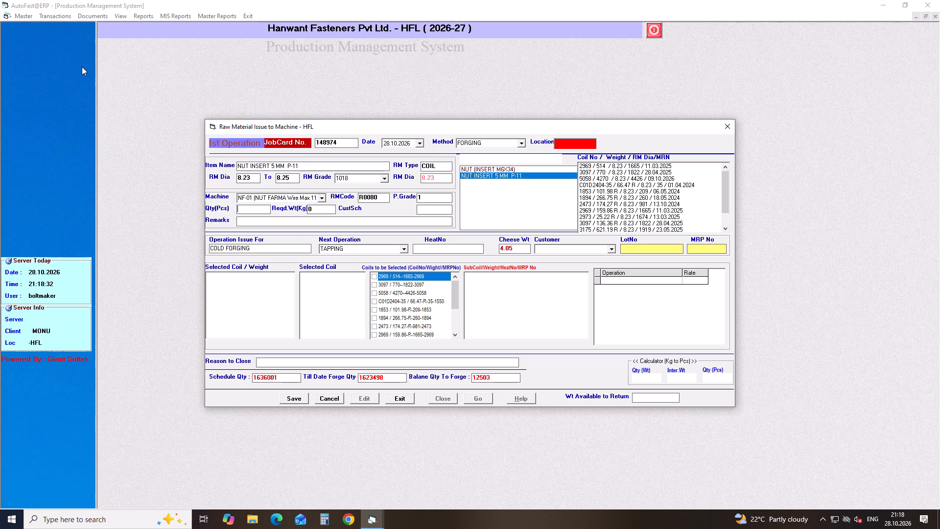
{"action": "type", "text": "50020"}
{"action": "key", "text": "Return"}
{"action": "key", "text": "Return"}
{"action": "key", "text": "Return"}
{"action": "key", "text": "Return"}
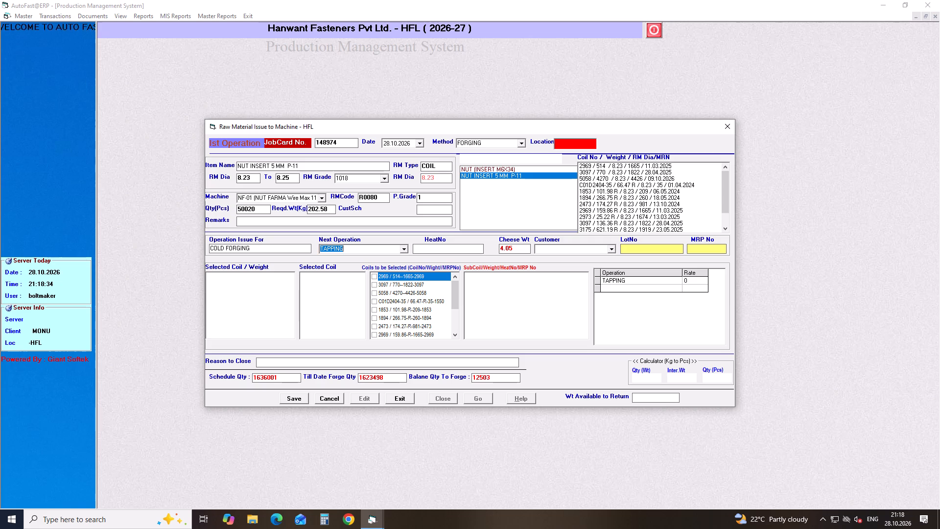
{"action": "key", "text": "Return"}
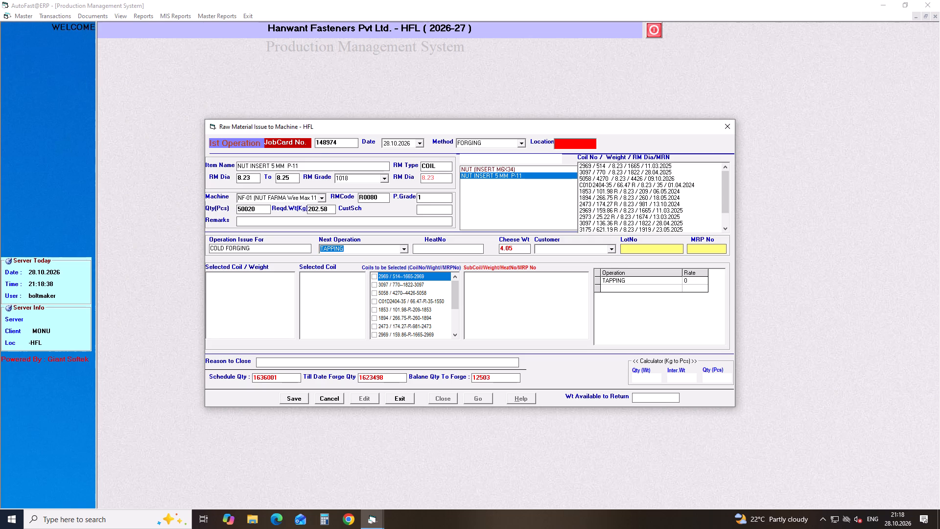
Select coils 5058 / 95.14-R and 5058 / 4270 with sub-coils 5058-1RR and 5058-10, and save the job card.
{"action": "left_click_drag", "start_coordinate": [456, 297], "coordinate": [451, 342]}
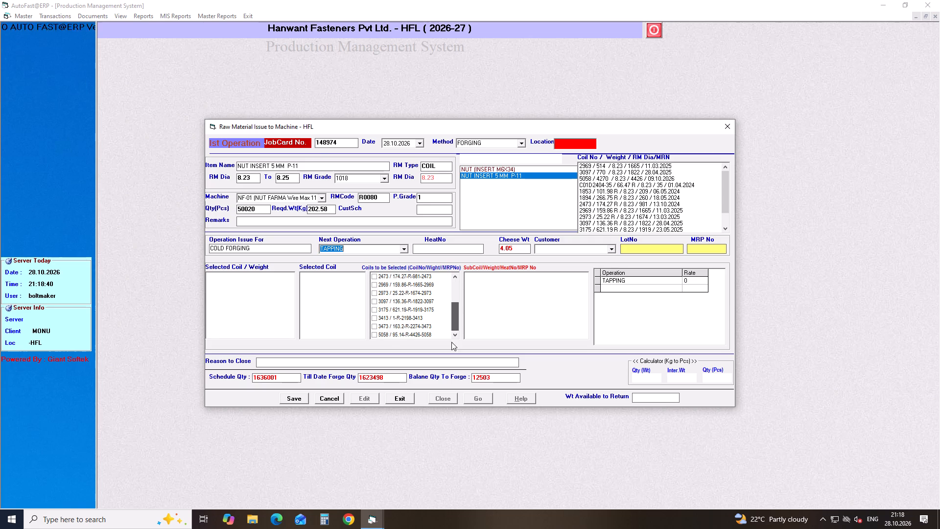
{"action": "left_click_drag", "start_coordinate": [451, 342], "coordinate": [453, 341]}
{"action": "left_click", "coordinate": [373, 335]}
{"action": "left_click_drag", "start_coordinate": [454, 317], "coordinate": [453, 280]}
{"action": "left_click", "coordinate": [372, 293]}
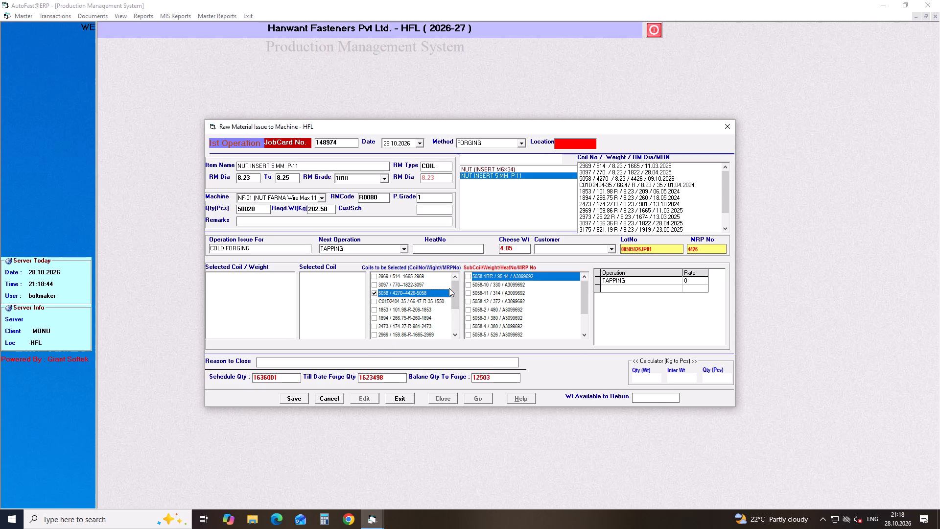
{"action": "left_click", "coordinate": [468, 276]}
{"action": "left_click", "coordinate": [468, 283]}
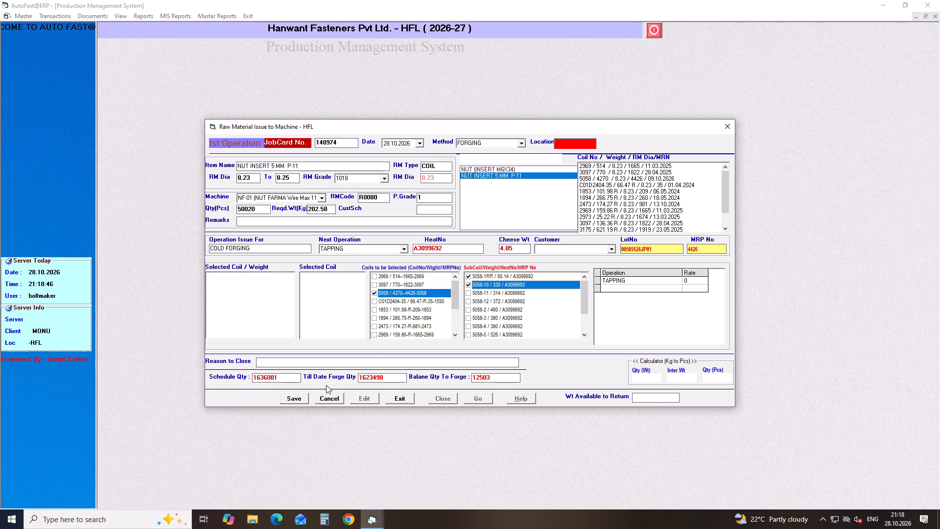
{"action": "left_click", "coordinate": [295, 401]}
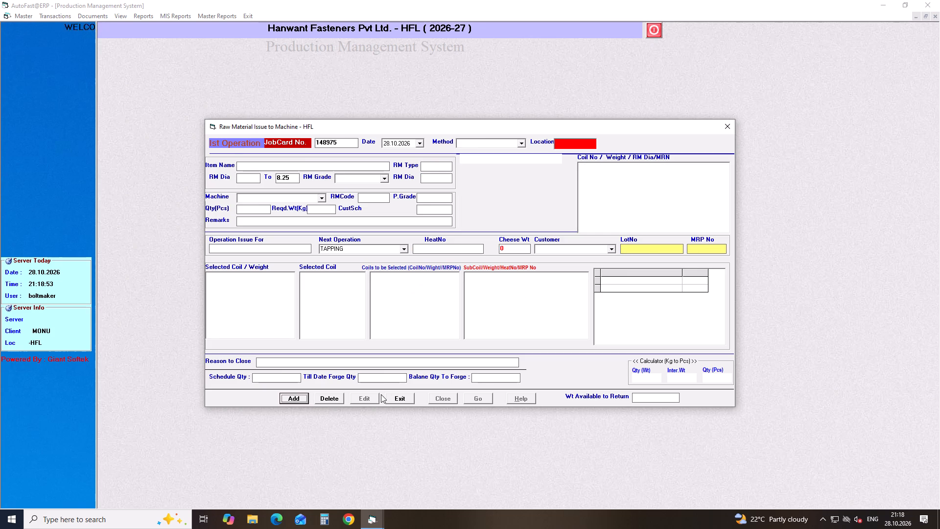
Start another job card with method FORGING and item BOLT M6X10X1.0MM (AAGG).
{"action": "key", "text": "Return"}
{"action": "key", "text": "Return"}
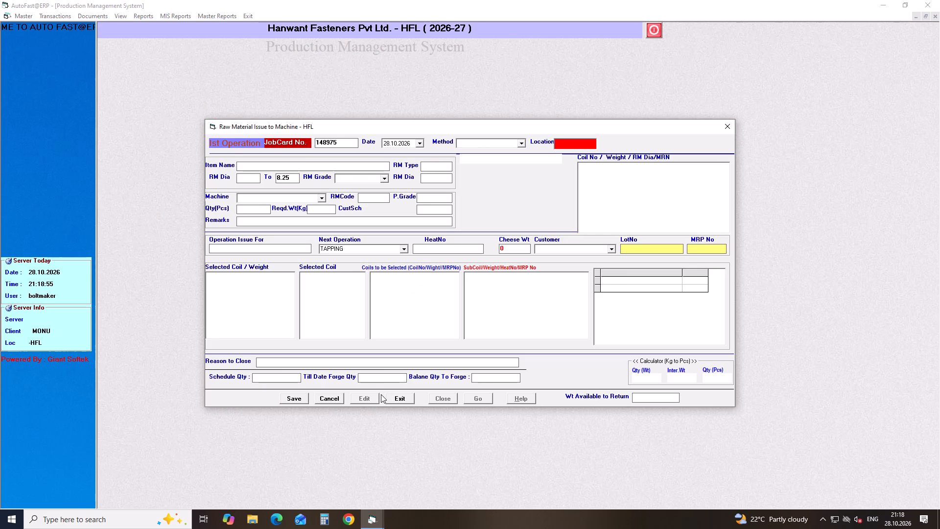
{"action": "key", "text": "Return"}
{"action": "key", "text": "Down"}
{"action": "key", "text": "Return"}
{"action": "type", "text": "BOLT M6"}
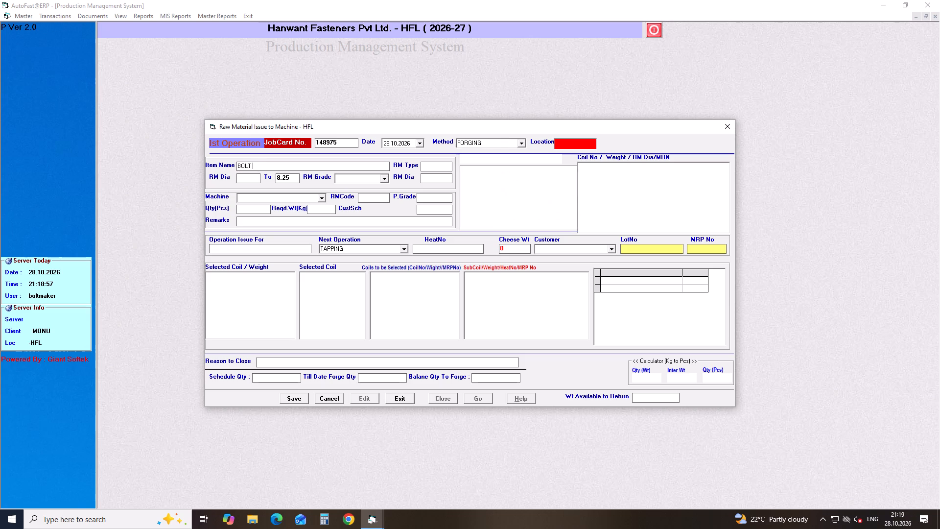
{"action": "key", "text": "Down"}
{"action": "key", "text": "Down"}
{"action": "key", "text": "Down"}
{"action": "key", "text": "Down"}
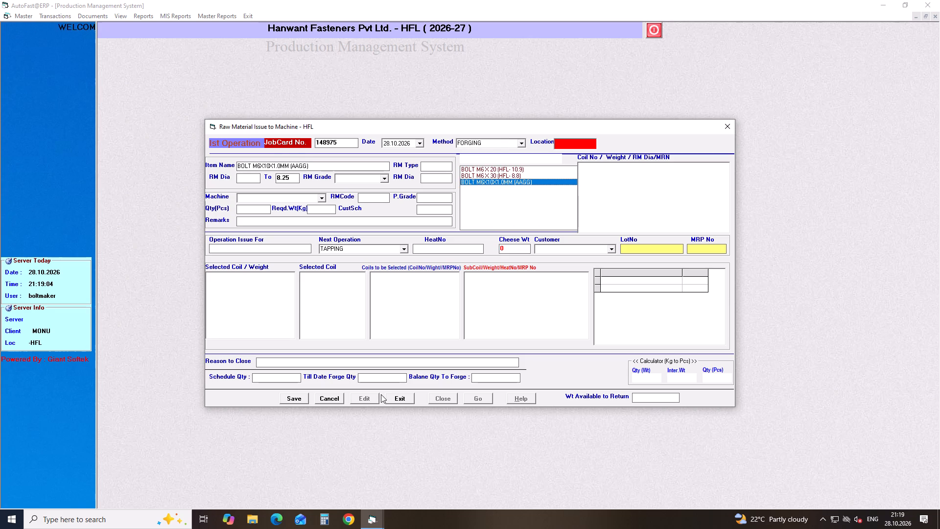
{"action": "key", "text": "Return"}
{"action": "key", "text": "Return"}
{"action": "key", "text": "Return"}
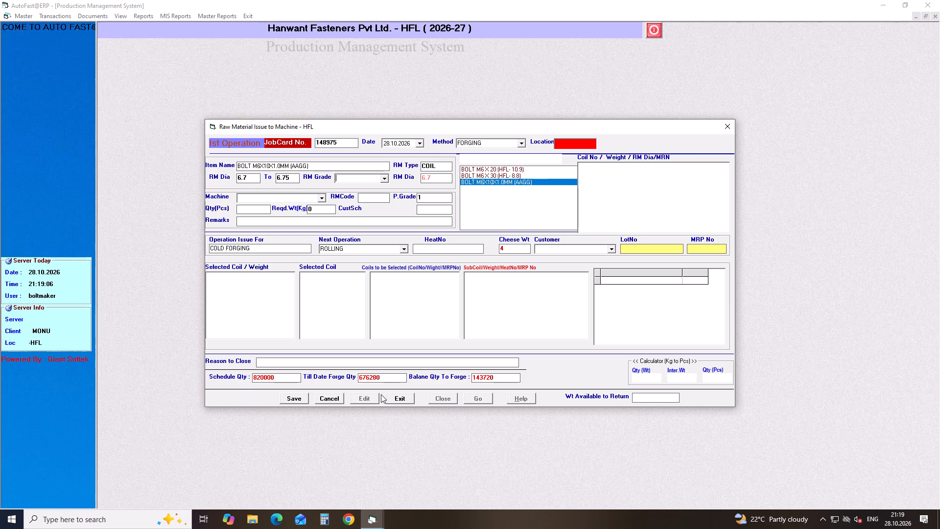
Fill in RM grade 1010, machine BM-01 (BOLT MAKER), quantity 51005 pcs and next operation ROLLING.
{"action": "key", "text": "Down"}
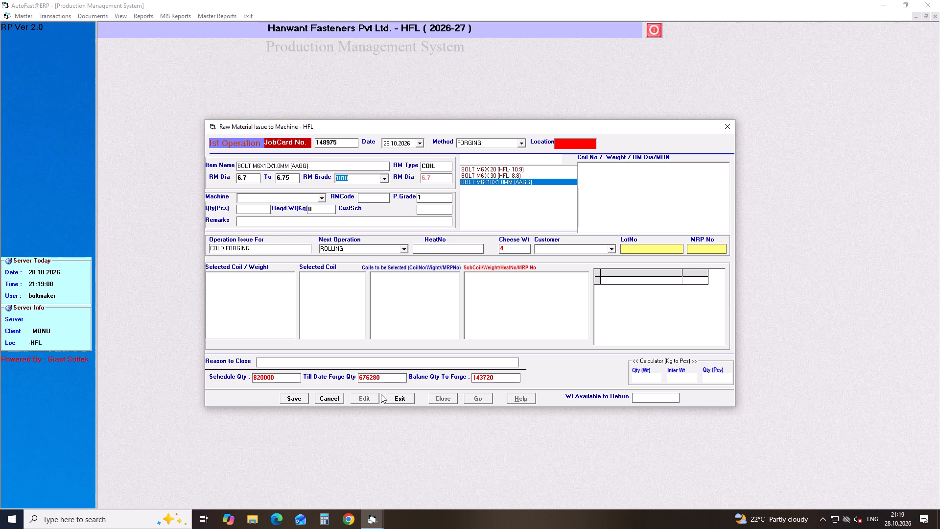
{"action": "key", "text": "Return"}
{"action": "key", "text": "Return"}
{"action": "type", "text": "BM"}
{"action": "key", "text": "Down"}
{"action": "key", "text": "Return"}
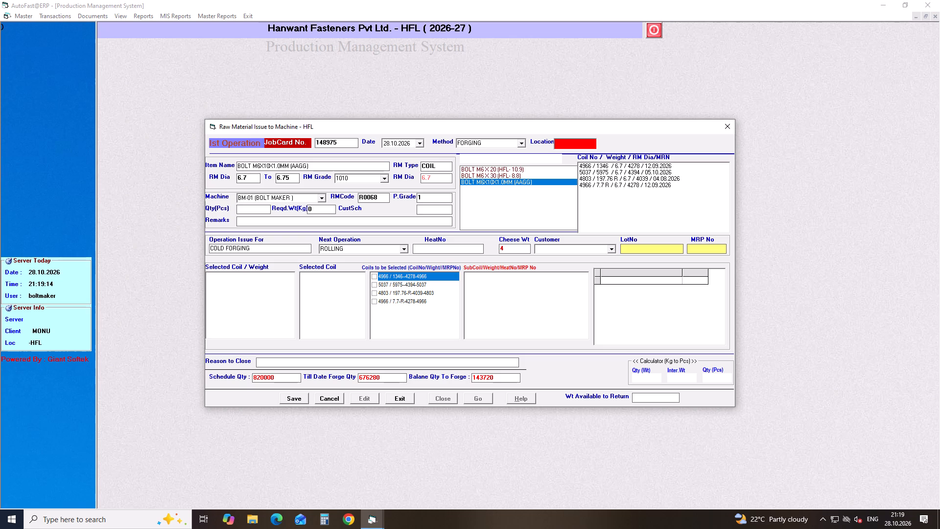
{"action": "type", "text": "51005"}
{"action": "key", "text": "Return"}
{"action": "key", "text": "Return"}
{"action": "key", "text": "Return"}
{"action": "key", "text": "Return"}
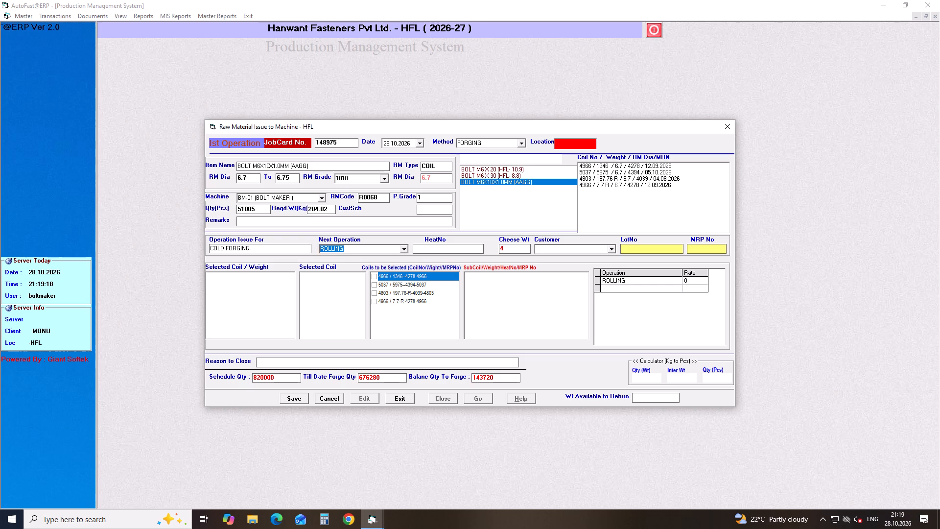
Select coils 4966 / 7.7-R and 4966 / 1346 with sub-coils 4966-3RRRR and 4966-4, and save the job card.
{"action": "left_click", "coordinate": [373, 303]}
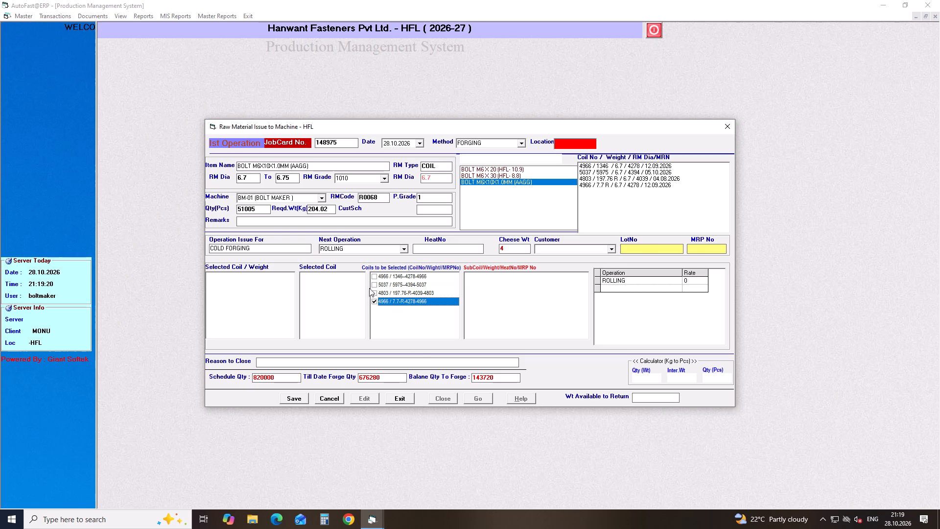
{"action": "left_click", "coordinate": [372, 277]}
{"action": "left_click", "coordinate": [467, 278]}
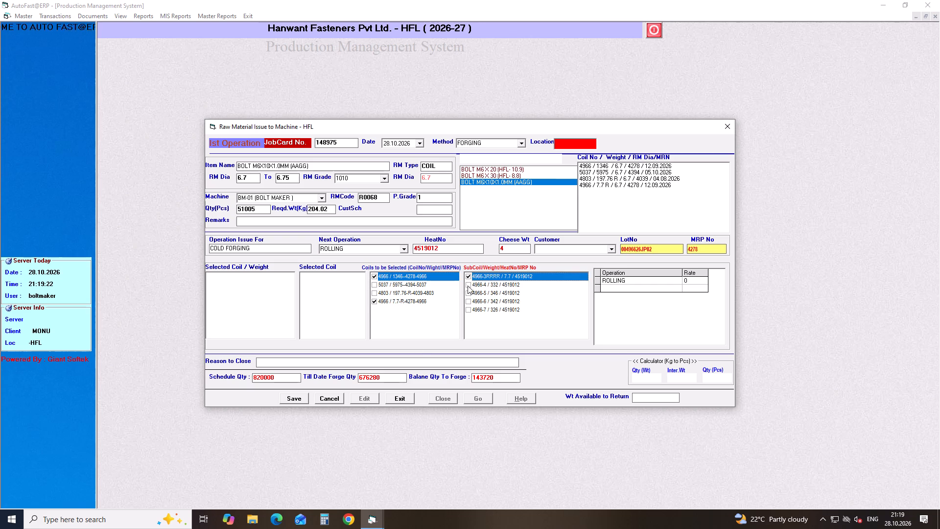
{"action": "left_click", "coordinate": [468, 289]}
{"action": "left_click", "coordinate": [295, 398]}
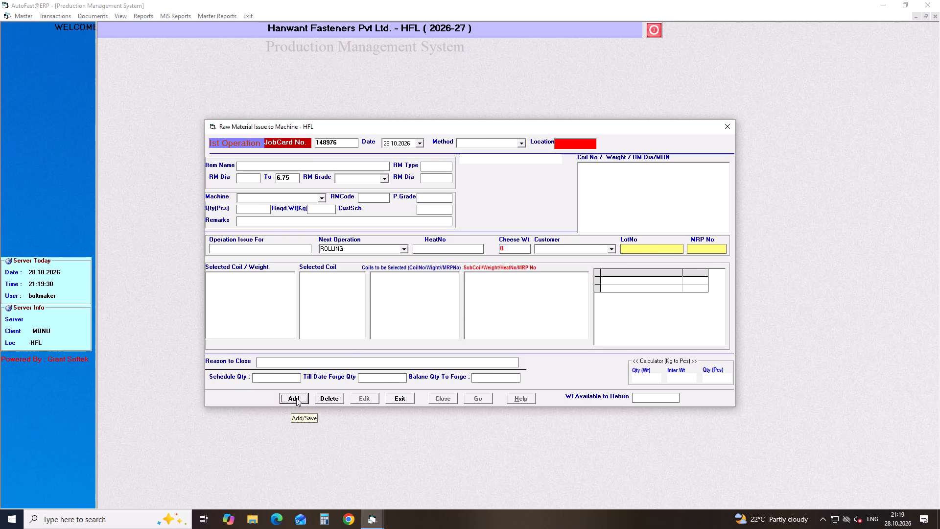
Start another job card with method FORGING and item BOLT BODY COVER SET M6X10.
{"action": "key", "text": "Return"}
{"action": "key", "text": "Return"}
{"action": "key", "text": "Return"}
{"action": "key", "text": "Down"}
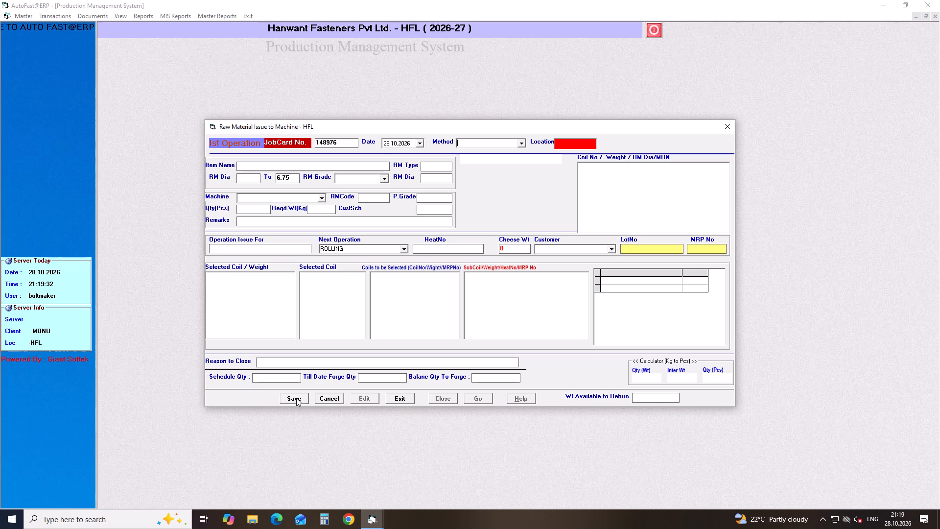
{"action": "key", "text": "Return"}
{"action": "type", "text": "BOLT B"}
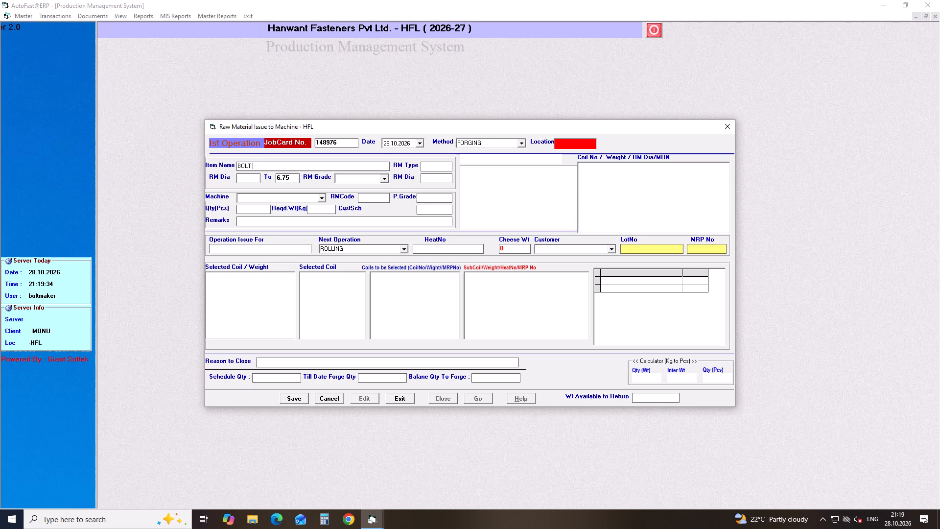
{"action": "key", "text": "Down"}
{"action": "key", "text": "Down"}
{"action": "key", "text": "Return"}
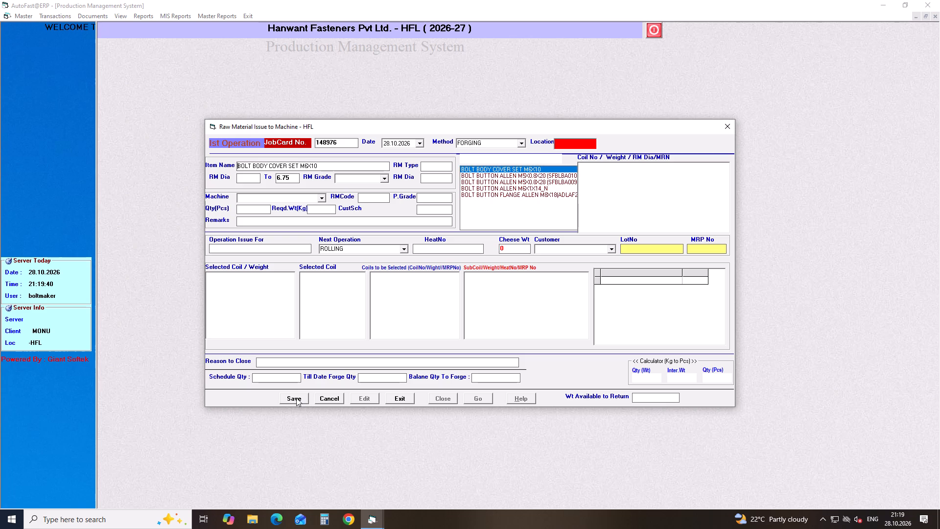
{"action": "key", "text": "Return"}
{"action": "key", "text": "Return"}
Fill in RM grade 10B21, machine BM-02 (BOLT MAKER), quantity 51010 pcs and next operation ROLLING.
{"action": "key", "text": "Down"}
{"action": "key", "text": "Return"}
{"action": "key", "text": "Return"}
{"action": "type", "text": "BM"}
{"action": "key", "text": "Down"}
{"action": "key", "text": "Down"}
{"action": "key", "text": "Return"}
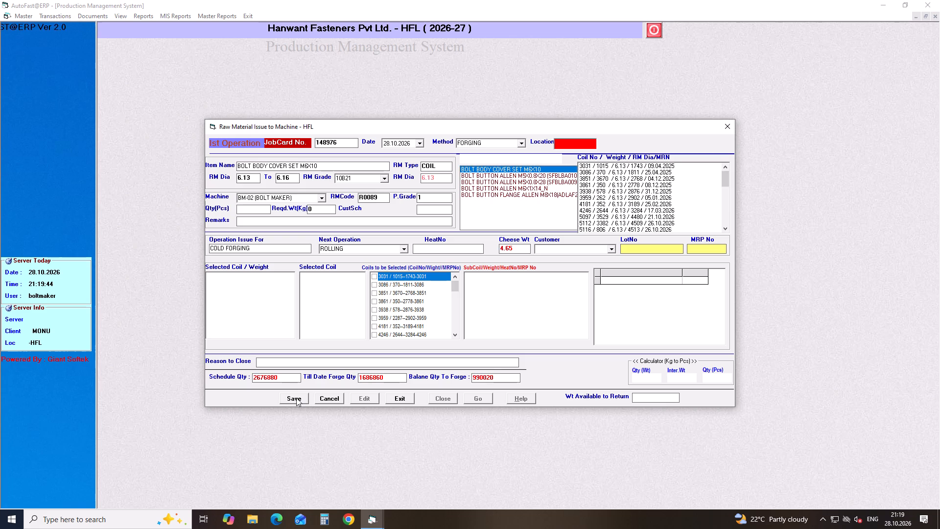
{"action": "type", "text": "51010"}
{"action": "key", "text": "Return"}
{"action": "key", "text": "Return"}
{"action": "key", "text": "Return"}
{"action": "key", "text": "Return"}
{"action": "key", "text": "Return"}
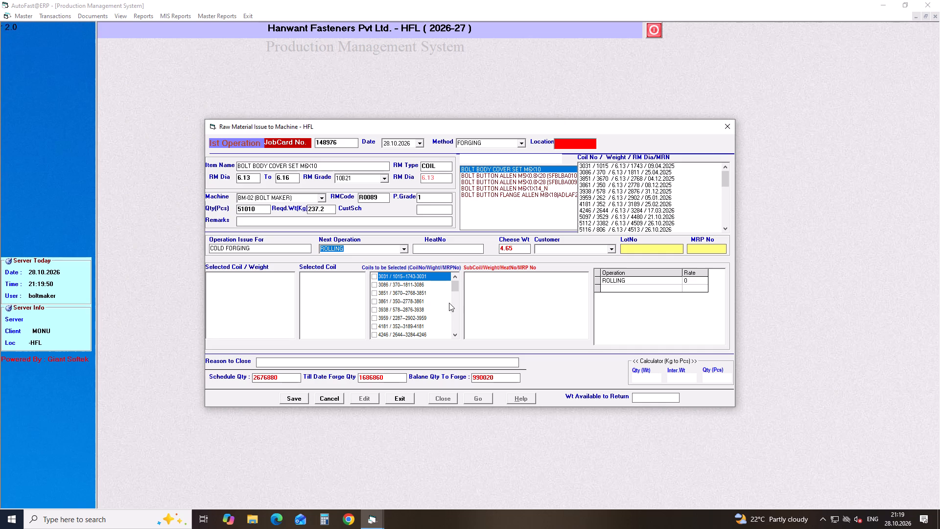
Select coils 5097 / 92.98-R and 5097 / 3529 with sub-coils 5097-13RR and 5097-14, and save the job card.
{"action": "left_click_drag", "start_coordinate": [456, 286], "coordinate": [455, 336]}
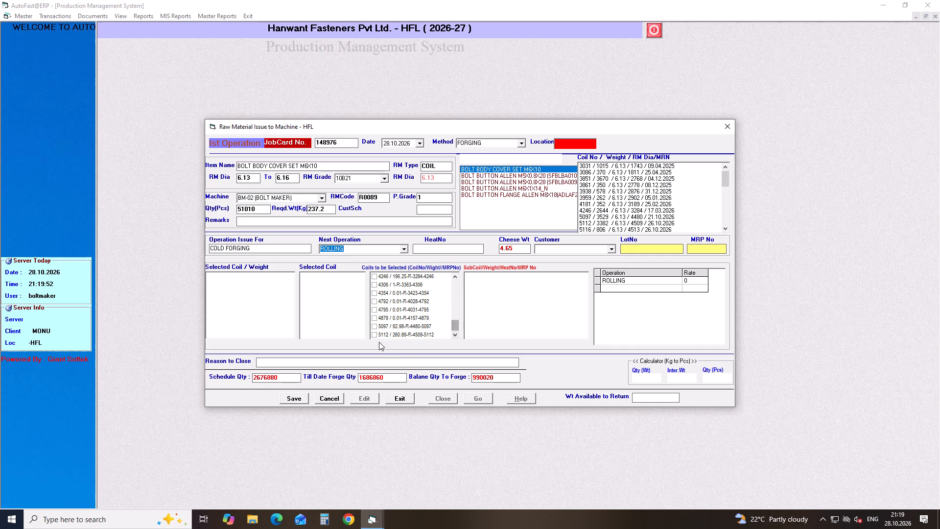
{"action": "left_click", "coordinate": [375, 325]}
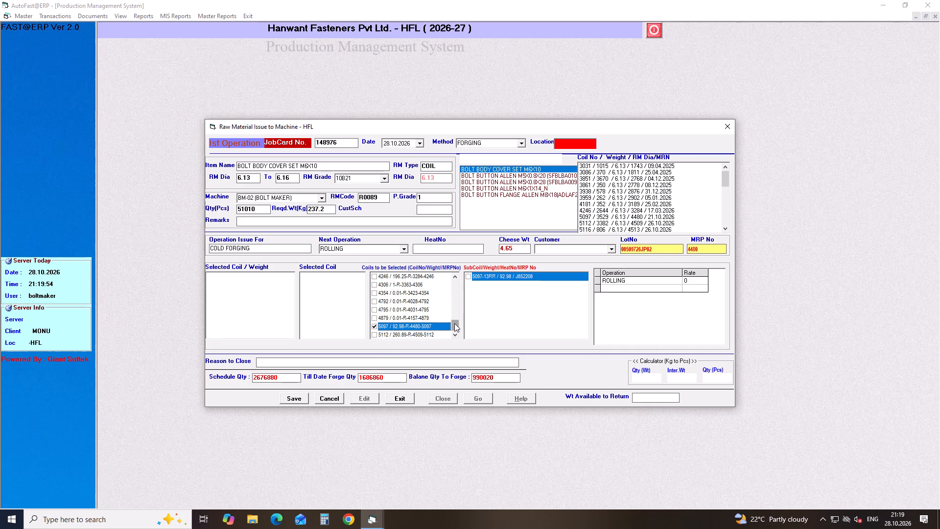
{"action": "left_click_drag", "start_coordinate": [454, 323], "coordinate": [454, 287]}
{"action": "left_click", "coordinate": [375, 327]}
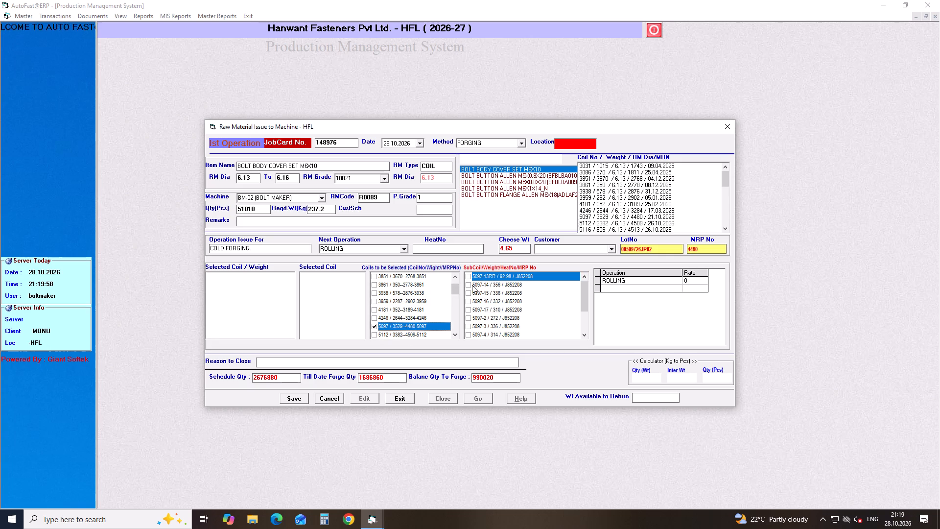
{"action": "left_click", "coordinate": [469, 277]}
{"action": "left_click", "coordinate": [469, 285]}
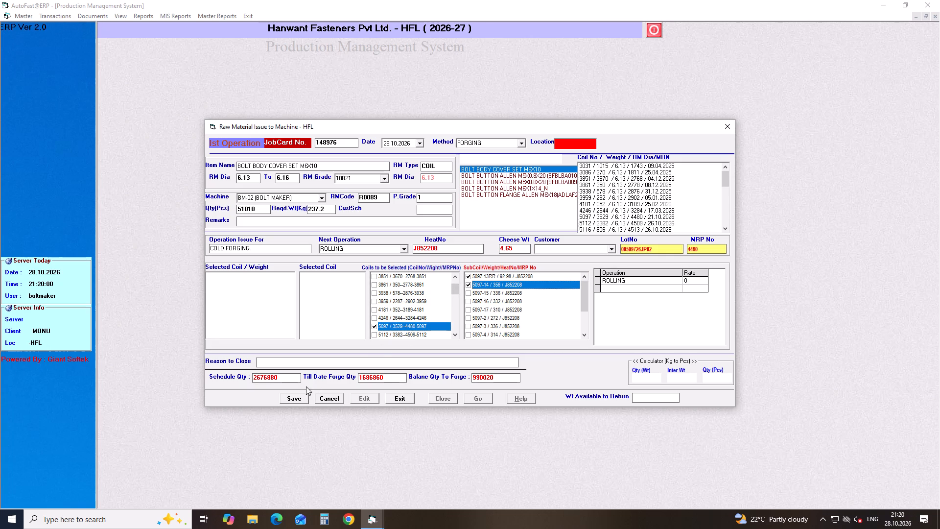
{"action": "left_click", "coordinate": [295, 397]}
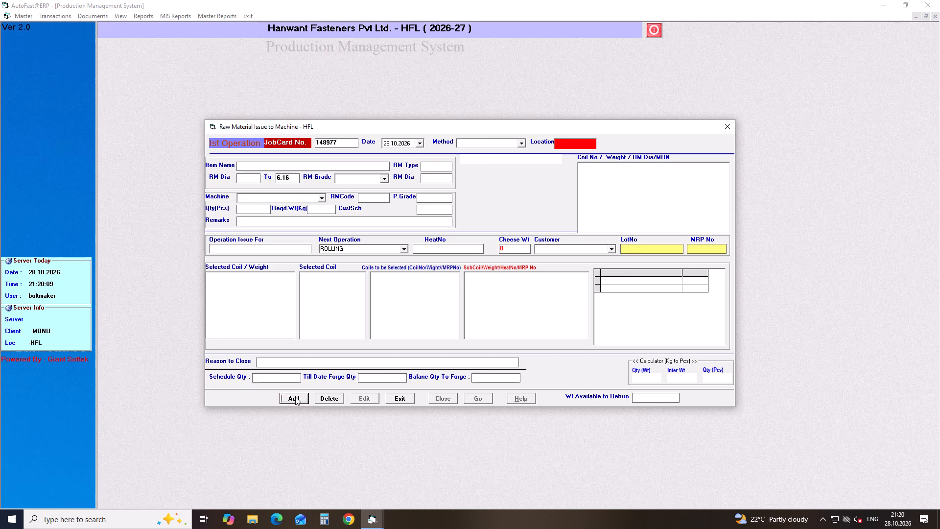
{"action": "key", "text": "Return"}
{"action": "key", "text": "Return"}
{"action": "key", "text": "Return"}
{"action": "key", "text": "Left"}
{"action": "key", "text": "Down"}
{"action": "key", "text": "Return"}
{"action": "type", "text": "BOLT FLANGE 6"}
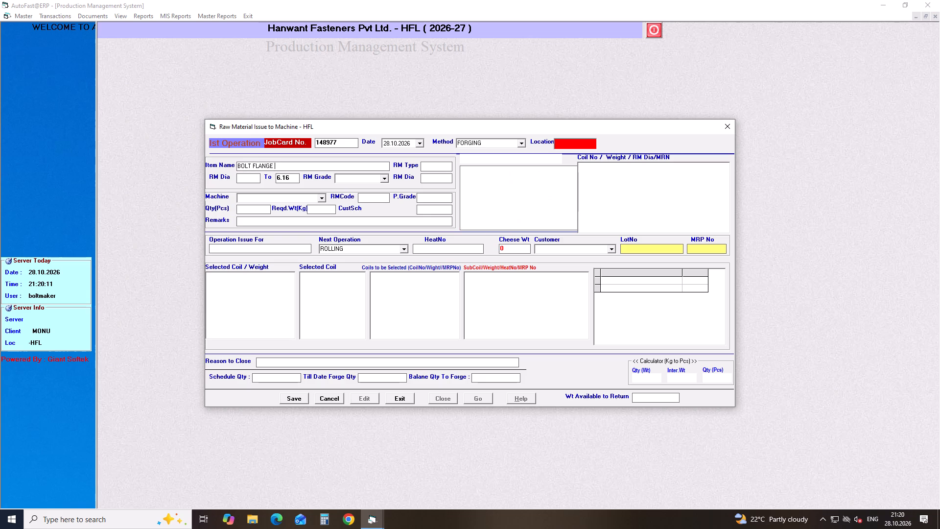
{"action": "key", "text": "Down"}
{"action": "key", "text": "Down"}
{"action": "key", "text": "Down"}
{"action": "key", "text": "Down"}
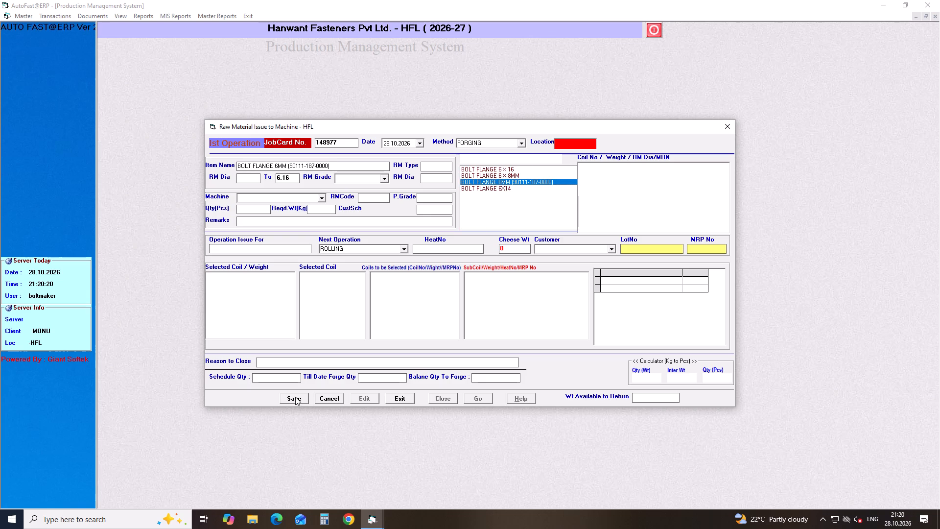
{"action": "key", "text": "Return"}
Fill in RM grade 10B21, machine BM-03 (BOLT MAKER), quantity 20010 pcs and next operation ROLLING.
{"action": "key", "text": "Return"}
{"action": "key", "text": "Return"}
{"action": "key", "text": "Down"}
{"action": "key", "text": "Return"}
{"action": "key", "text": "Return"}
{"action": "type", "text": "BM"}
{"action": "key", "text": "Down"}
{"action": "key", "text": "Down"}
{"action": "key", "text": "Down"}
{"action": "key", "text": "Return"}
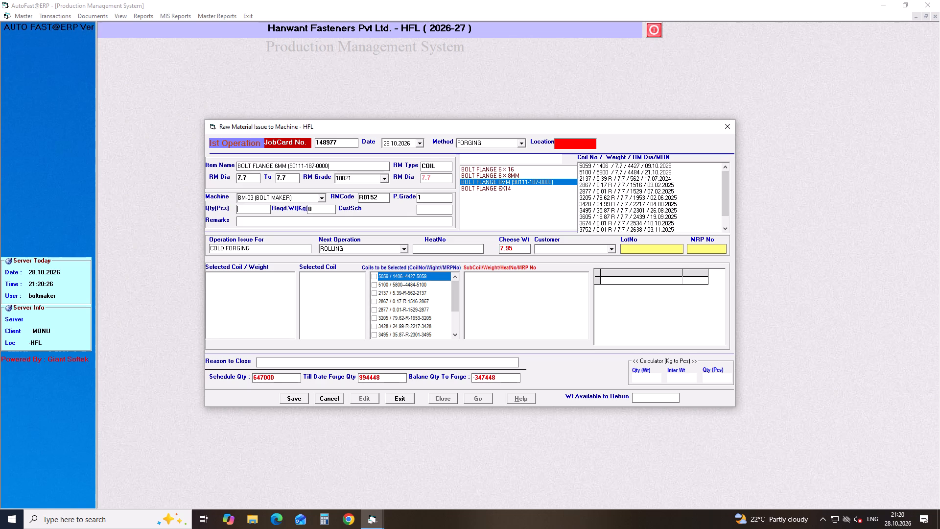
{"action": "type", "text": "20010"}
{"action": "key", "text": "Return"}
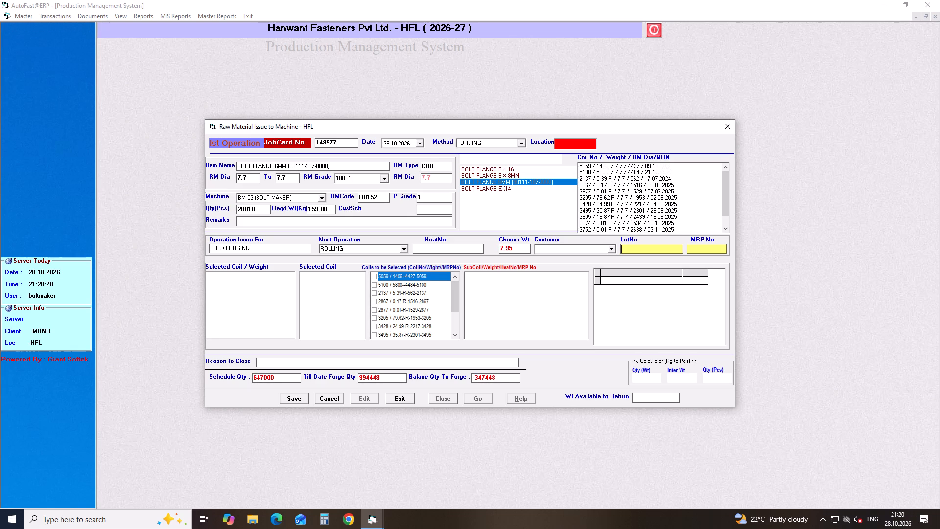
{"action": "key", "text": "Return"}
{"action": "key", "text": "Return"}
{"action": "key", "text": "Return"}
{"action": "key", "text": "Return"}
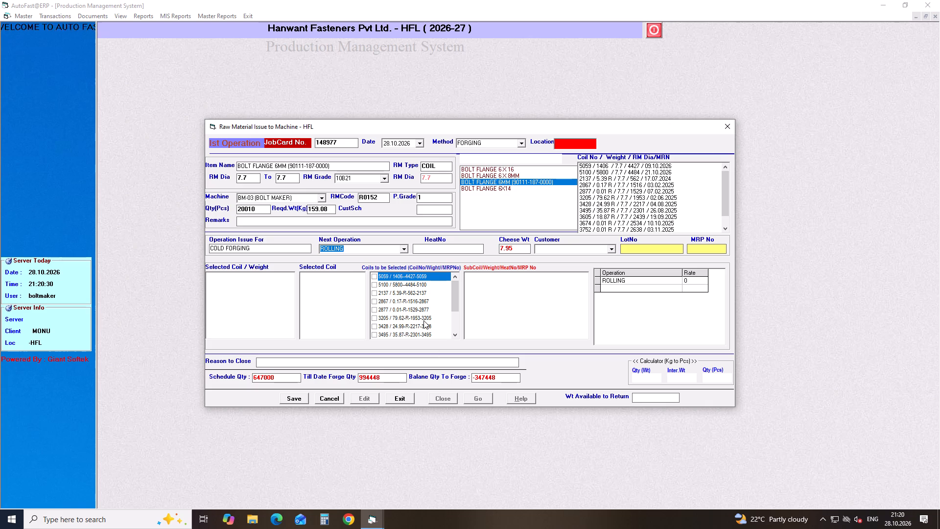
Select coil 5059 / 317.16-R with sub-coil 5059-5R, and save the job card.
{"action": "left_click_drag", "start_coordinate": [457, 289], "coordinate": [454, 336]}
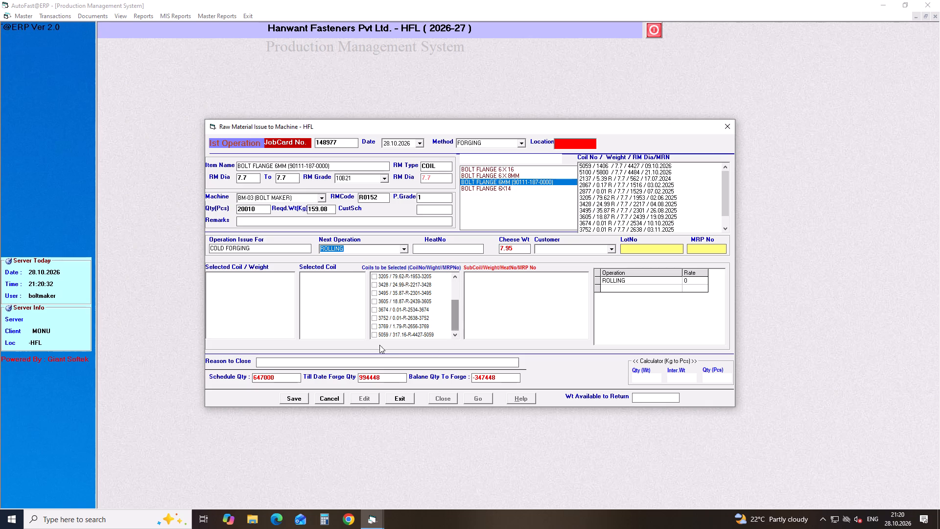
{"action": "left_click", "coordinate": [372, 335]}
{"action": "left_click", "coordinate": [466, 275]}
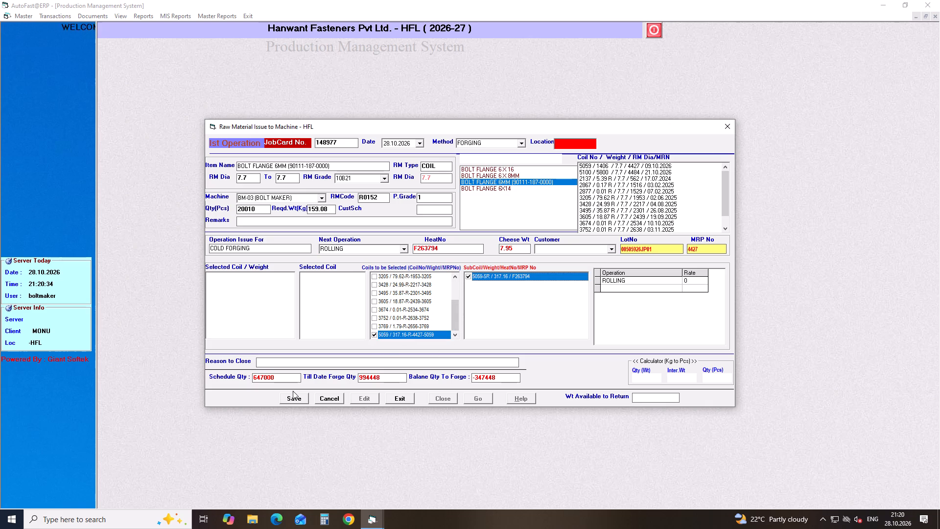
{"action": "left_click", "coordinate": [292, 398]}
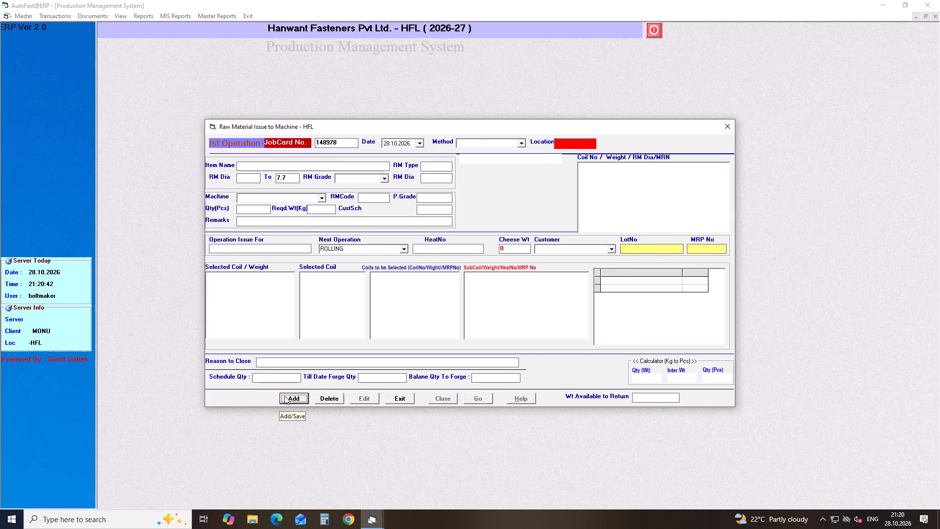
Start another job card with method FORGING and item SCREW HANDLE LEVER PIVOT-1.
{"action": "key", "text": "Return"}
{"action": "key", "text": "Return"}
{"action": "key", "text": "Return"}
{"action": "key", "text": "Down"}
{"action": "key", "text": "Return"}
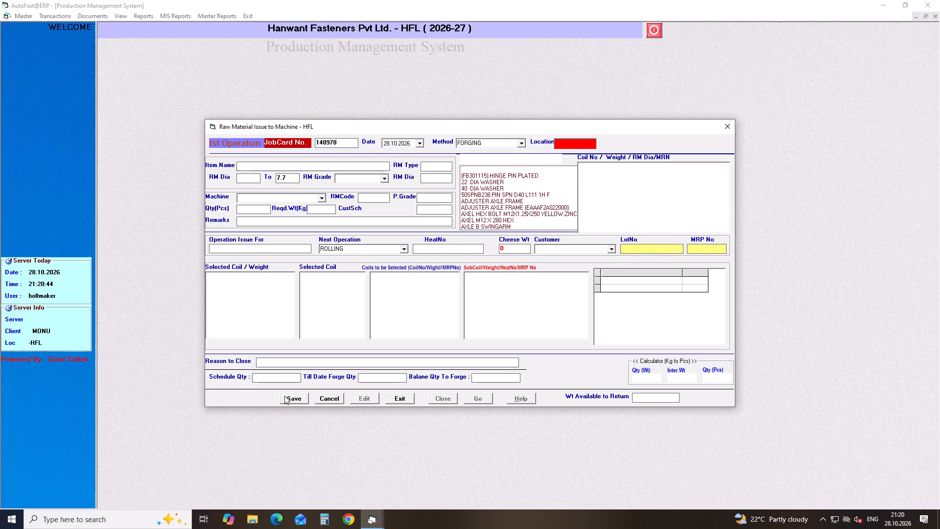
{"action": "type", "text": "SCREW H"}
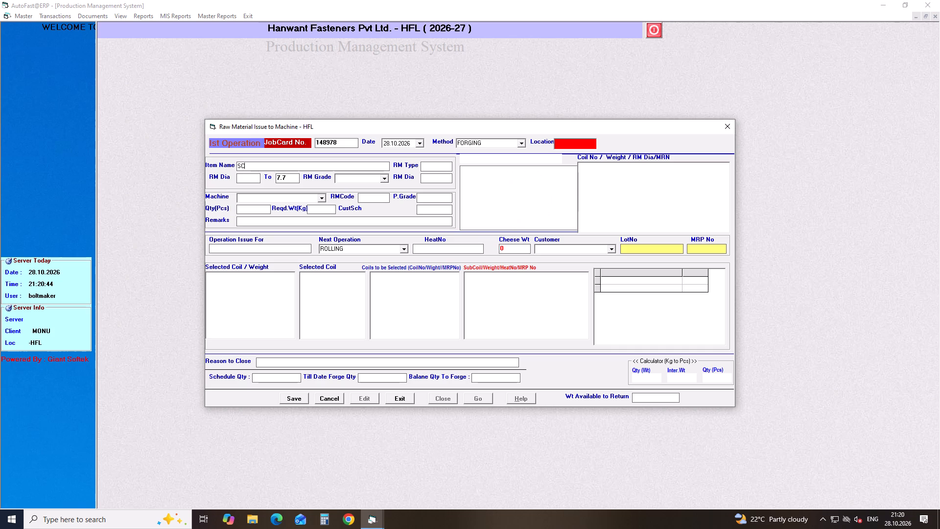
{"action": "key", "text": "Down"}
{"action": "key", "text": "Down"}
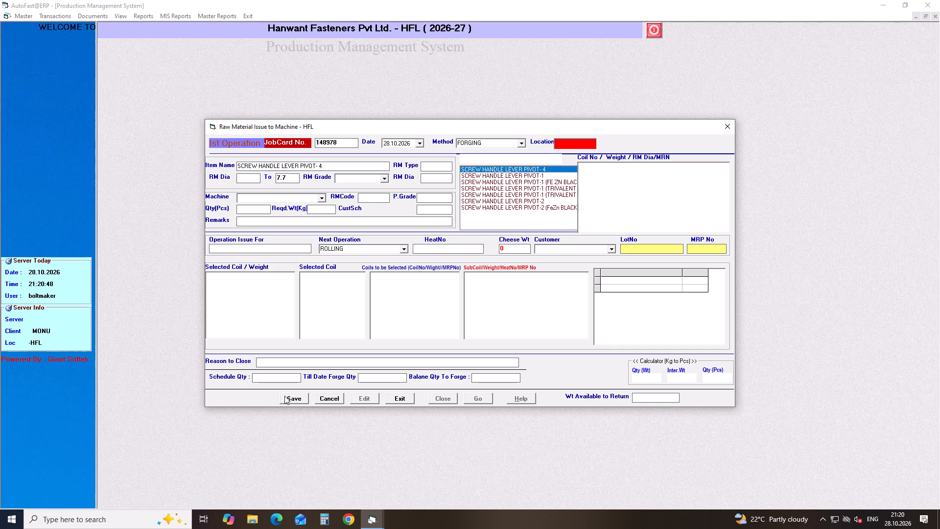
{"action": "key", "text": "Down"}
{"action": "key", "text": "Down"}
{"action": "key", "text": "Up"}
{"action": "key", "text": "Return"}
Fill in RM grade 10B21, machine BM-04 (BOLT MAKER), quantity 32010 pcs and next operation ROLLING.
{"action": "key", "text": "Return"}
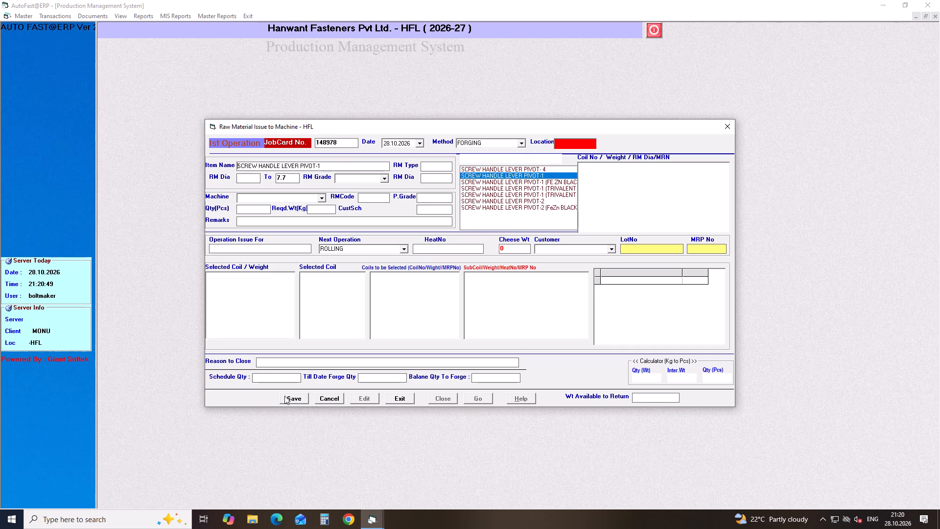
{"action": "key", "text": "Return"}
{"action": "key", "text": "Left"}
{"action": "key", "text": "Left"}
{"action": "key", "text": "Down"}
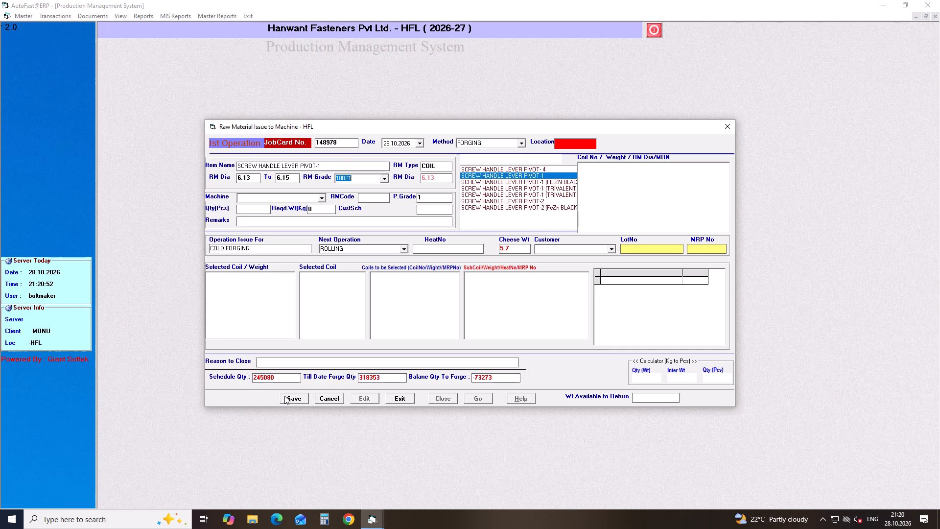
{"action": "key", "text": "Return"}
{"action": "key", "text": "Return"}
{"action": "type", "text": "BM"}
{"action": "key", "text": "Down"}
{"action": "key", "text": "Down"}
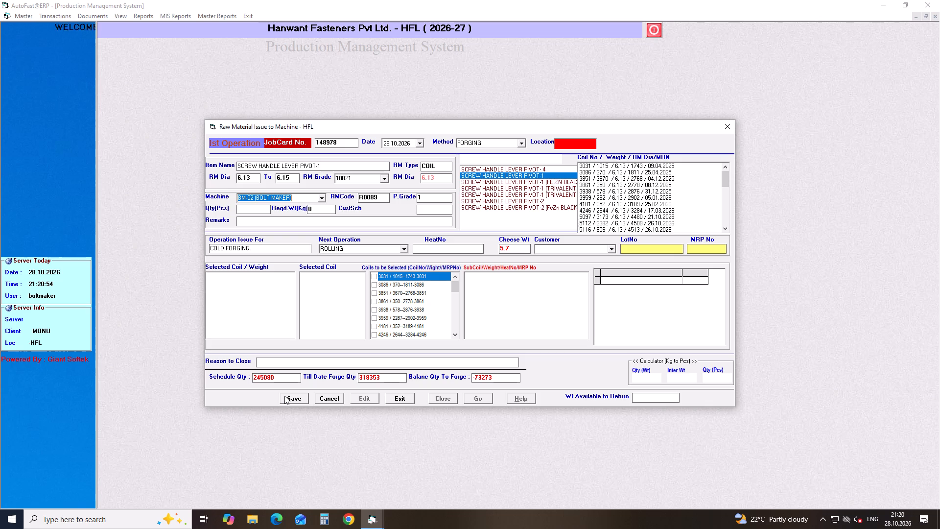
{"action": "key", "text": "Down"}
{"action": "key", "text": "Down"}
{"action": "key", "text": "Return"}
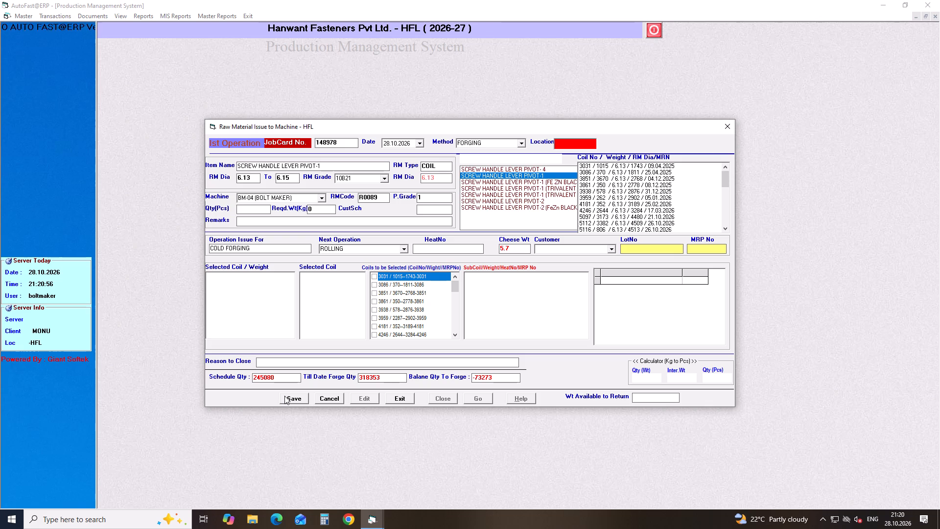
{"action": "type", "text": "32010"}
{"action": "key", "text": "Return"}
{"action": "key", "text": "Return"}
{"action": "key", "text": "Return"}
{"action": "key", "text": "Return"}
{"action": "key", "text": "Return"}
{"action": "key", "text": "Return"}
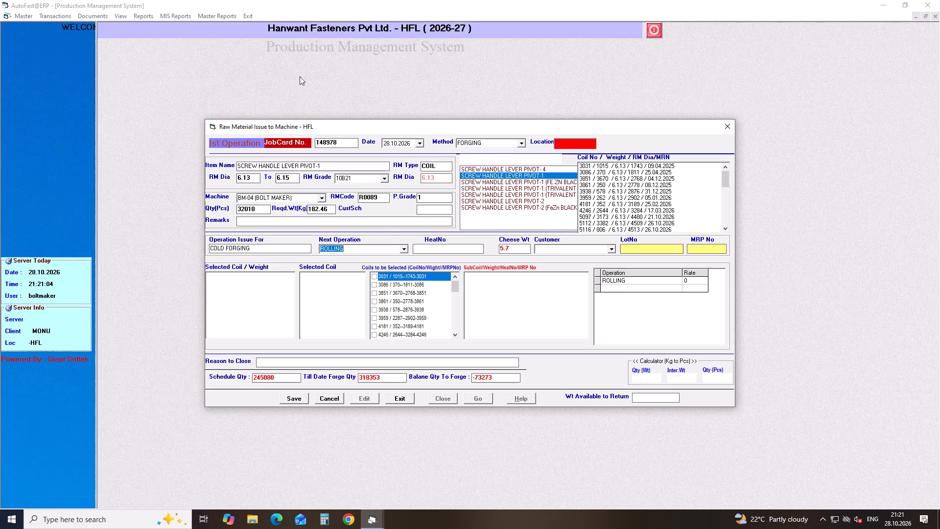
Select coil 5112 / 260.89-R with sub-coil 5112-10R, and save the job card.
{"action": "left_click_drag", "start_coordinate": [455, 284], "coordinate": [452, 333]}
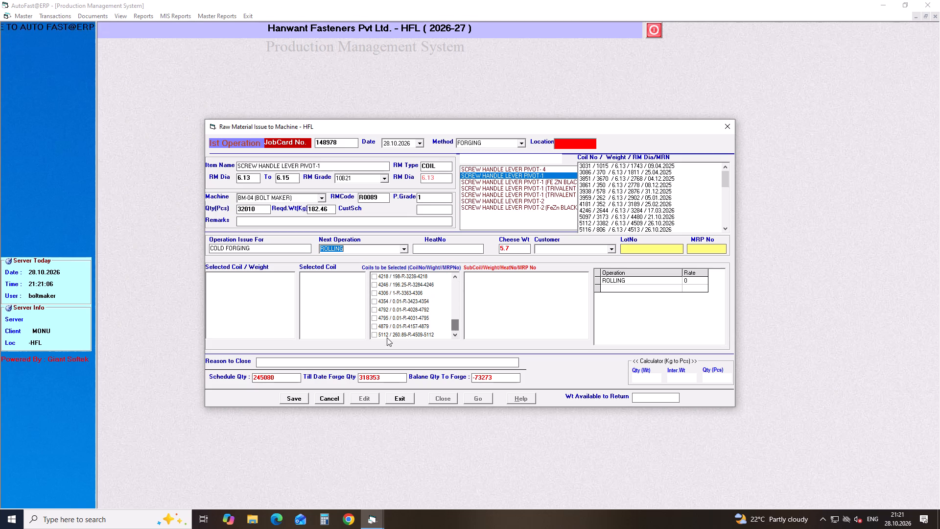
{"action": "left_click", "coordinate": [374, 333]}
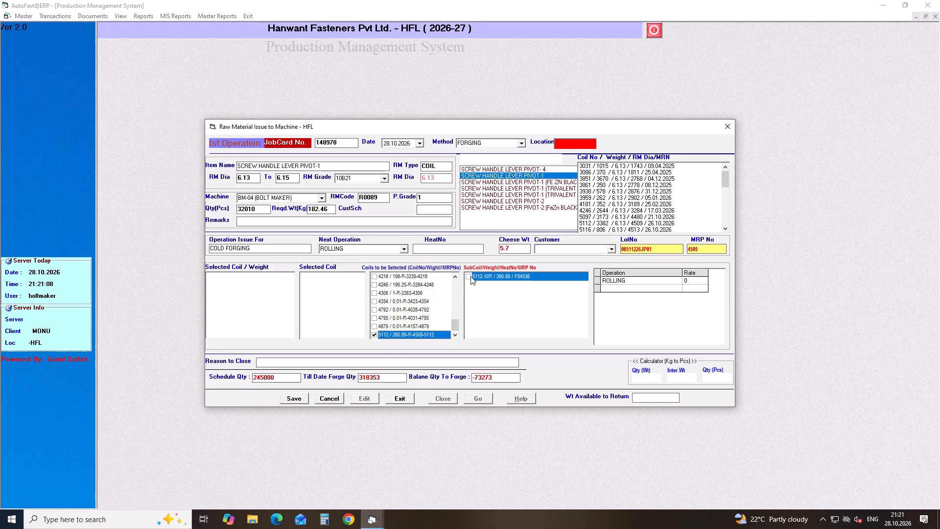
{"action": "left_click", "coordinate": [470, 276]}
{"action": "left_click", "coordinate": [305, 397]}
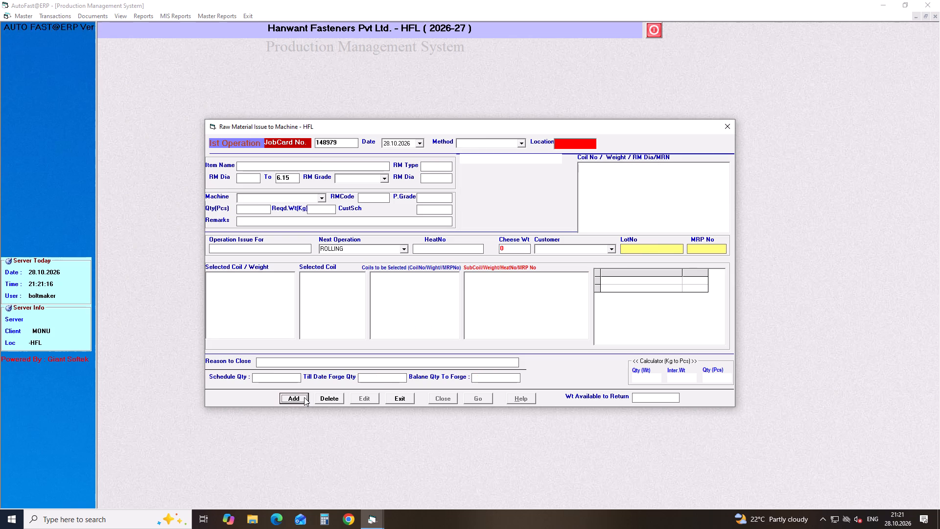
Start another job card with method FORGING and item SHCS M10X1.5X45 GR 12.9 H/T BLK SEMI-FINISH.
{"action": "key", "text": "Return"}
{"action": "key", "text": "Return"}
{"action": "key", "text": "Return"}
{"action": "key", "text": "Down"}
{"action": "key", "text": "Return"}
{"action": "type", "text": "SHCS M"}
{"action": "type", "text": "10"}
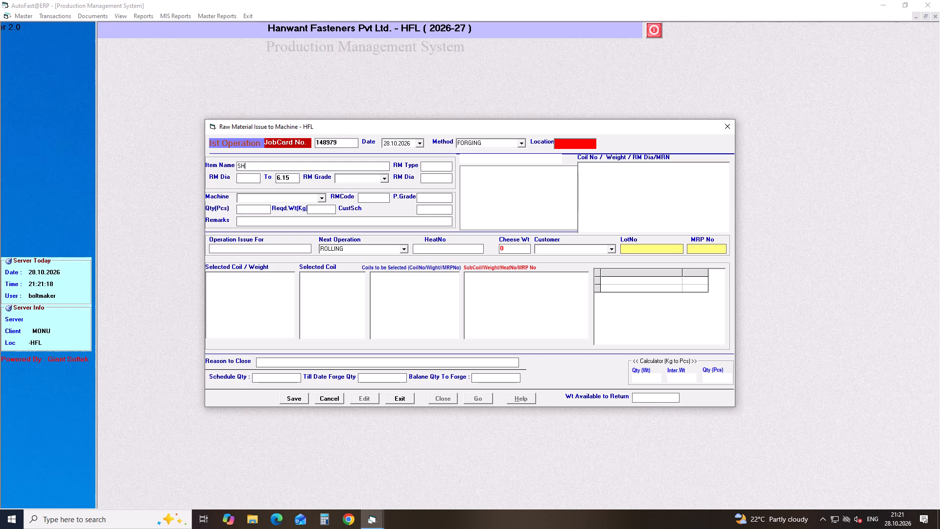
{"action": "key", "text": "Down"}
{"action": "key", "text": "Down"}
{"action": "key", "text": "Down"}
{"action": "key", "text": "Down"}
{"action": "key", "text": "Down"}
{"action": "key", "text": "Down"}
{"action": "key", "text": "Down"}
{"action": "key", "text": "Down"}
{"action": "key", "text": "Down"}
{"action": "key", "text": "Down"}
{"action": "key", "text": "Down"}
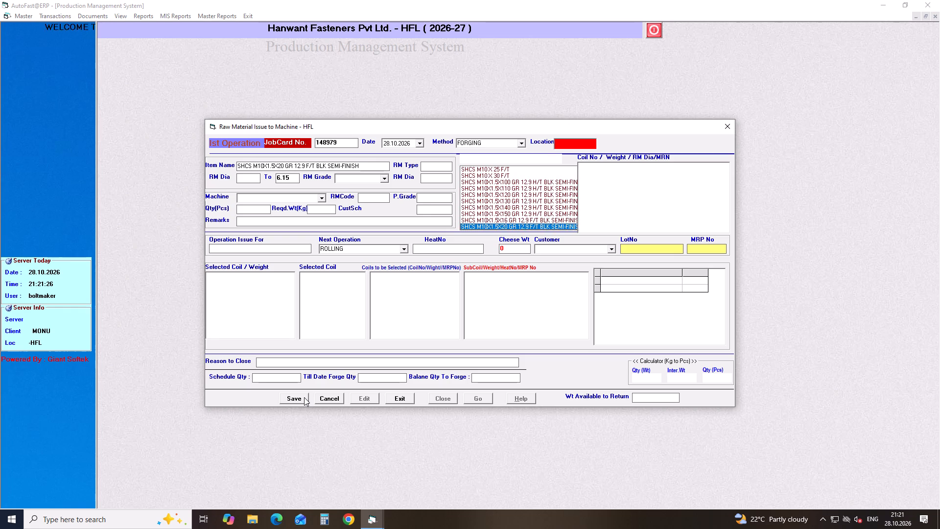
{"action": "key", "text": "Down"}
{"action": "key", "text": "Down"}
{"action": "key", "text": "Down"}
{"action": "key", "text": "Down"}
{"action": "key", "text": "Down"}
{"action": "key", "text": "Return"}
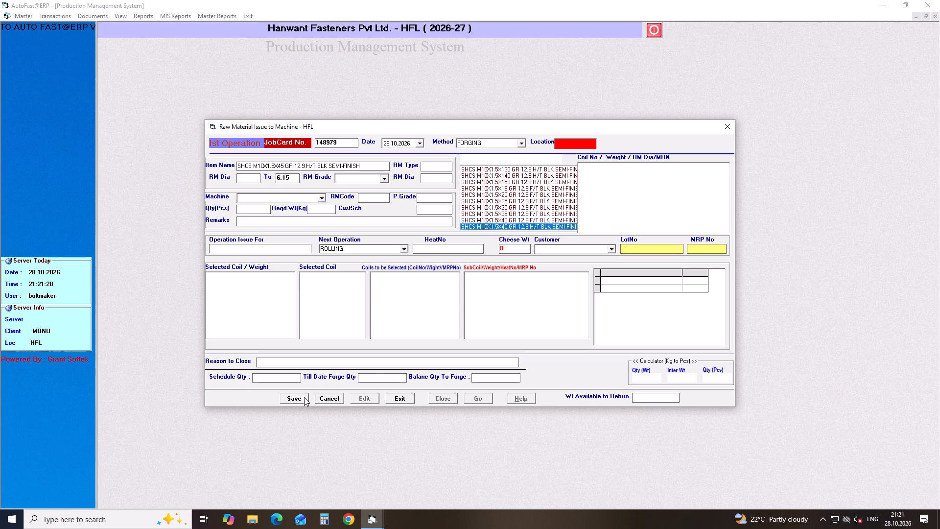
Fill in RM grade 51B37, machine BM-05 (BOLT MAKER), quantity 14627 pcs and next operation ROLLING.
{"action": "key", "text": "Return"}
{"action": "key", "text": "Return"}
{"action": "key", "text": "Down"}
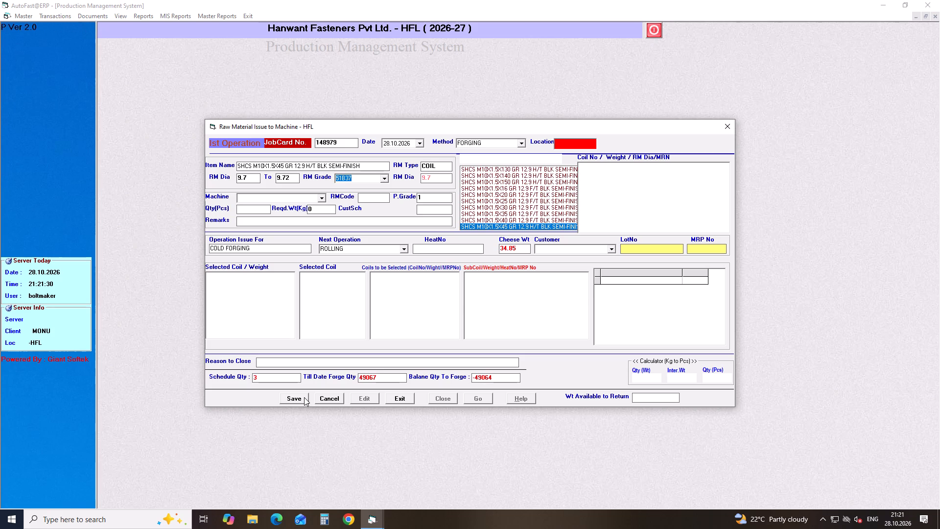
{"action": "key", "text": "Return"}
{"action": "key", "text": "Return"}
{"action": "type", "text": "BM"}
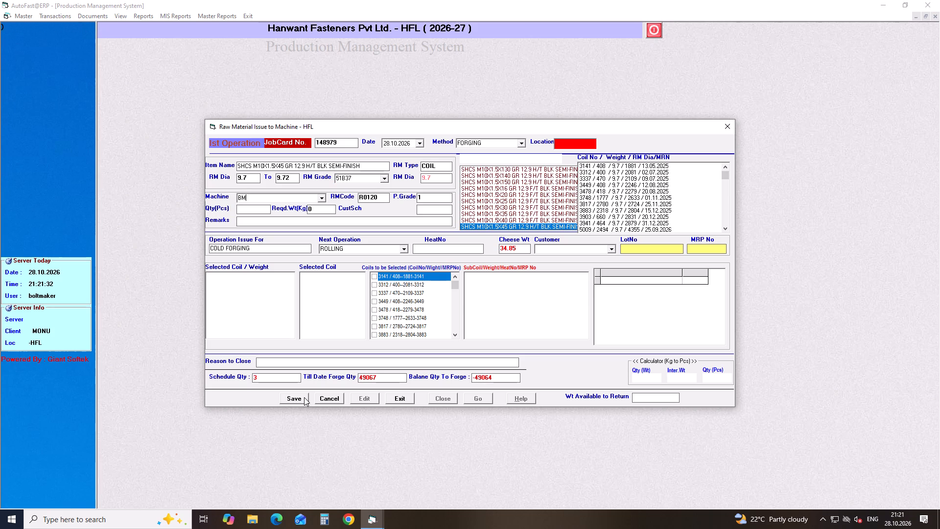
{"action": "key", "text": "Down"}
{"action": "key", "text": "Down"}
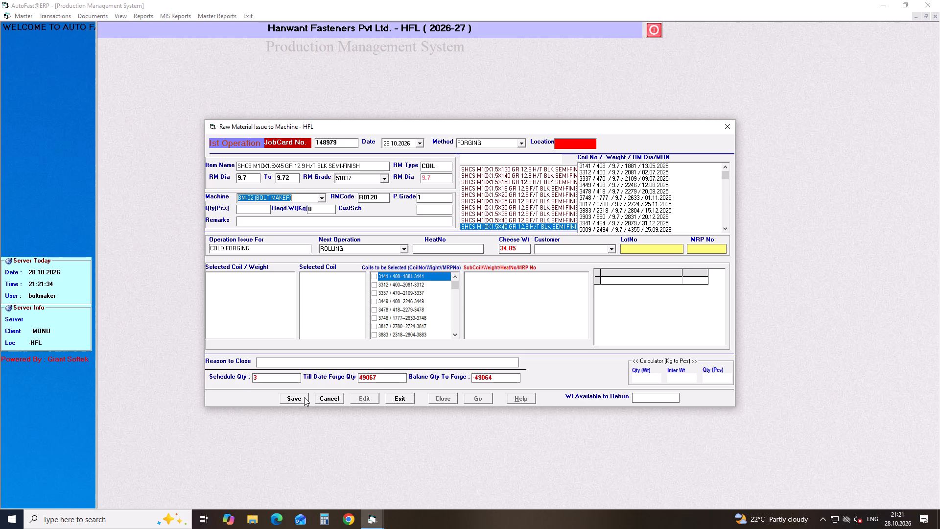
{"action": "key", "text": "Down"}
{"action": "key", "text": "Down"}
{"action": "key", "text": "Left"}
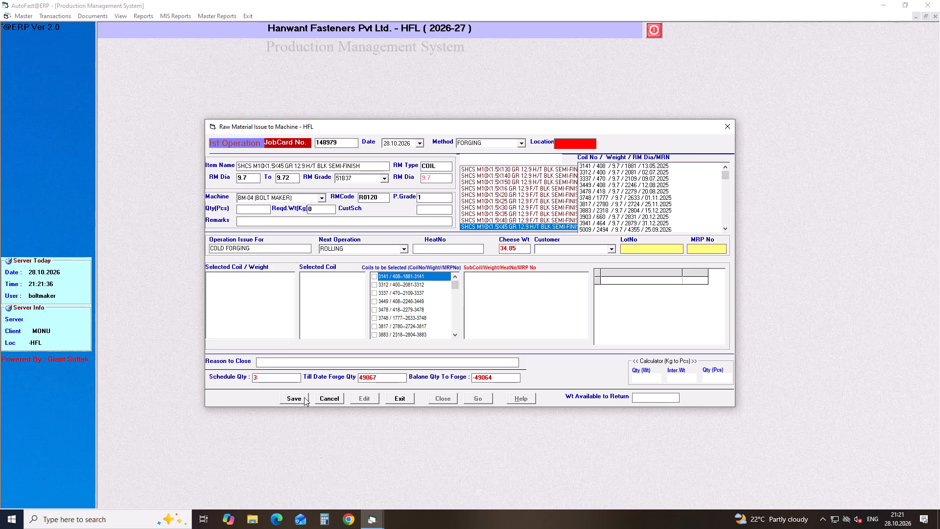
{"action": "key", "text": "Down"}
{"action": "key", "text": "Return"}
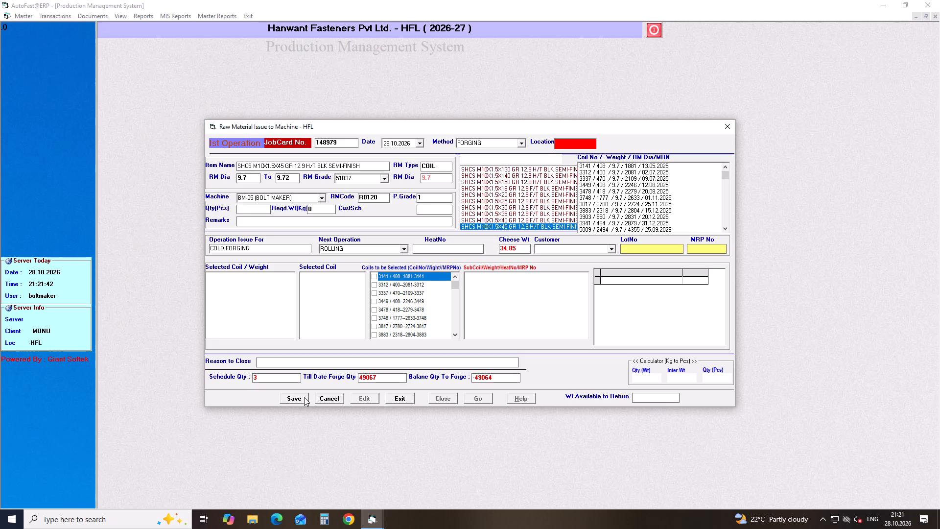
{"action": "type", "text": "14"}
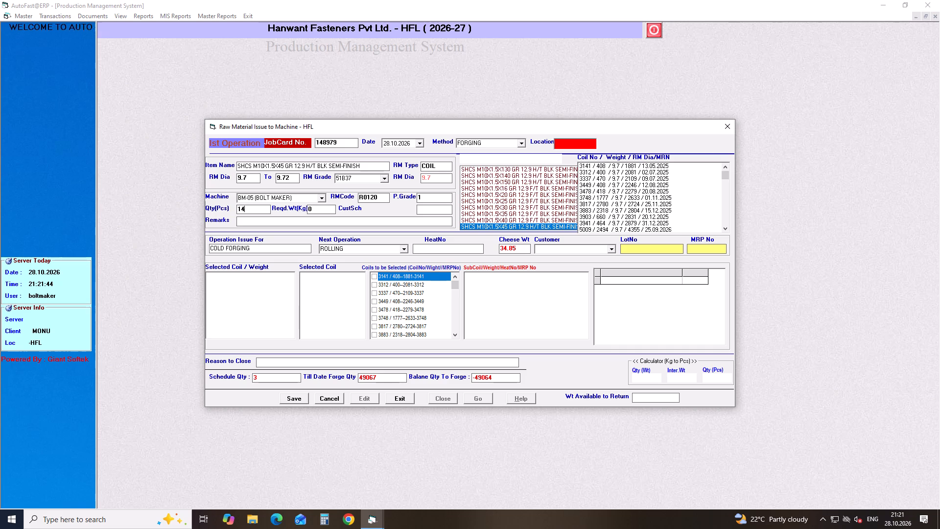
{"action": "type", "text": "627"}
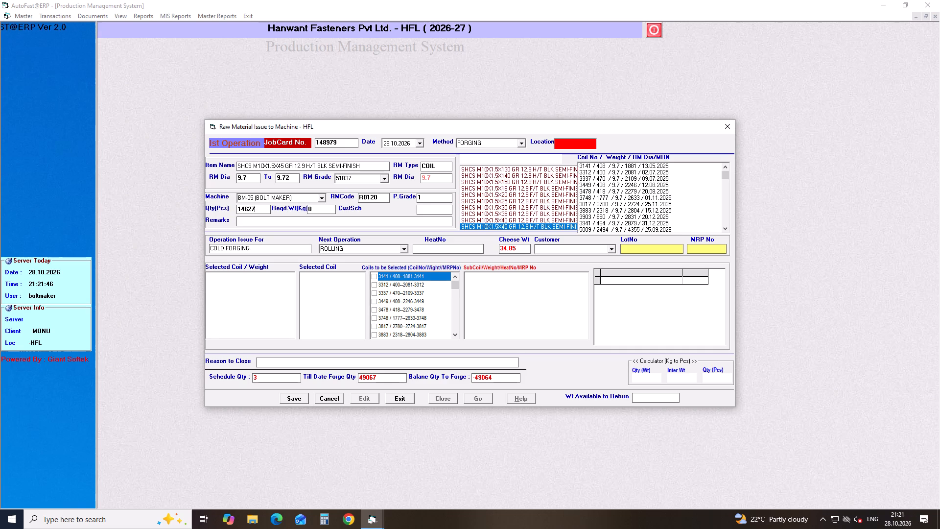
{"action": "key", "text": "Return"}
{"action": "key", "text": "Return"}
{"action": "key", "text": "Return"}
{"action": "key", "text": "Return"}
{"action": "key", "text": "Return"}
{"action": "key", "text": "Return"}
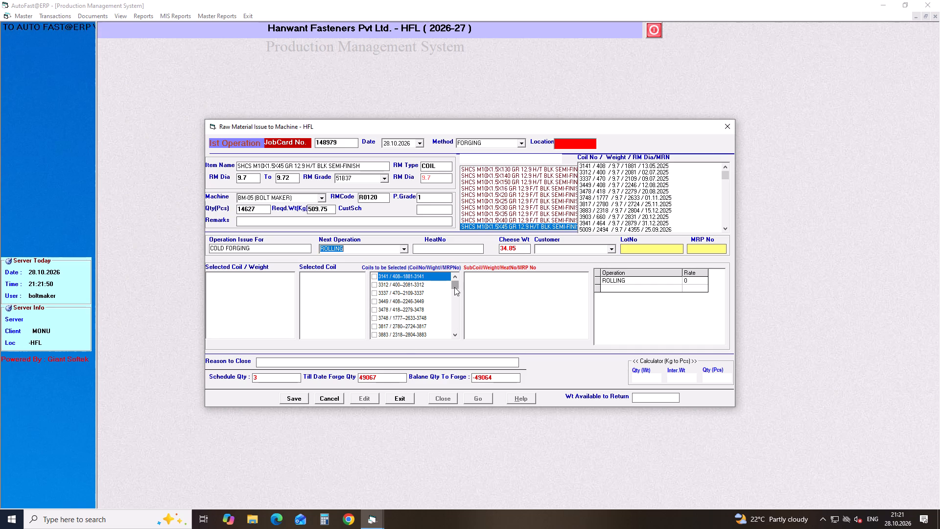
Select coils 5067 / 259.55-R and 5067 / 5215 with sub-coils 5067-1R and 5067-13, and save the job card.
{"action": "left_click_drag", "start_coordinate": [454, 287], "coordinate": [451, 338]}
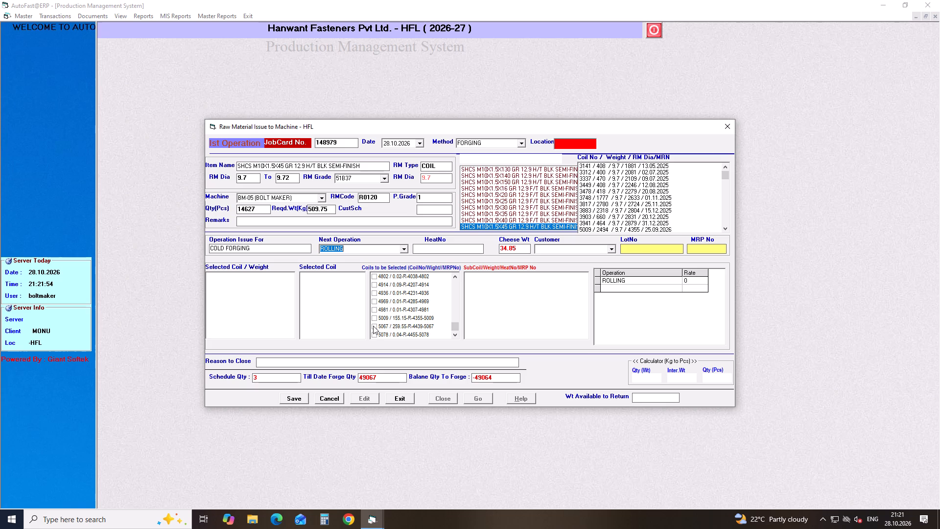
{"action": "left_click", "coordinate": [373, 326]}
{"action": "left_click_drag", "start_coordinate": [454, 326], "coordinate": [451, 307]}
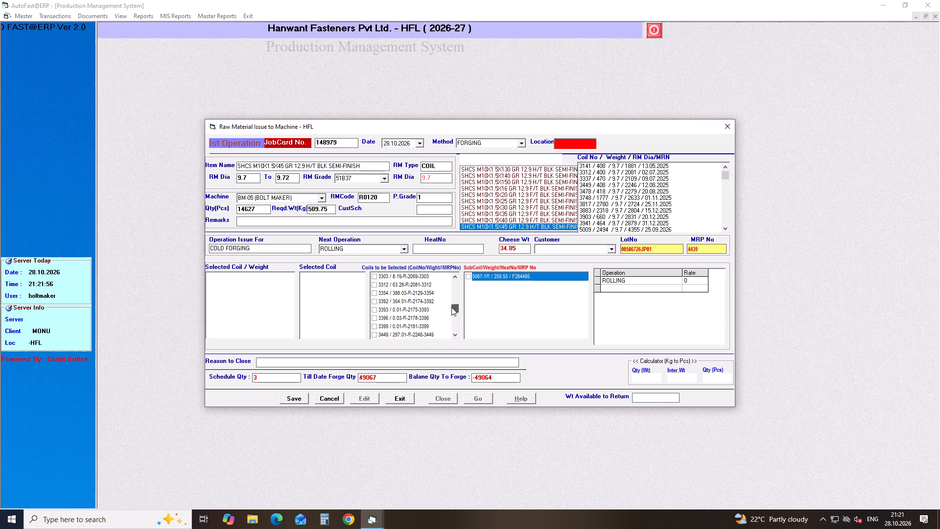
{"action": "left_click_drag", "start_coordinate": [451, 307], "coordinate": [447, 289]}
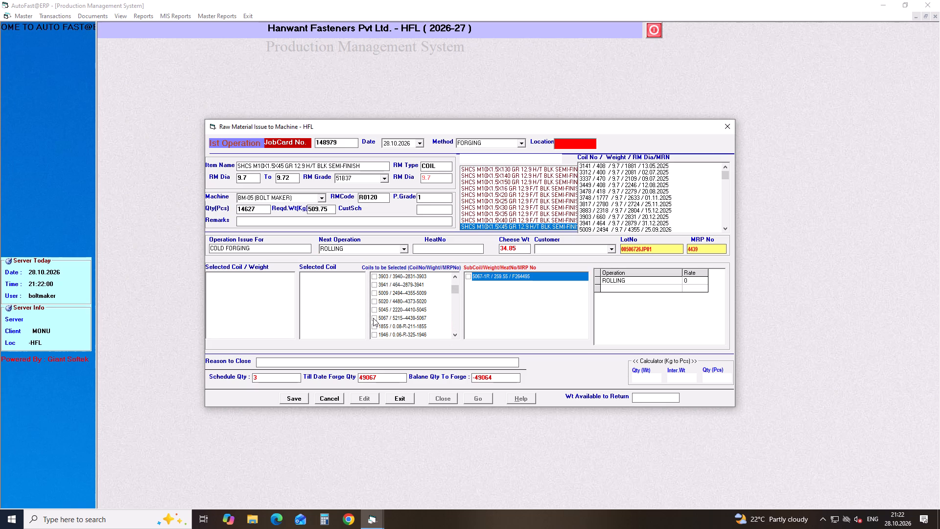
{"action": "left_click", "coordinate": [373, 317]}
{"action": "left_click", "coordinate": [470, 277]}
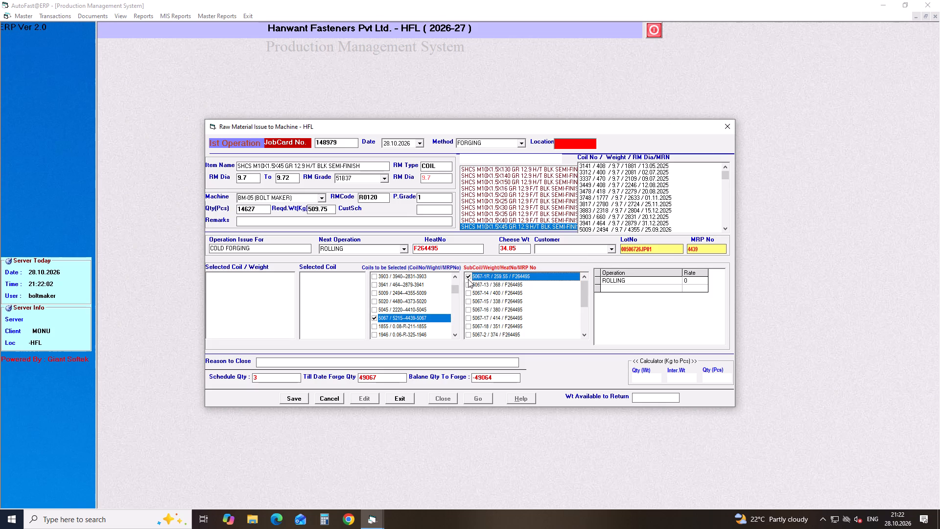
{"action": "left_click", "coordinate": [467, 284]}
{"action": "left_click", "coordinate": [296, 396]}
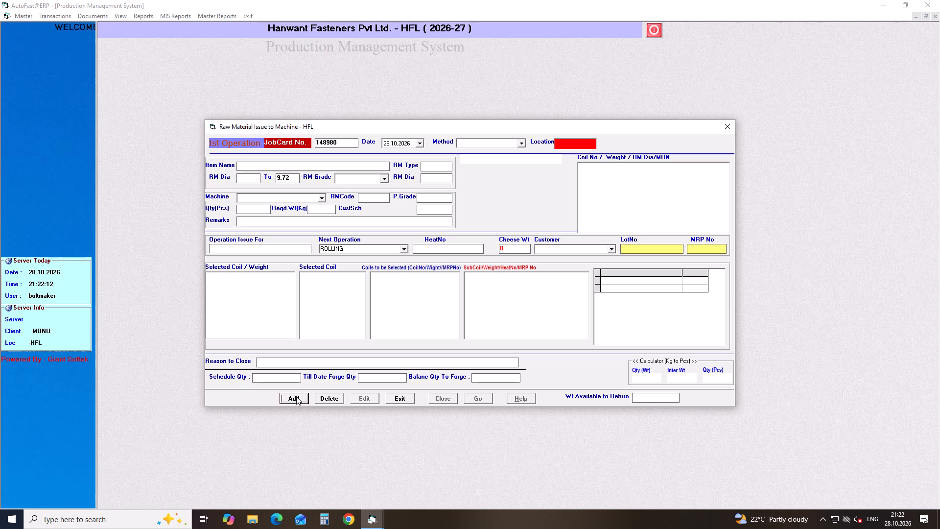
Start another job card with method FORGING and item SHCS M12X1.75X50 GR 12.9 F/T BLK SEMI-FINISH.
{"action": "key", "text": "Return"}
{"action": "key", "text": "Return"}
{"action": "key", "text": "Return"}
{"action": "key", "text": "Left"}
{"action": "key", "text": "Down"}
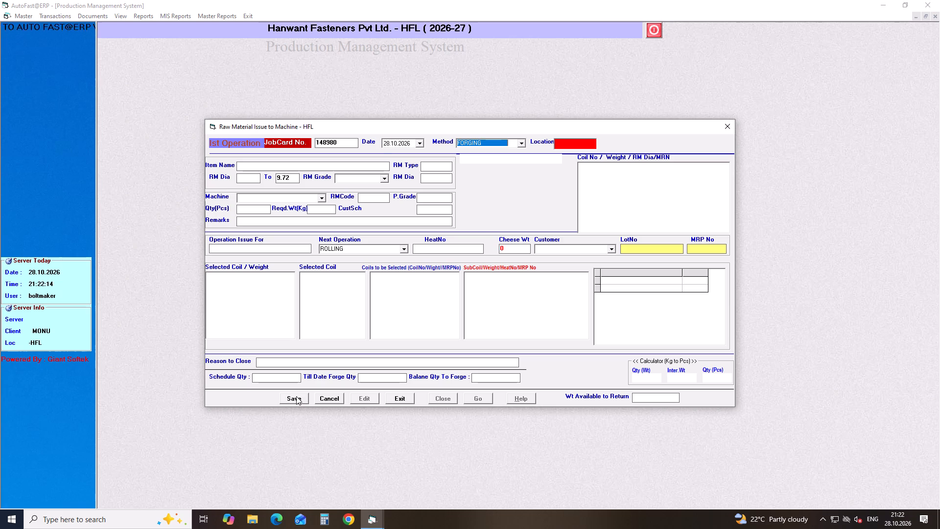
{"action": "key", "text": "Return"}
{"action": "type", "text": "SHCS M"}
{"action": "type", "text": "12"}
{"action": "key", "text": "Down"}
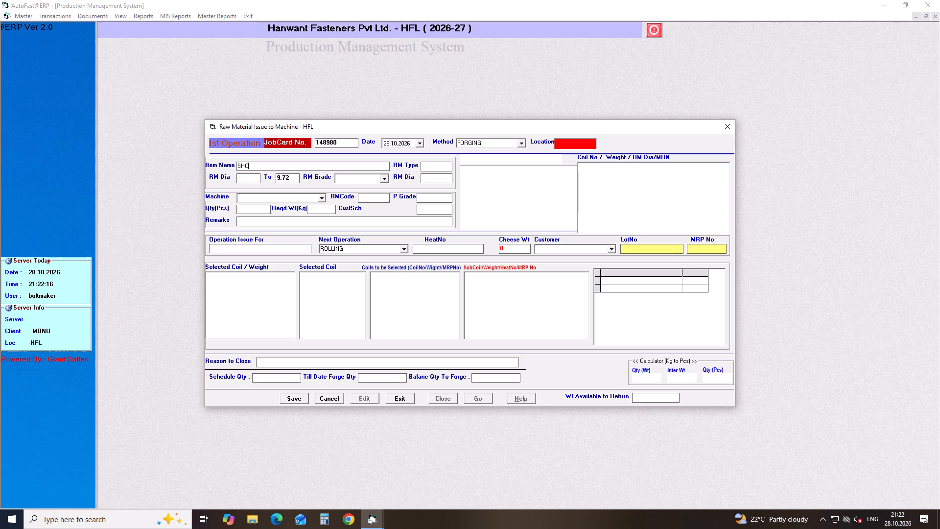
{"action": "key", "text": "Down"}
{"action": "key", "text": "Down"}
{"action": "key", "text": "Down"}
{"action": "key", "text": "Down"}
{"action": "key", "text": "Down"}
{"action": "key", "text": "Down"}
{"action": "key", "text": "Down"}
{"action": "key", "text": "Down"}
{"action": "key", "text": "Down"}
{"action": "key", "text": "Down"}
{"action": "key", "text": "Down"}
{"action": "key", "text": "Down"}
{"action": "key", "text": "Down"}
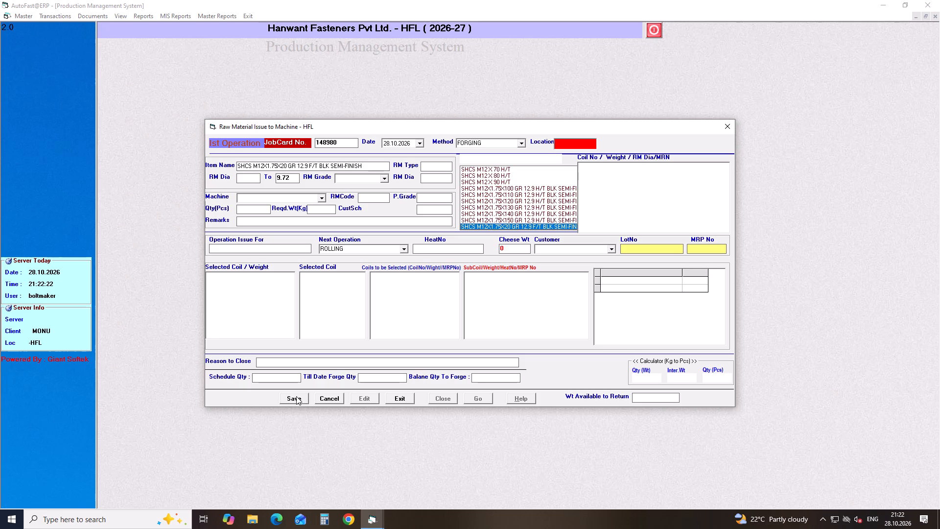
{"action": "key", "text": "Down"}
{"action": "key", "text": "Down"}
{"action": "key", "text": "Down"}
{"action": "key", "text": "Down"}
{"action": "key", "text": "Down"}
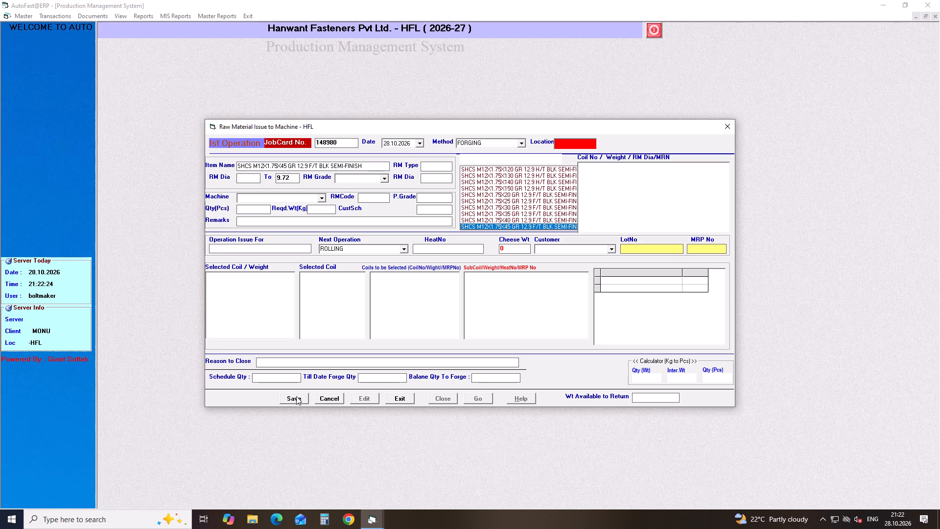
{"action": "key", "text": "Down"}
{"action": "key", "text": "Return"}
Fill in RM grade 51B37, machine BM-06 (BOLT MAKER), quantity 20015 pcs and next operation ROLLING.
{"action": "key", "text": "Return"}
{"action": "key", "text": "Return"}
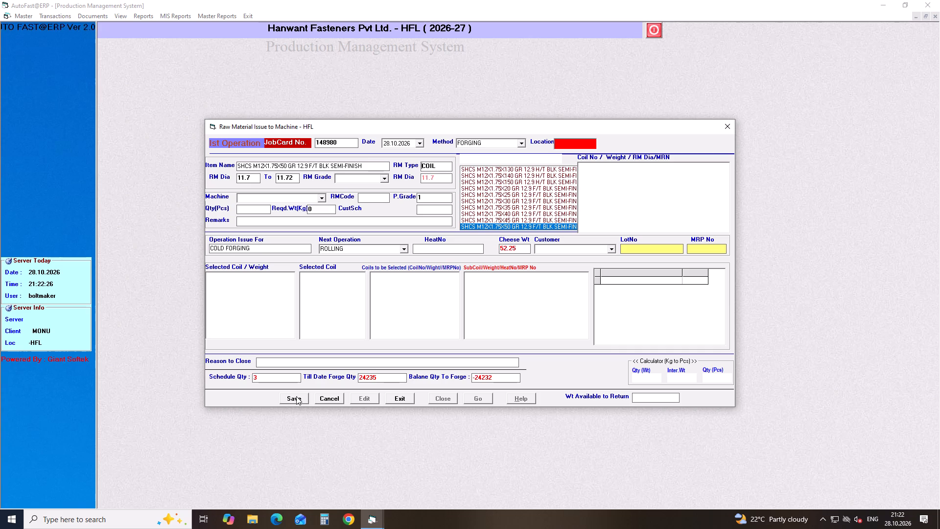
{"action": "key", "text": "Down"}
{"action": "key", "text": "Return"}
{"action": "key", "text": "Return"}
{"action": "type", "text": "BM"}
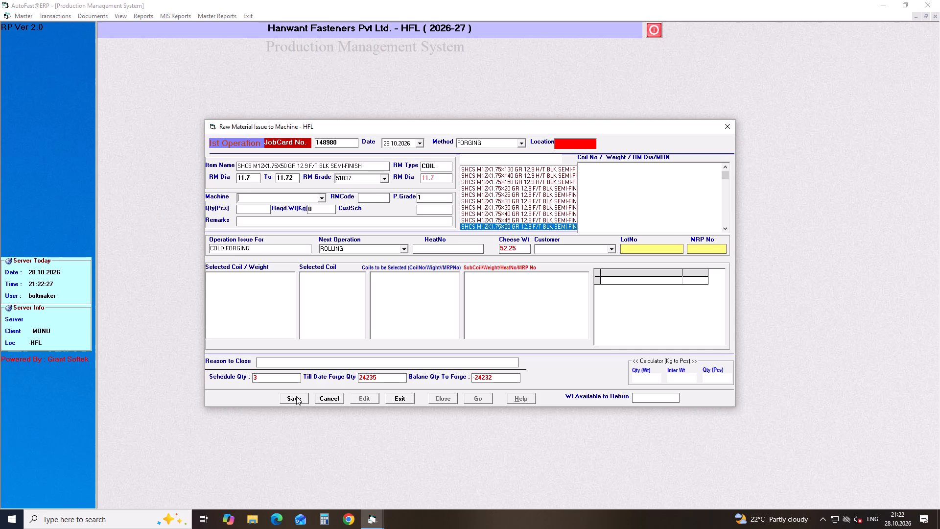
{"action": "key", "text": "Down"}
{"action": "key", "text": "Down"}
{"action": "key", "text": "Down"}
{"action": "key", "text": "Down"}
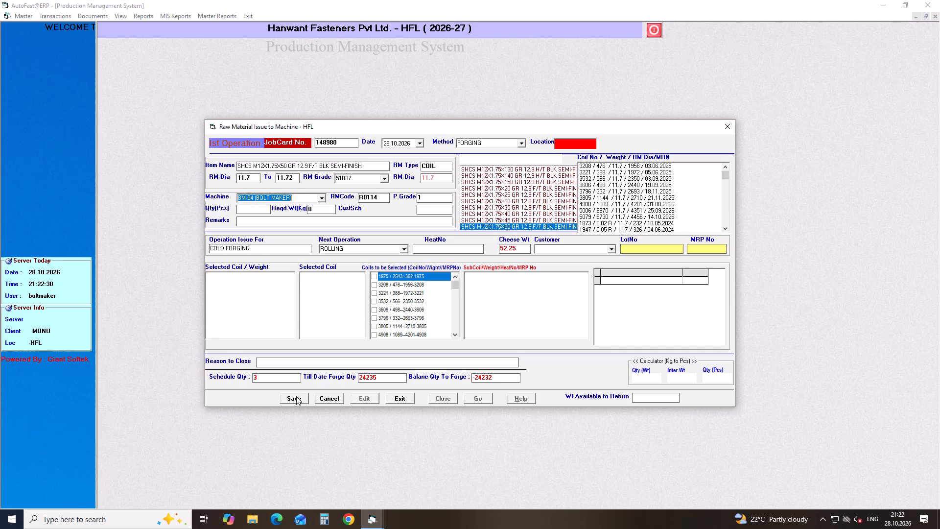
{"action": "key", "text": "Down"}
{"action": "key", "text": "Down"}
{"action": "key", "text": "Return"}
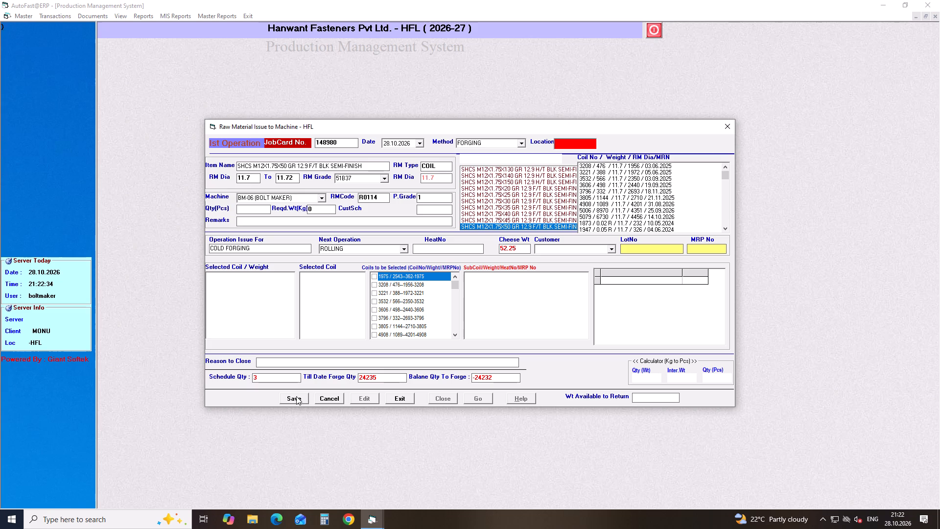
{"action": "type", "text": "20015"}
{"action": "key", "text": "Return"}
{"action": "key", "text": "Return"}
{"action": "key", "text": "Return"}
{"action": "key", "text": "Return"}
{"action": "key", "text": "Return"}
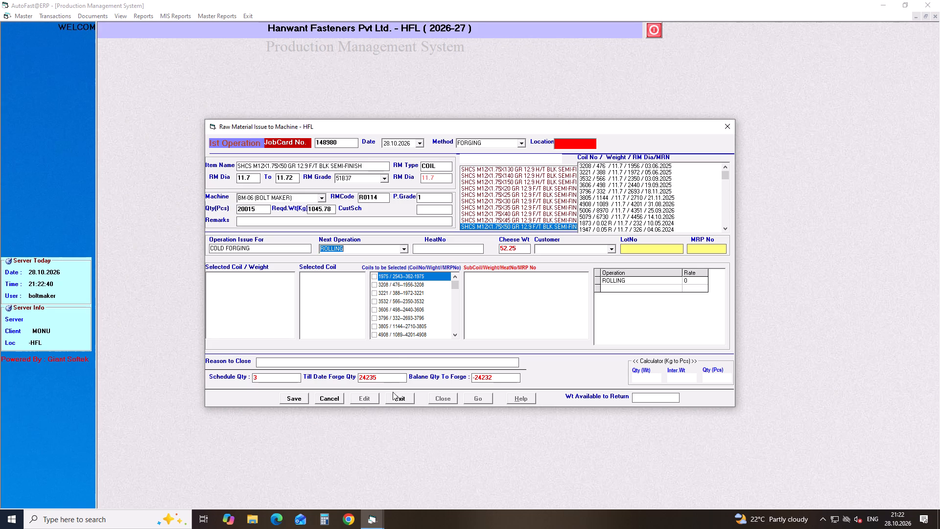
Select coils 4908 / 295.55-R and 4908 / 1089 from the coils available for the job card.
{"action": "left_click_drag", "start_coordinate": [453, 285], "coordinate": [457, 339]}
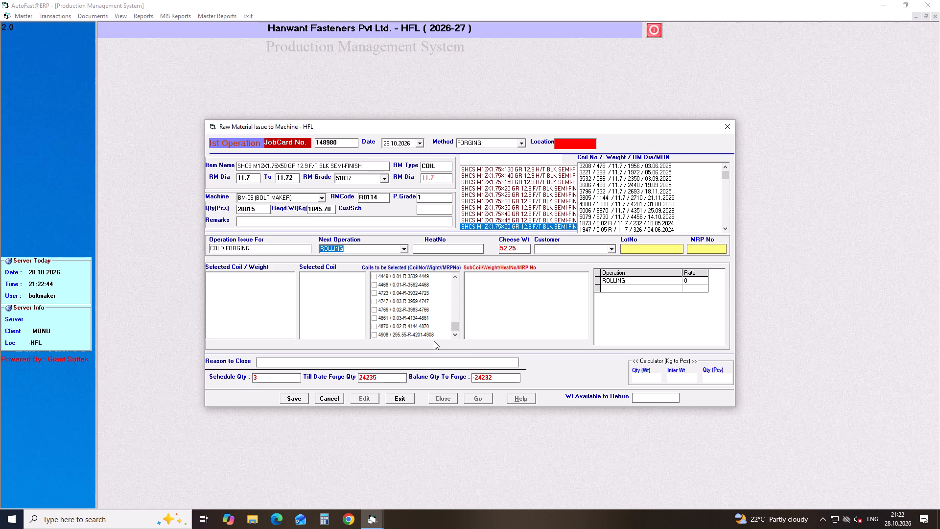
{"action": "left_click", "coordinate": [372, 335]}
{"action": "left_click_drag", "start_coordinate": [458, 327], "coordinate": [455, 304]}
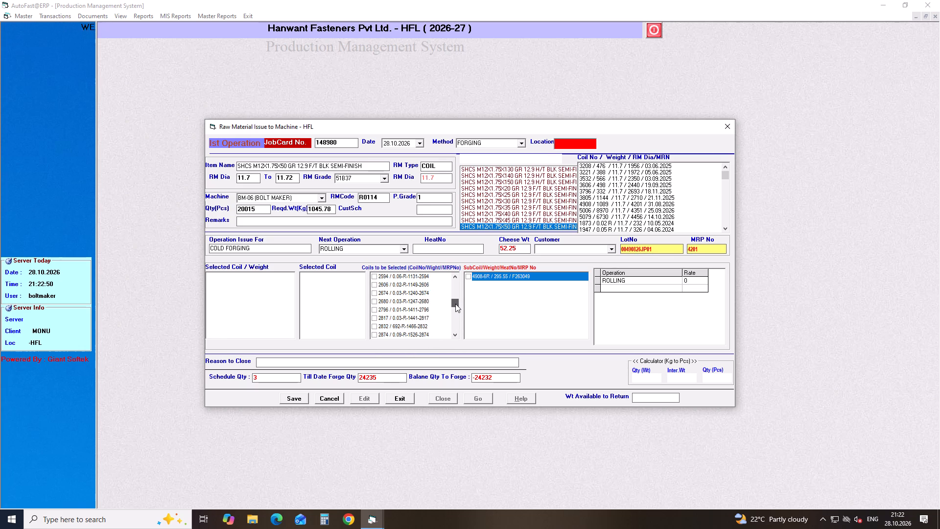
{"action": "left_click_drag", "start_coordinate": [455, 304], "coordinate": [455, 289]}
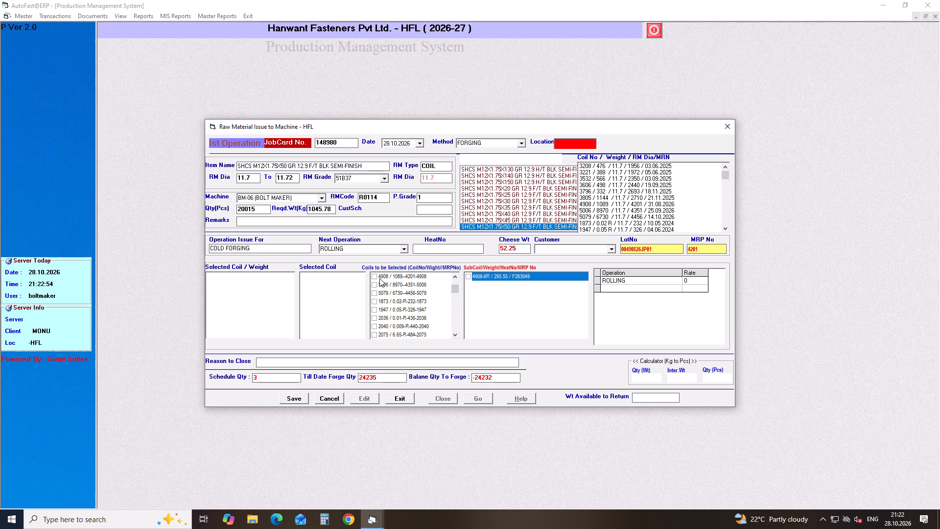
{"action": "left_click", "coordinate": [372, 275]}
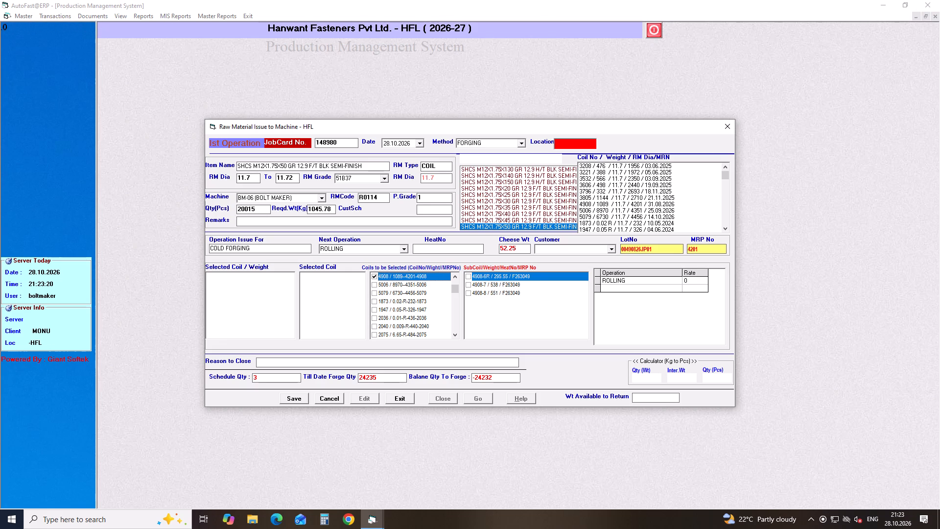
Change the job card quantity to 26498 pcs and advance to the next operation ROLLING.
{"action": "left_click_drag", "start_coordinate": [260, 211], "coordinate": [195, 210]}
{"action": "type", "text": "26"}
{"action": "key", "text": "4"}
{"action": "type", "text": "98"}
{"action": "key", "text": "Return"}
{"action": "key", "text": "Return"}
{"action": "key", "text": "Return"}
{"action": "key", "text": "Return"}
{"action": "key", "text": "Return"}
{"action": "key", "text": "Return"}
{"action": "key", "text": "Return"}
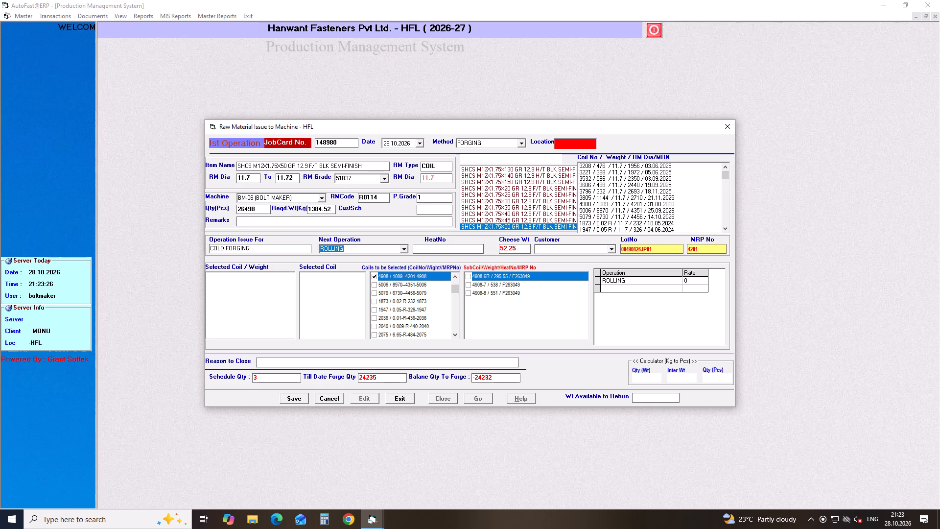
{"action": "key", "text": "Return"}
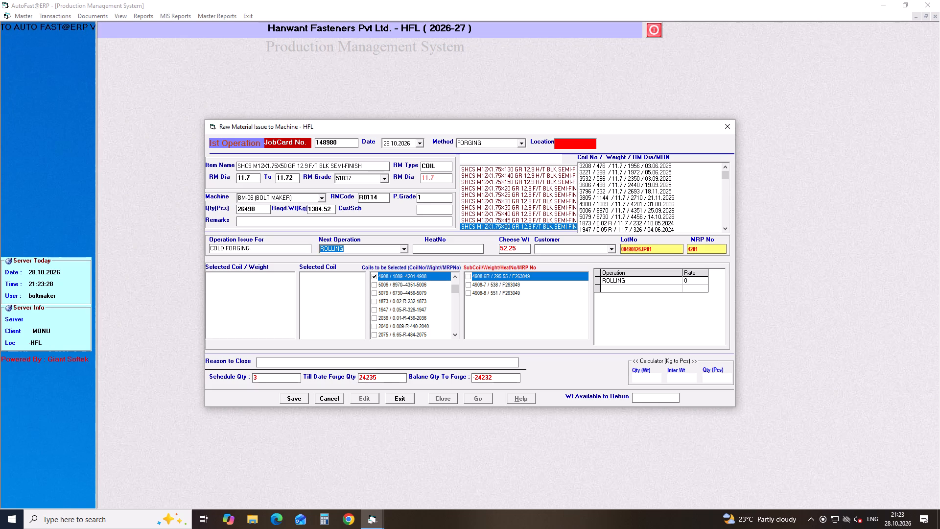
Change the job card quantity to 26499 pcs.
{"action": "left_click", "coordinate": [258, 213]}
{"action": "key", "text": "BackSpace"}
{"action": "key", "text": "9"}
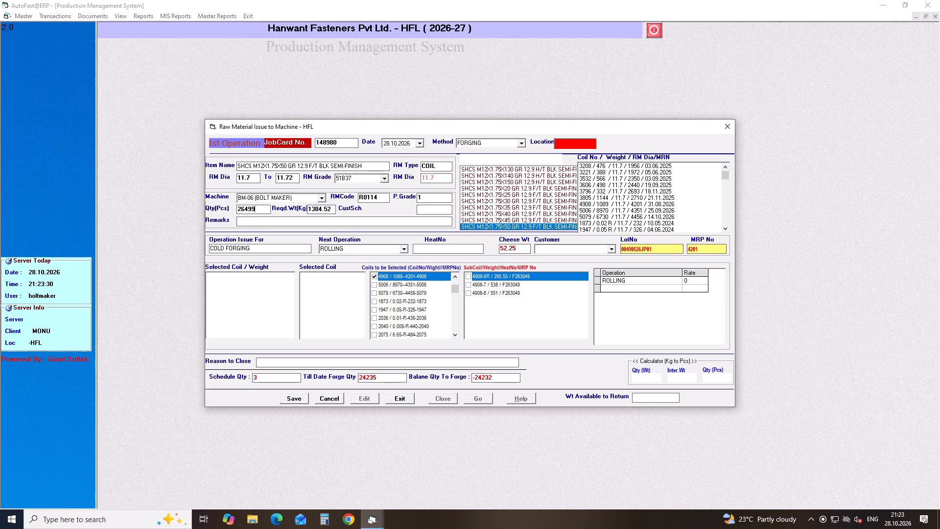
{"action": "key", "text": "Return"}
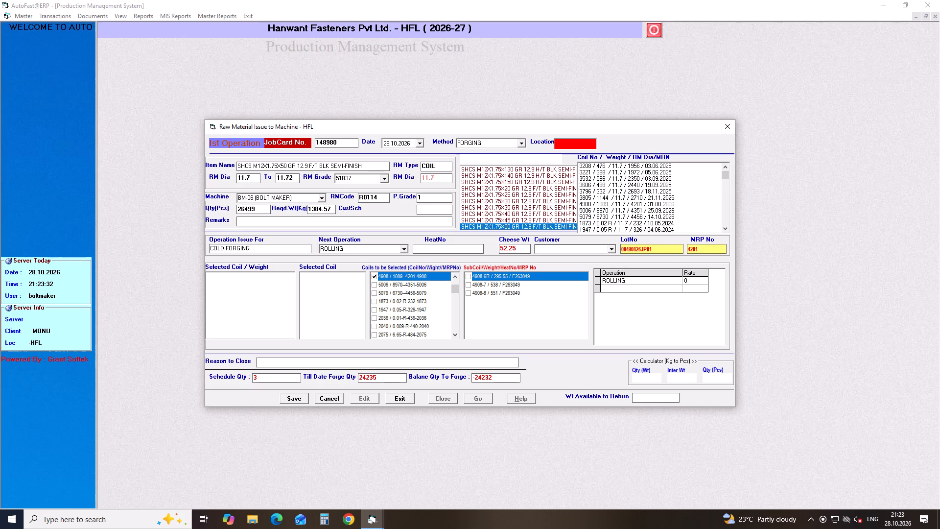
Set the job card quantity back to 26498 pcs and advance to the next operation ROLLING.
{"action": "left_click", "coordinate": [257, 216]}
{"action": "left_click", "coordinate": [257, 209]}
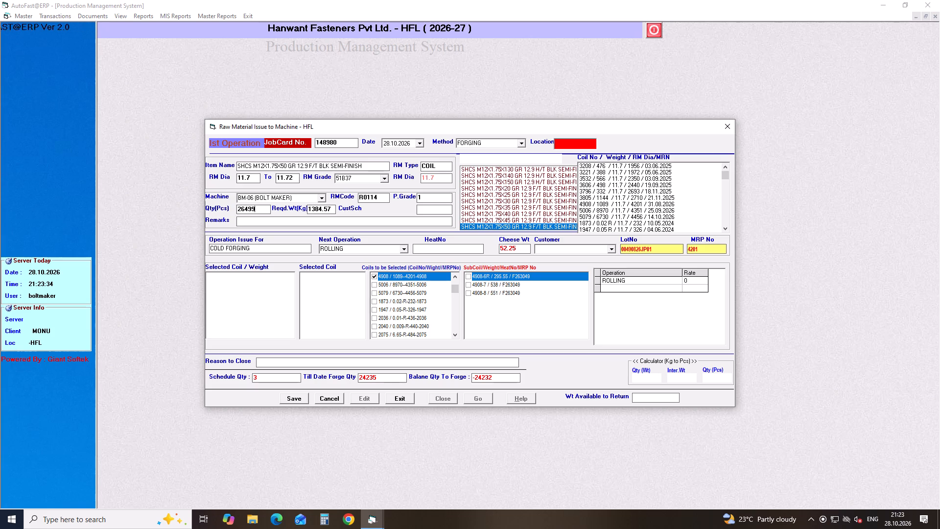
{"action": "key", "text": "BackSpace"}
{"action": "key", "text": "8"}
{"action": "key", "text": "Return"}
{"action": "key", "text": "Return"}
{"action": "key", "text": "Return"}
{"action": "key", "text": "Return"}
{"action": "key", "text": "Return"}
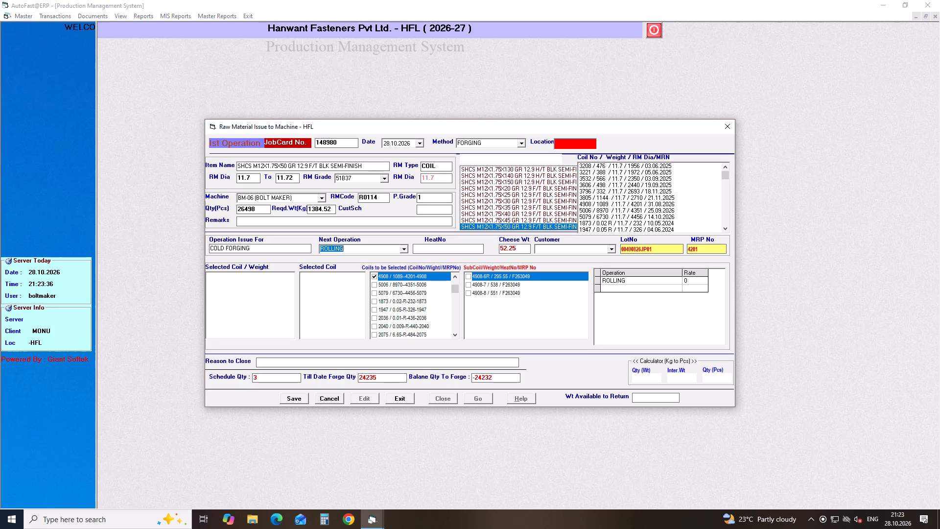
Select sub-coils 4908-6R, 4908-7 and 4908-8, and save the job card.
{"action": "left_click", "coordinate": [466, 279]}
{"action": "left_click", "coordinate": [466, 286]}
{"action": "left_click", "coordinate": [469, 293]}
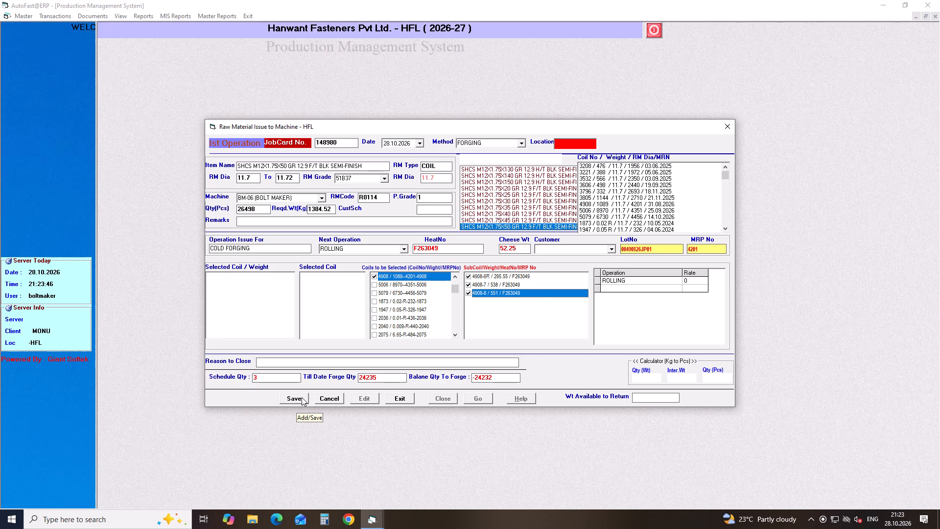
{"action": "scroll", "coordinate": [302, 397], "scroll_direction": "up", "scroll_amount": 1}
{"action": "left_click", "coordinate": [302, 397]}
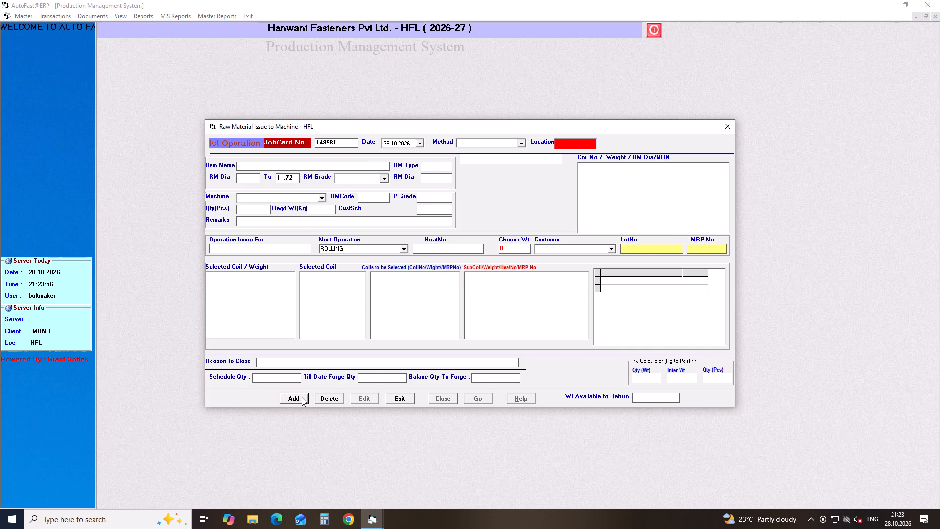
Start another job card with method FORGING and item SHCS M06X1X25 GR 12.9 F/T BLK SEMI-FINISH.
{"action": "key", "text": "Return"}
{"action": "key", "text": "Return"}
{"action": "key", "text": "Return"}
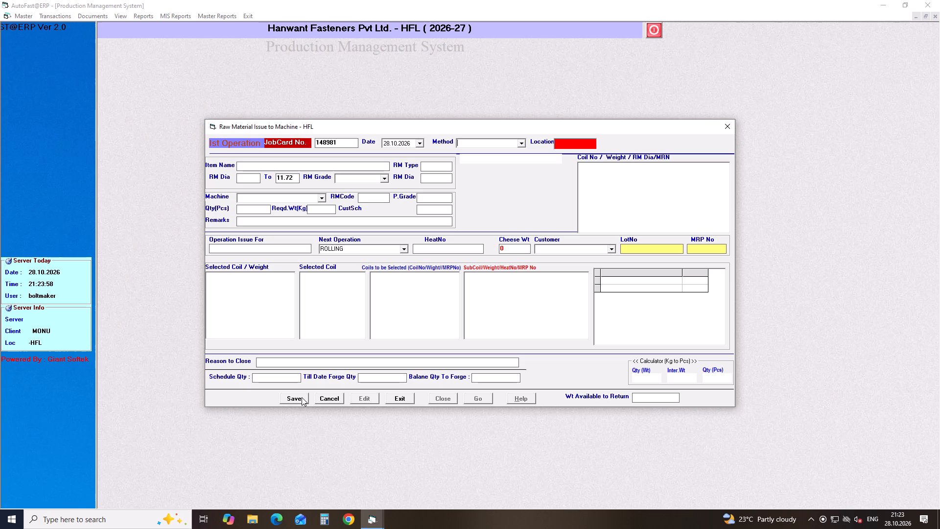
{"action": "key", "text": "Down"}
{"action": "key", "text": "Return"}
{"action": "type", "text": "SHCS M"}
{"action": "type", "text": "06"}
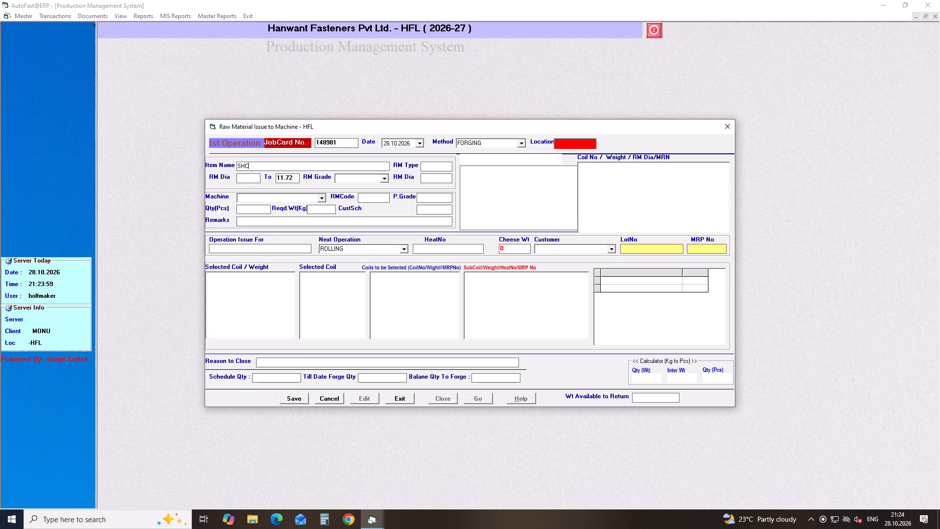
{"action": "key", "text": "Down"}
{"action": "key", "text": "Down"}
{"action": "key", "text": "Down"}
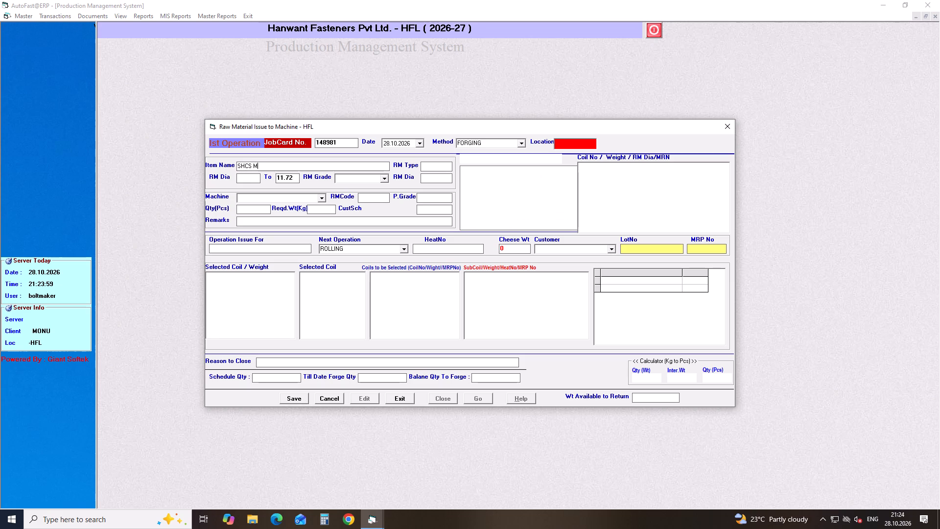
{"action": "key", "text": "Down"}
{"action": "key", "text": "Down"}
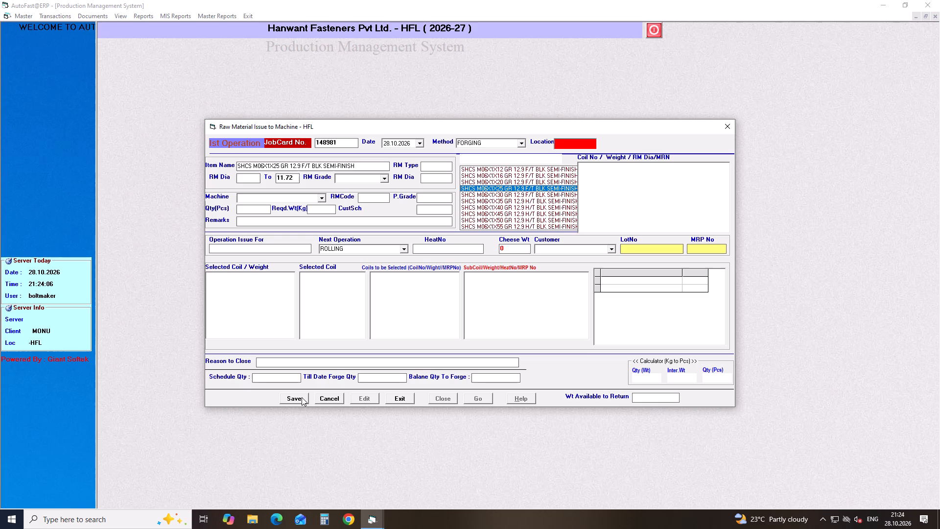
{"action": "key", "text": "Return"}
Fill in RM grade 51B37, machine BM-07 (BOLT MAKER), quantity 17100 pcs and next operation ROLLING.
{"action": "key", "text": "Return"}
{"action": "key", "text": "Return"}
{"action": "key", "text": "Down"}
{"action": "key", "text": "Down"}
{"action": "key", "text": "Return"}
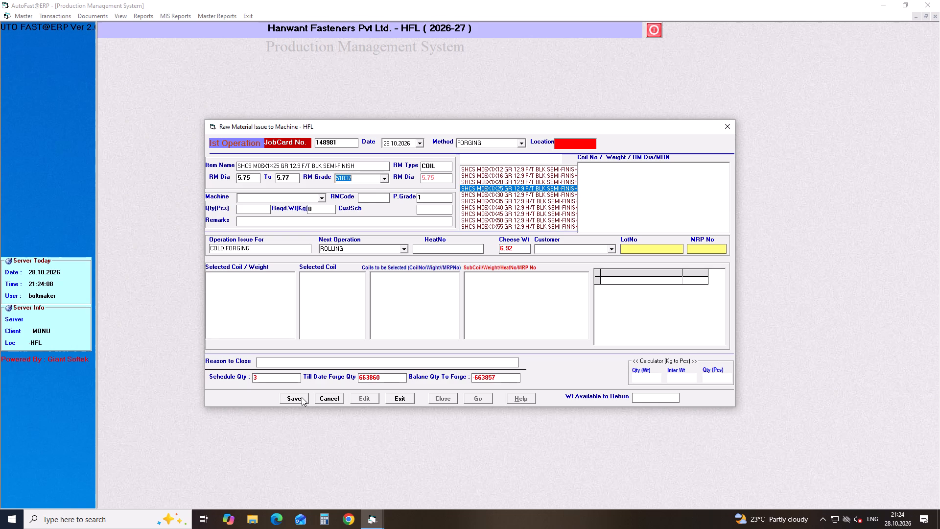
{"action": "key", "text": "Return"}
{"action": "type", "text": "BM"}
{"action": "key", "text": "Down"}
{"action": "key", "text": "Down"}
{"action": "key", "text": "Down"}
{"action": "key", "text": "Down"}
{"action": "key", "text": "Down"}
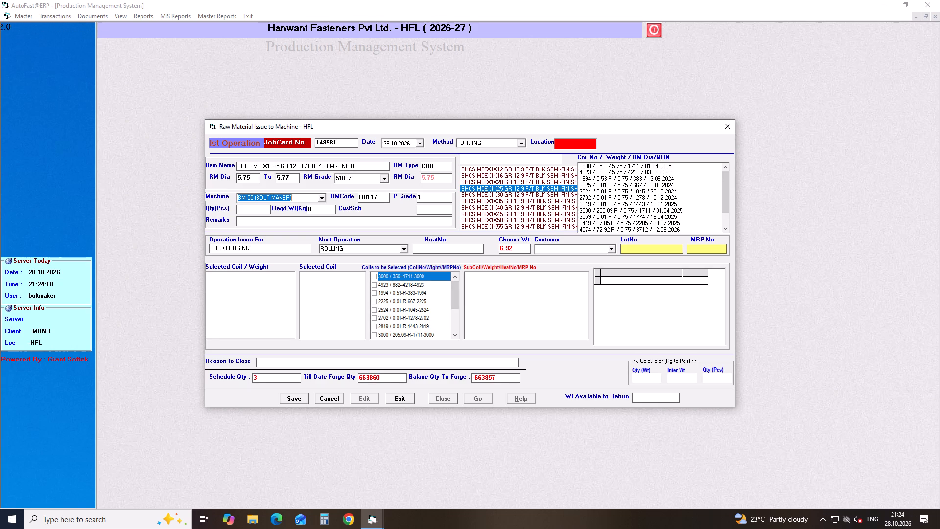
{"action": "key", "text": "Down"}
{"action": "key", "text": "Down"}
{"action": "key", "text": "Return"}
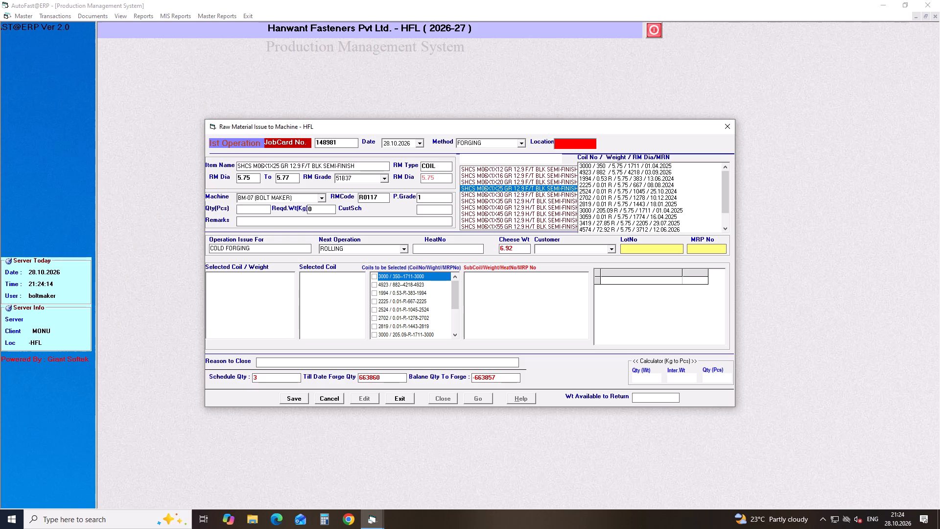
{"action": "type", "text": "17100"}
{"action": "key", "text": "Return"}
{"action": "key", "text": "Return"}
{"action": "key", "text": "Return"}
{"action": "key", "text": "Return"}
{"action": "key", "text": "Return"}
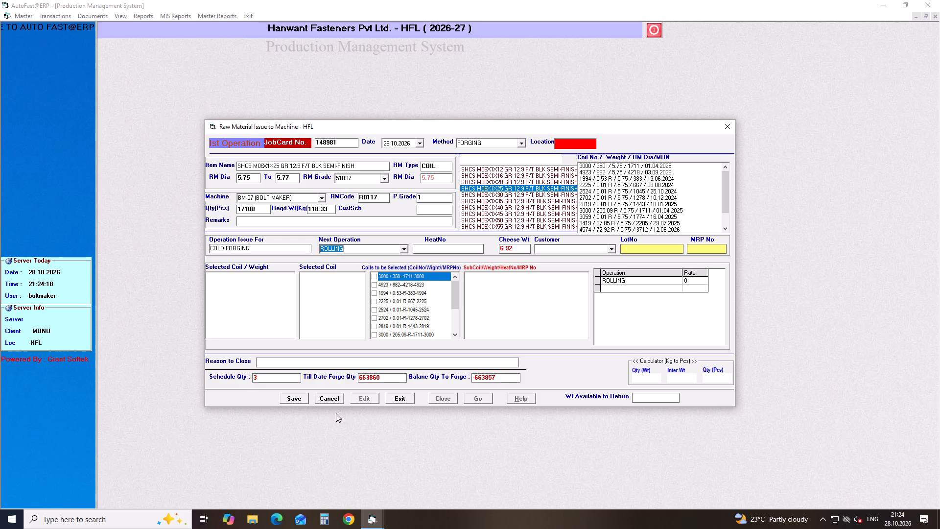
Select returned coil 4923 with weight 165.45 and its listed sub-coil, and save the job card.
{"action": "left_click_drag", "start_coordinate": [453, 286], "coordinate": [452, 320]}
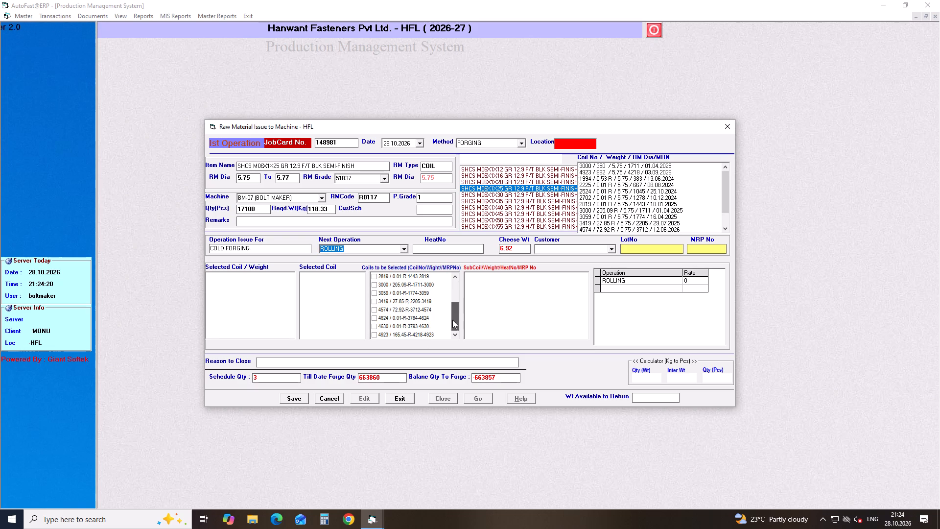
{"action": "left_click_drag", "start_coordinate": [452, 320], "coordinate": [451, 327]}
{"action": "left_click", "coordinate": [373, 336]}
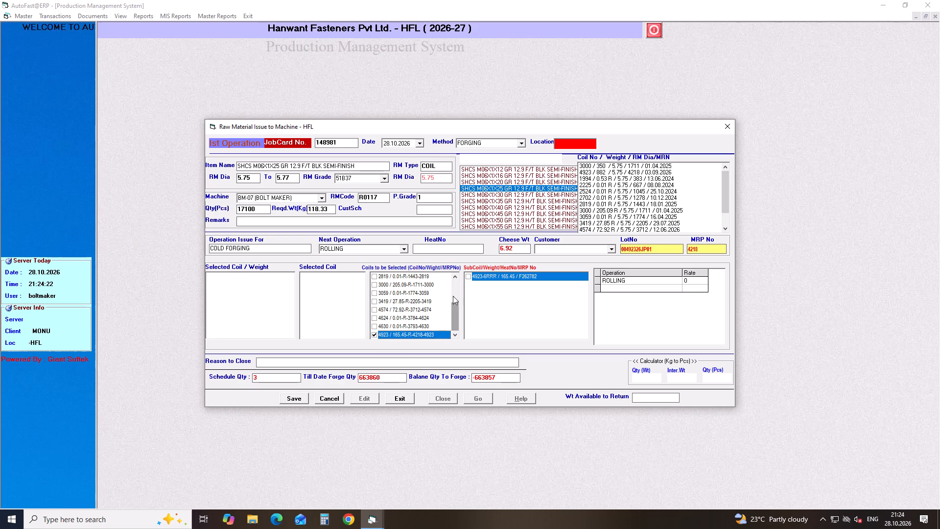
{"action": "left_click", "coordinate": [470, 276]}
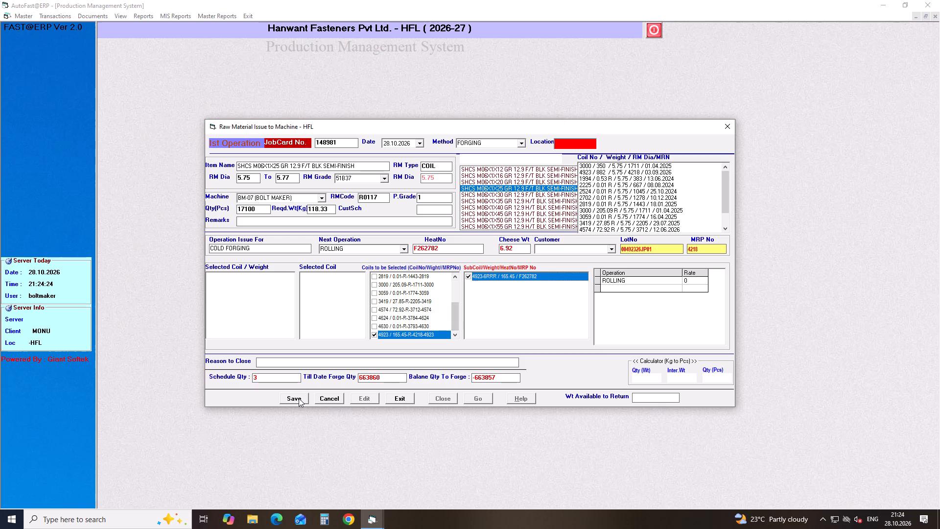
{"action": "left_click", "coordinate": [299, 398]}
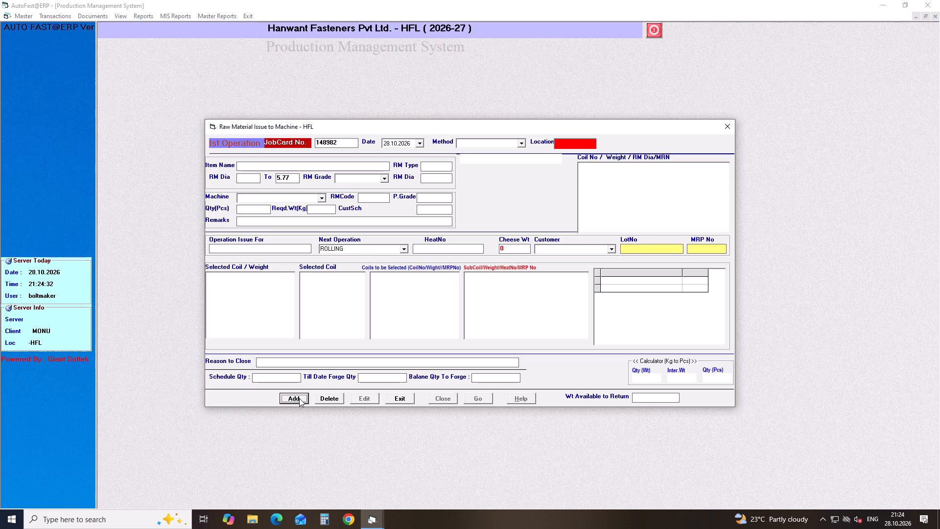
Start another job card with method FORGING and item SCREW PAN 6X12 (3007598).
{"action": "key", "text": "Return"}
{"action": "key", "text": "Return"}
{"action": "key", "text": "Return"}
{"action": "key", "text": "Down"}
{"action": "key", "text": "Return"}
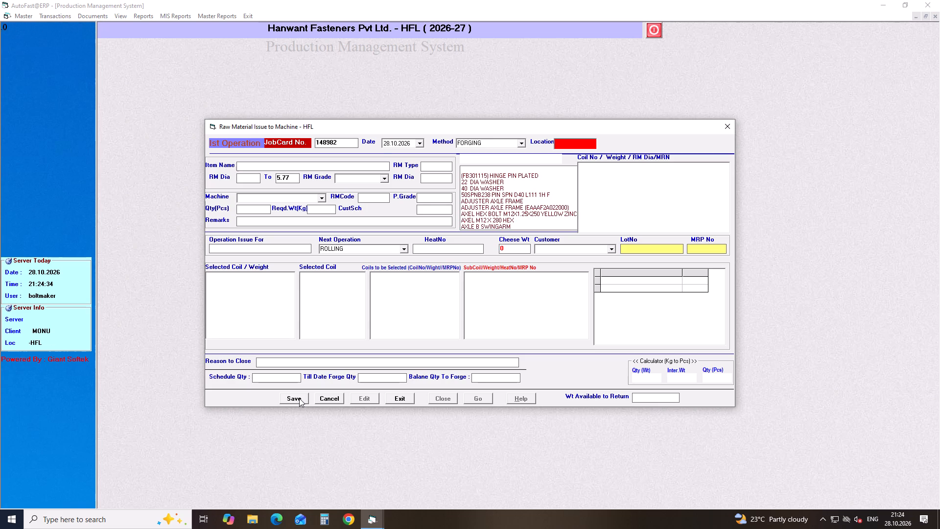
{"action": "type", "text": "SCREW P"}
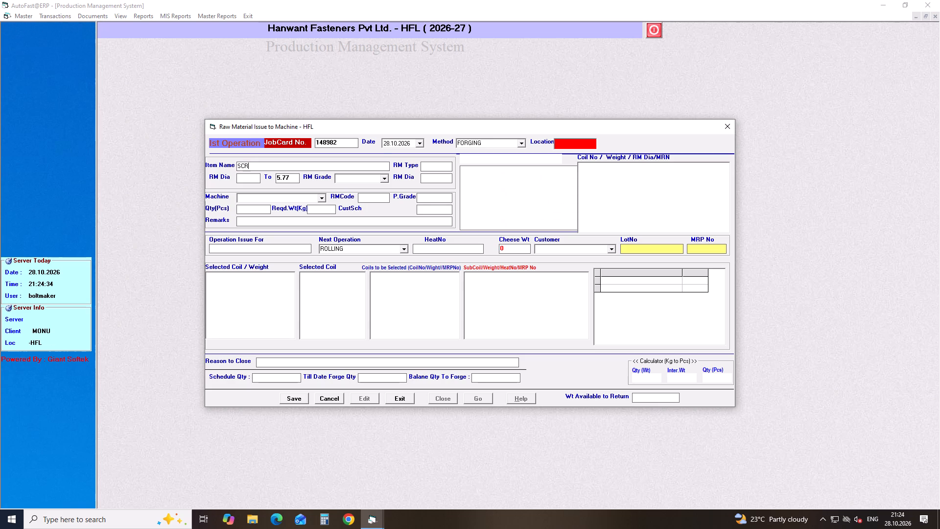
{"action": "key", "text": "Down"}
{"action": "key", "text": "Down"}
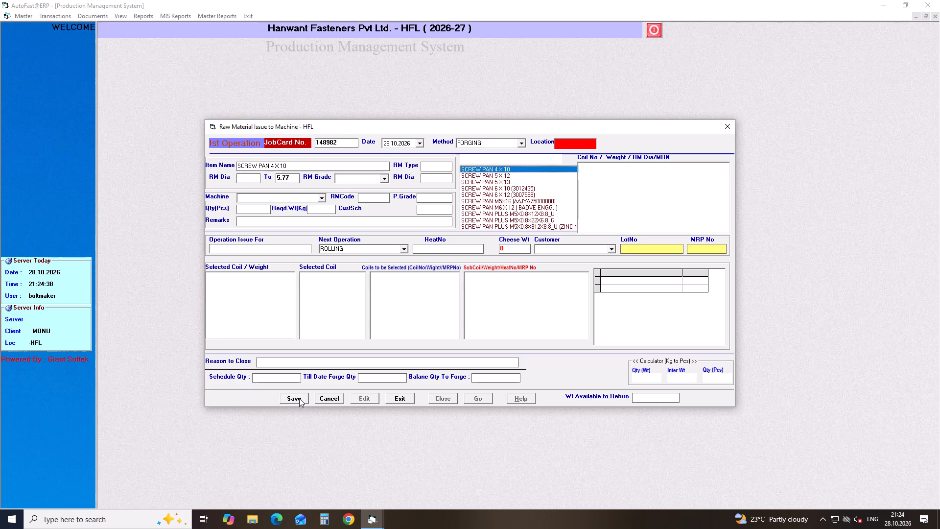
{"action": "key", "text": "Down"}
{"action": "key", "text": "Down"}
{"action": "key", "text": "Down"}
{"action": "key", "text": "Down"}
{"action": "key", "text": "Return"}
{"action": "key", "text": "Return"}
{"action": "key", "text": "Return"}
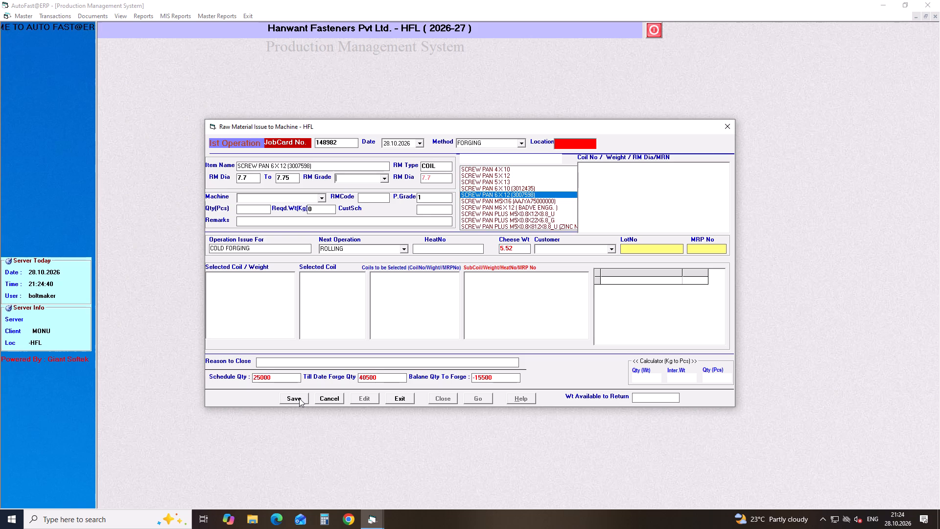
Set the RM grade of the job card to 4140.
{"action": "key", "text": "Left"}
{"action": "key", "text": "Down"}
{"action": "key", "text": "Return"}
{"action": "key", "text": "Return"}
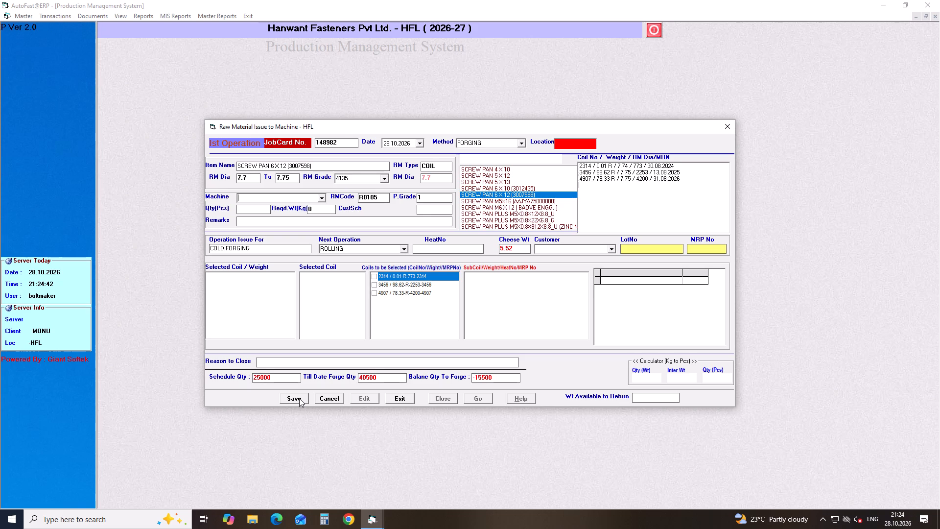
{"action": "left_click", "coordinate": [384, 179]}
{"action": "left_click", "coordinate": [365, 193]}
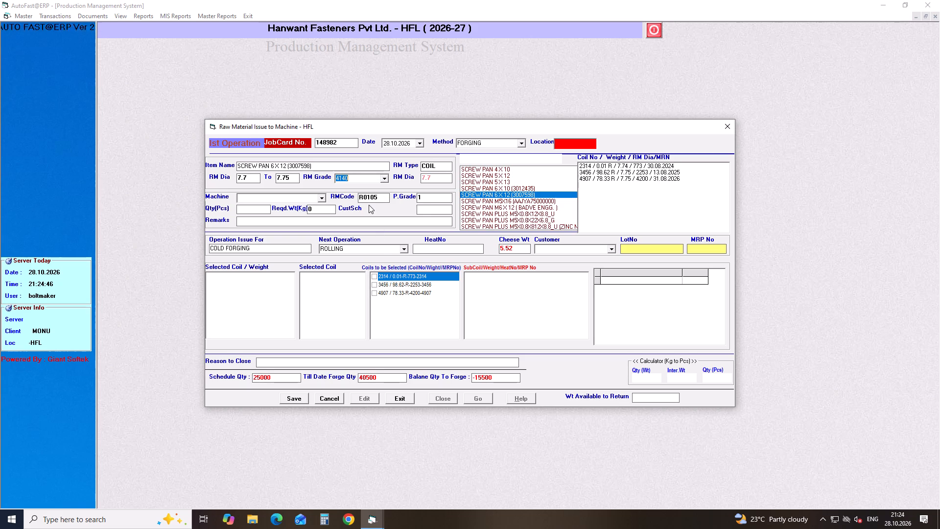
{"action": "key", "text": "Return"}
{"action": "key", "text": "Return"}
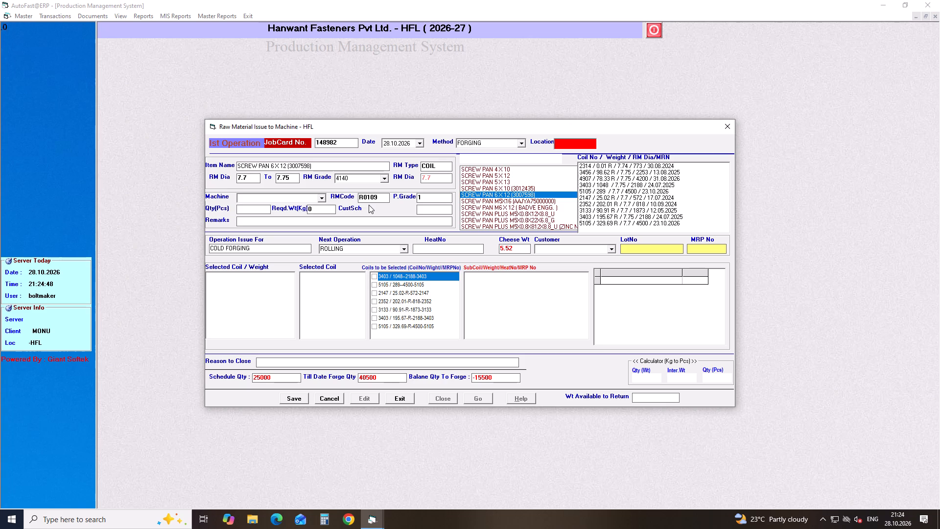
Assign machine BM-08 (BOLT MAKER) to the SCREW PAN 6X12 job card.
{"action": "key", "text": "Down"}
{"action": "key", "text": "Down"}
{"action": "key", "text": "Down"}
{"action": "key", "text": "Down"}
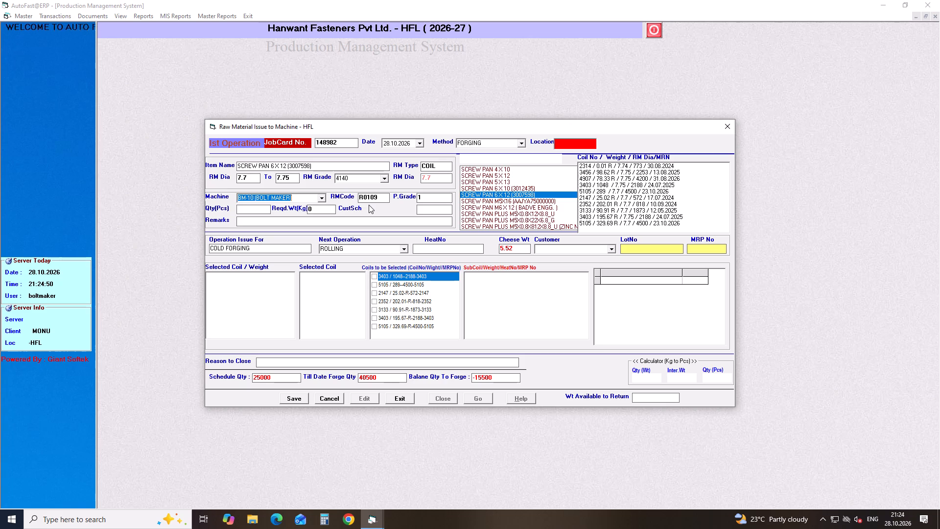
{"action": "key", "text": "Down"}
{"action": "key", "text": "Down"}
{"action": "key", "text": "Down"}
{"action": "key", "text": "Down"}
{"action": "key", "text": "Up"}
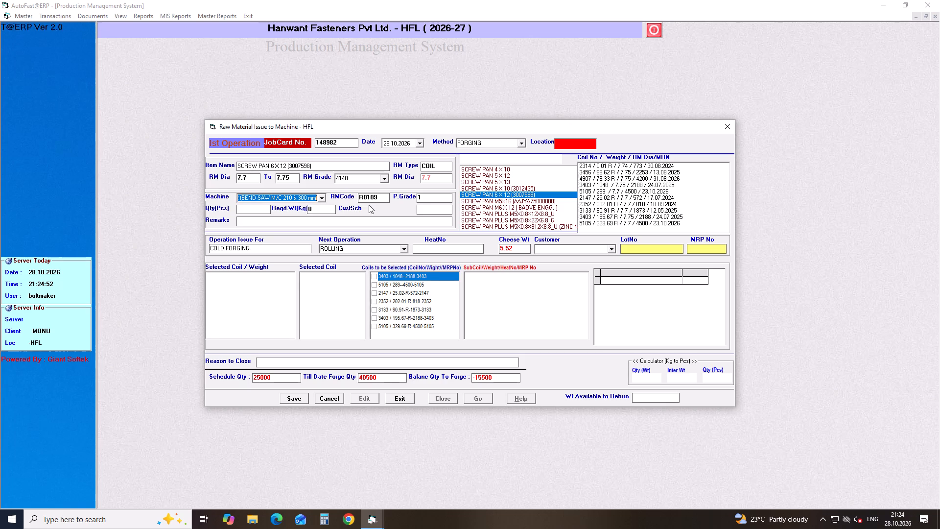
{"action": "key", "text": "Up"}
{"action": "key", "text": "Up"}
{"action": "key", "text": "Up"}
{"action": "key", "text": "Up"}
{"action": "key", "text": "Up"}
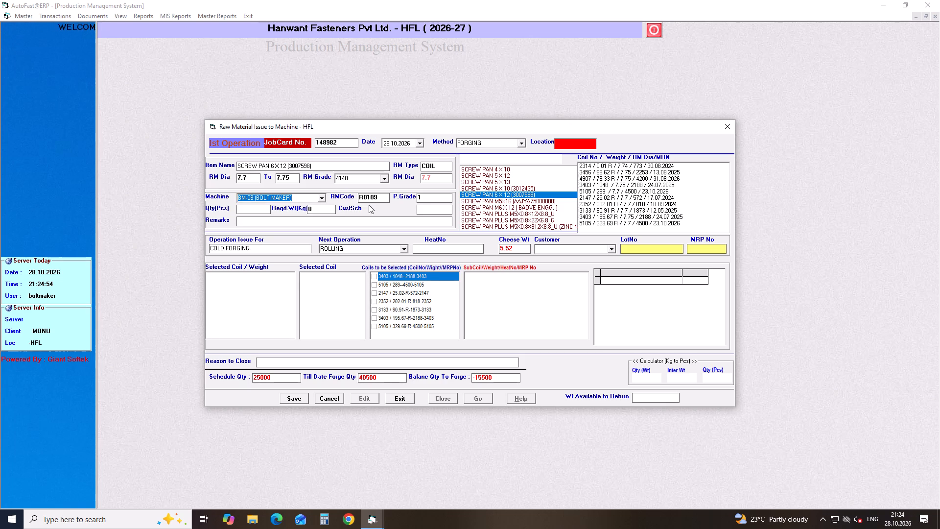
{"action": "key", "text": "Return"}
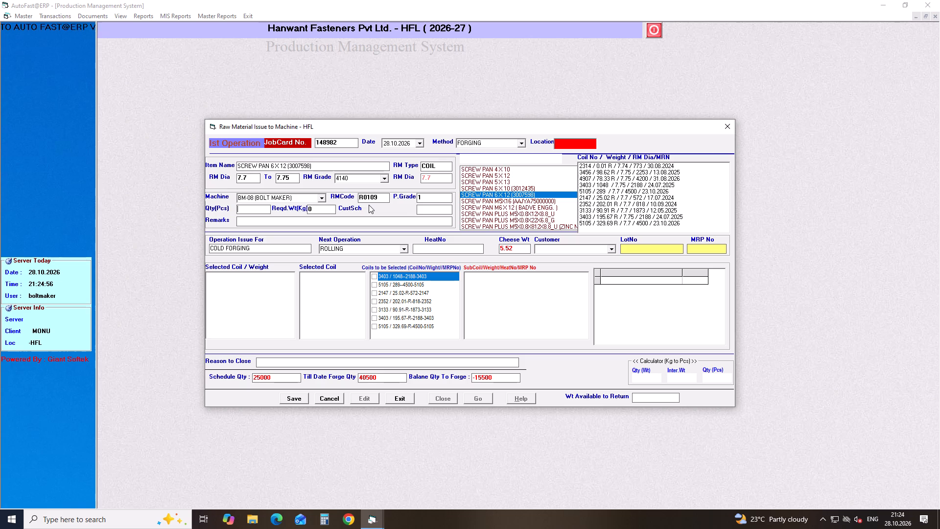
Enter a quantity of 5200 pcs and accept ROLLING as the next operation.
{"action": "type", "text": "5200"}
{"action": "key", "text": "Return"}
{"action": "key", "text": "Return"}
{"action": "key", "text": "Return"}
{"action": "key", "text": "Return"}
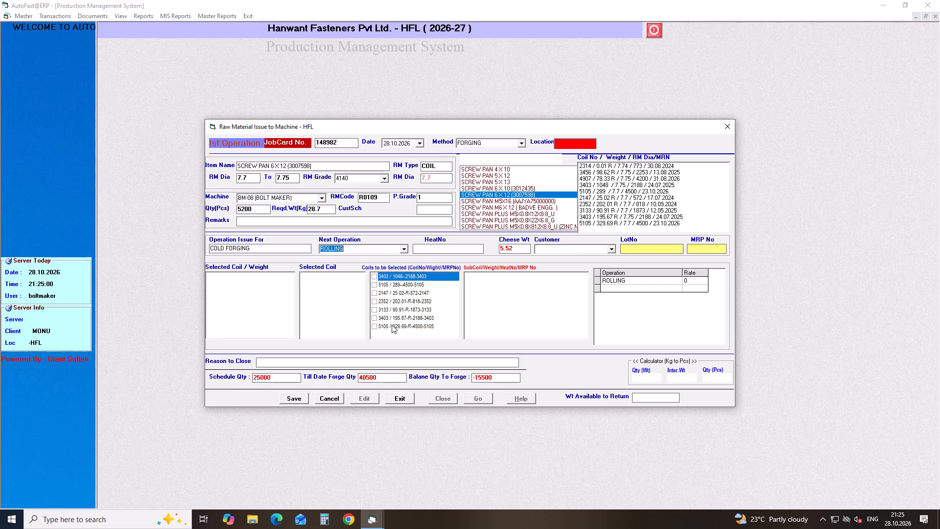
Select returned coil 5105 with weight 329.69 and its sub-coil 5105-1RR, and save the job card.
{"action": "left_click", "coordinate": [373, 327]}
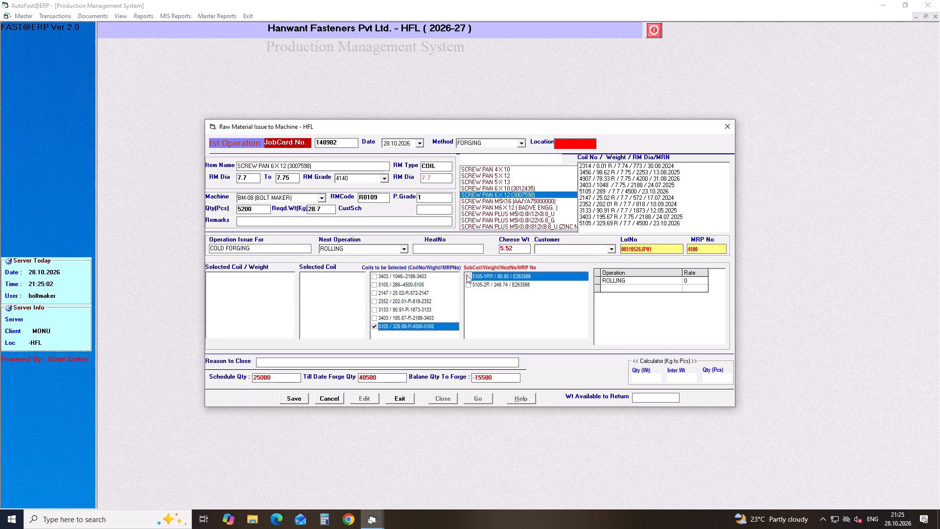
{"action": "left_click", "coordinate": [467, 275]}
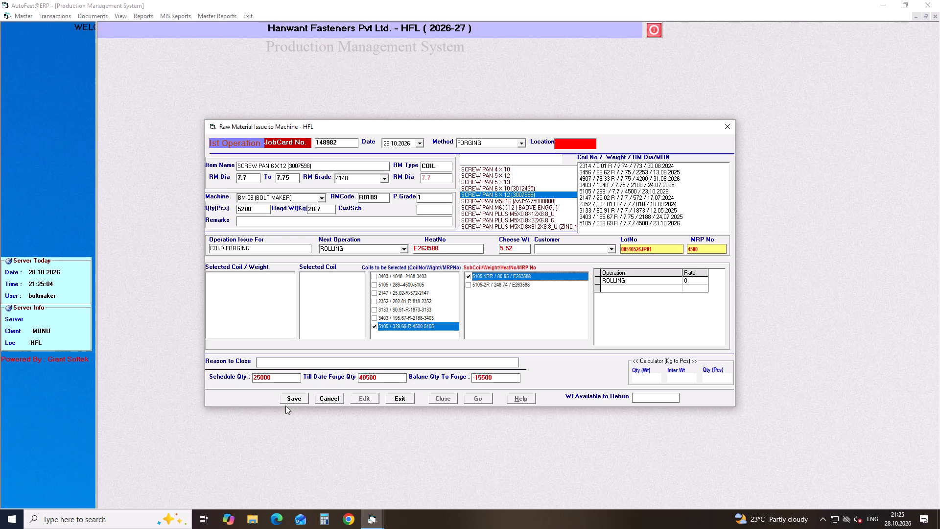
{"action": "left_click", "coordinate": [294, 397]}
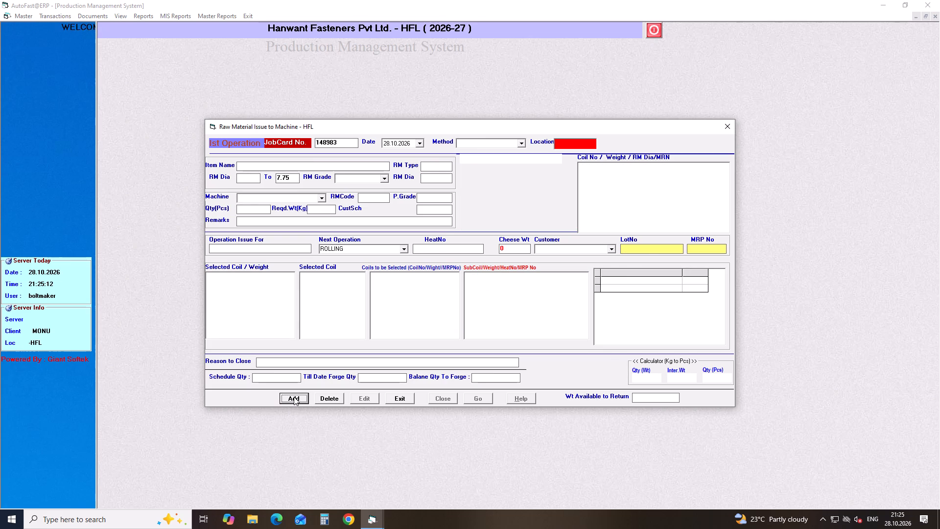
Start another job card with method FORGING and item BOLT FLANGE SH 6X16 (P-17).
{"action": "key", "text": "period"}
{"action": "key", "text": "Return"}
{"action": "key", "text": "Return"}
{"action": "key", "text": "Return"}
{"action": "key", "text": "Right"}
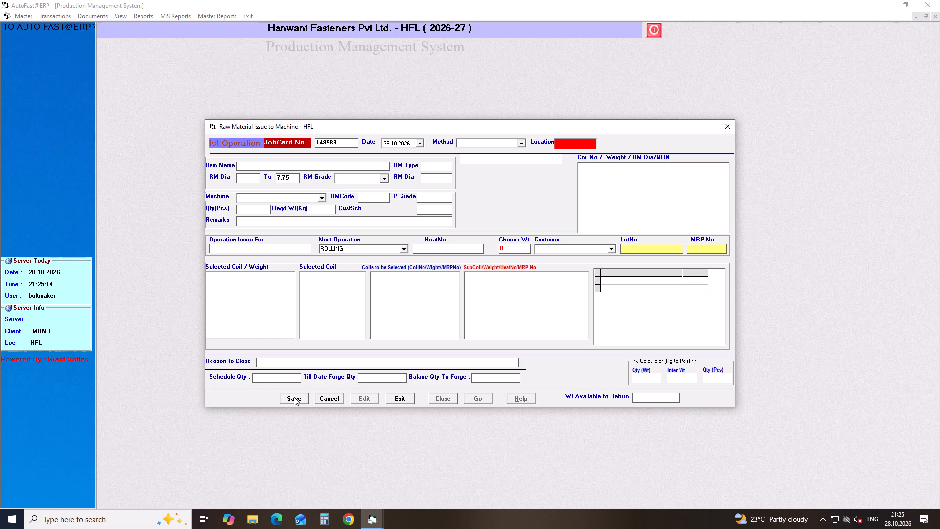
{"action": "key", "text": "Down"}
{"action": "key", "text": "Return"}
{"action": "type", "text": "BOLT FLANGE SH"}
{"action": "key", "text": "space"}
{"action": "key", "text": "6"}
{"action": "key", "text": "Down"}
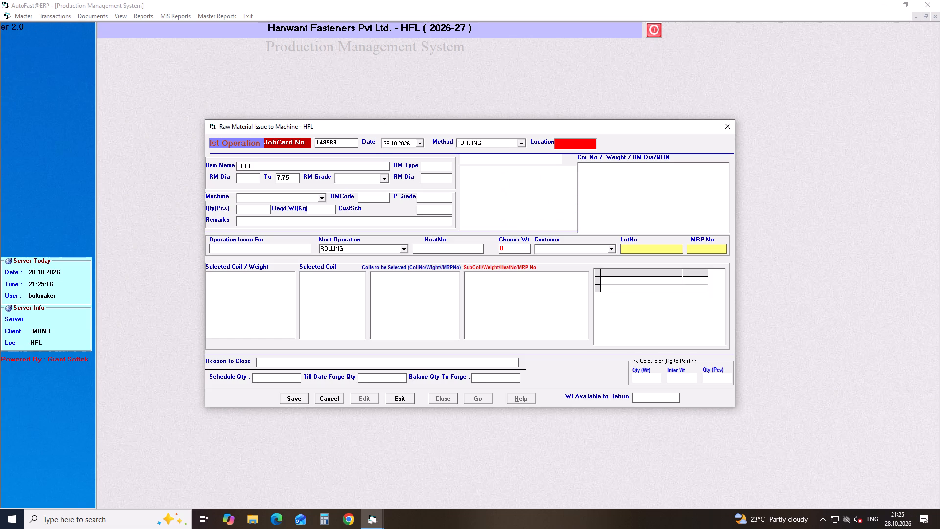
{"action": "key", "text": "Down"}
{"action": "key", "text": "Down"}
{"action": "key", "text": "Down"}
{"action": "key", "text": "Down"}
{"action": "key", "text": "Down"}
{"action": "key", "text": "Down"}
{"action": "key", "text": "Down"}
{"action": "key", "text": "Down"}
{"action": "key", "text": "Down"}
{"action": "key", "text": "Down"}
{"action": "key", "text": "Down"}
{"action": "key", "text": "Down"}
{"action": "key", "text": "Up"}
{"action": "key", "text": "Return"}
{"action": "key", "text": "Return"}
{"action": "key", "text": "Return"}
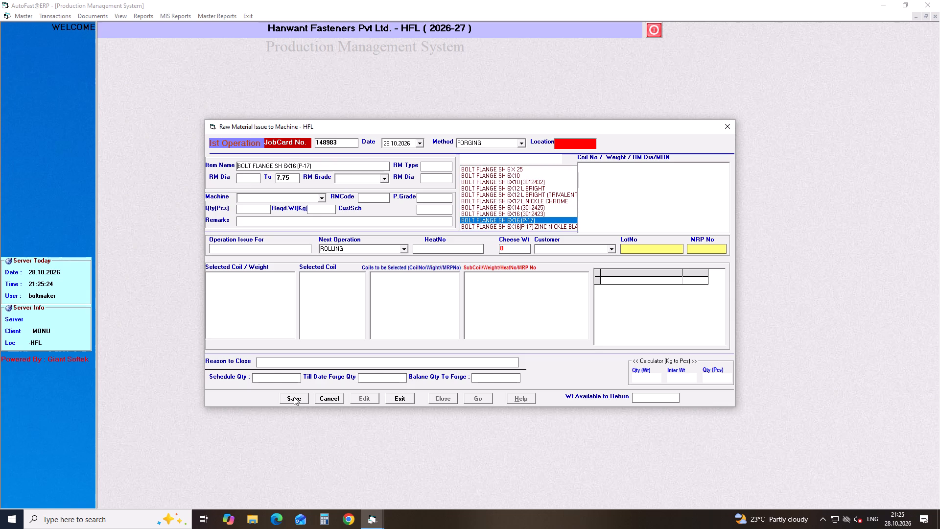
Set the RM grade of the BOLT FLANGE SH 6X16 (P-17) job card to 10B21.
{"action": "key", "text": "Left"}
{"action": "key", "text": "Down"}
{"action": "key", "text": "Down"}
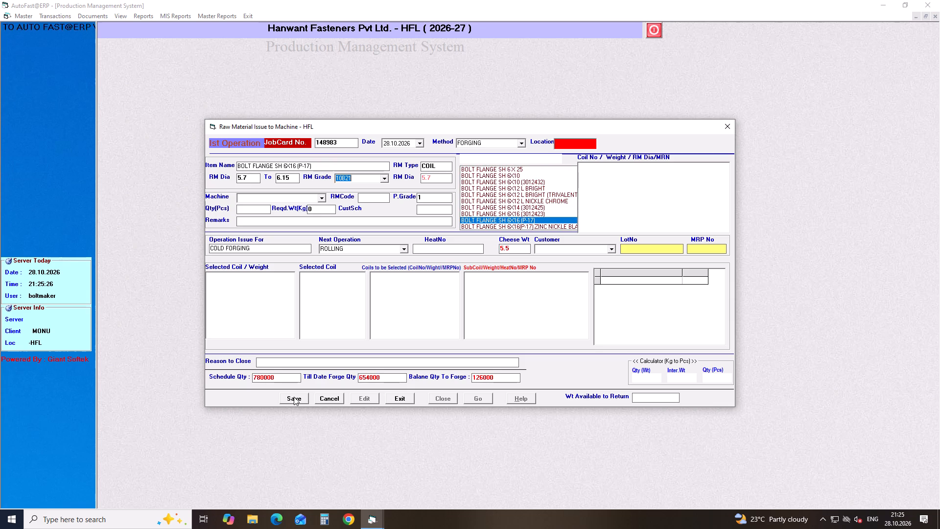
{"action": "key", "text": "Return"}
{"action": "key", "text": "Return"}
Assign machine BM-09 (BOLT MAKER) to the BOLT FLANGE job card.
{"action": "type", "text": "BM"}
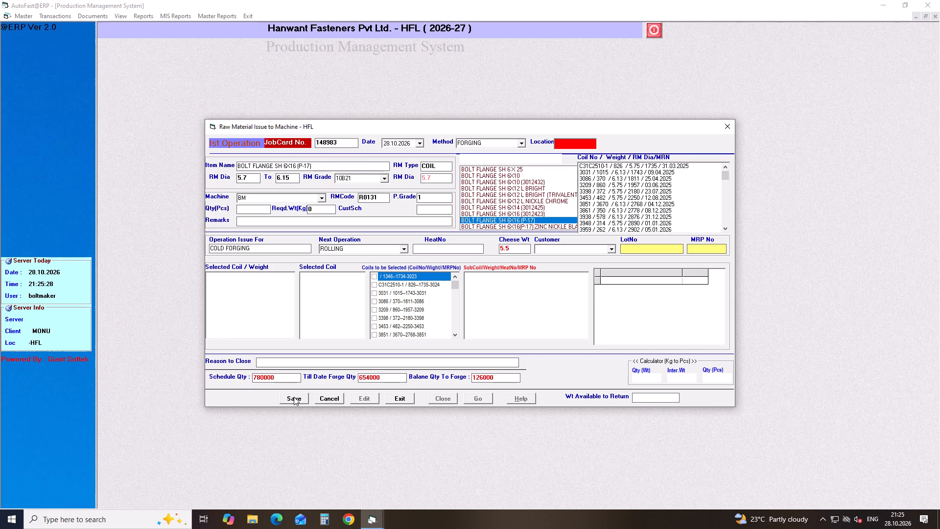
{"action": "key", "text": "Down"}
{"action": "key", "text": "Down"}
{"action": "key", "text": "Down"}
{"action": "key", "text": "Down"}
{"action": "key", "text": "Down"}
{"action": "key", "text": "Down"}
{"action": "key", "text": "Down"}
{"action": "key", "text": "Down"}
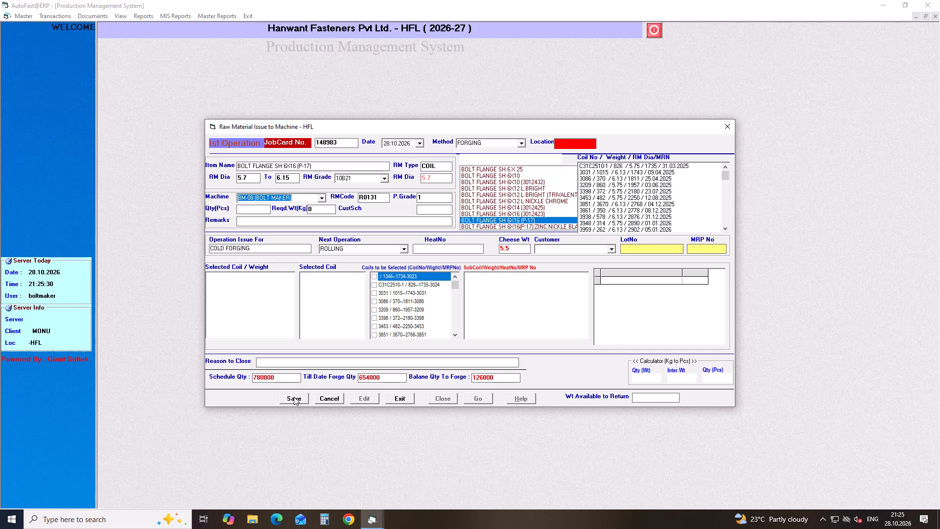
{"action": "key", "text": "Down"}
{"action": "key", "text": "Return"}
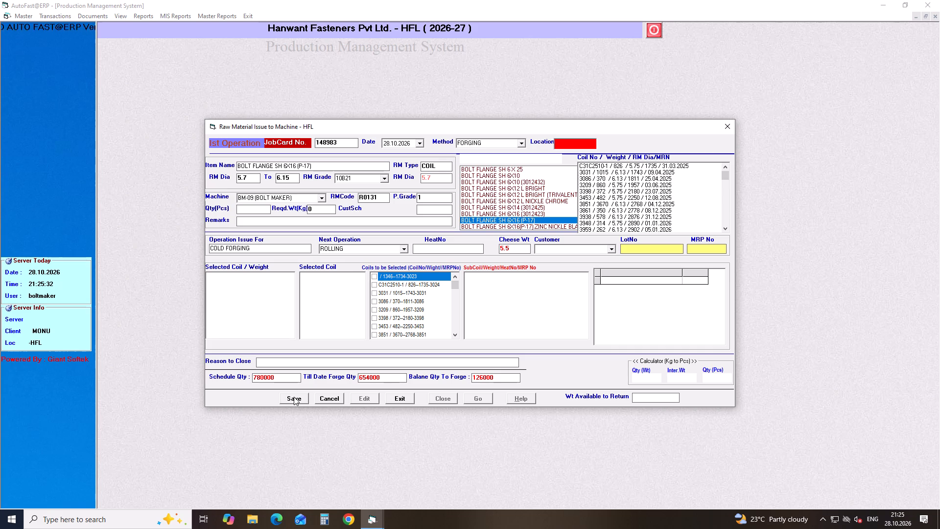
Enter a quantity of 1000 pcs and accept ROLLING as the next operation.
{"action": "type", "text": "1000"}
{"action": "key", "text": "Return"}
{"action": "key", "text": "Return"}
{"action": "key", "text": "Return"}
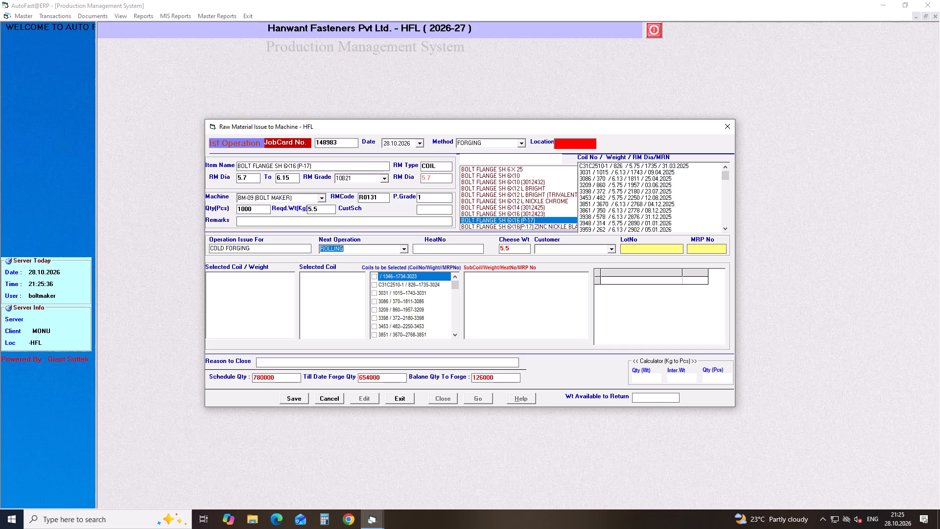
{"action": "key", "text": "Return"}
{"action": "key", "text": "Return"}
{"action": "key", "text": "Return"}
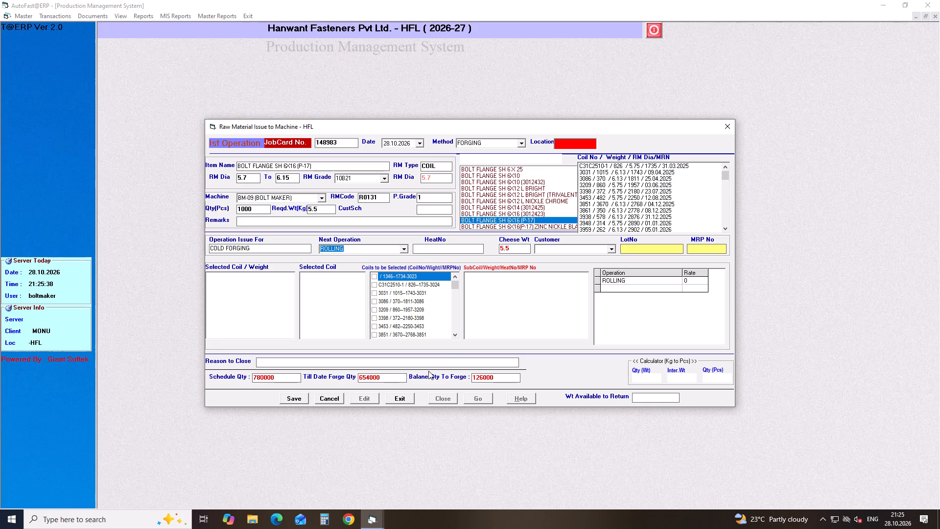
Select returned coil 5089 with weight 251.08 and its sub-coil 5089-5R, and save the job card.
{"action": "left_click_drag", "start_coordinate": [453, 285], "coordinate": [455, 310]}
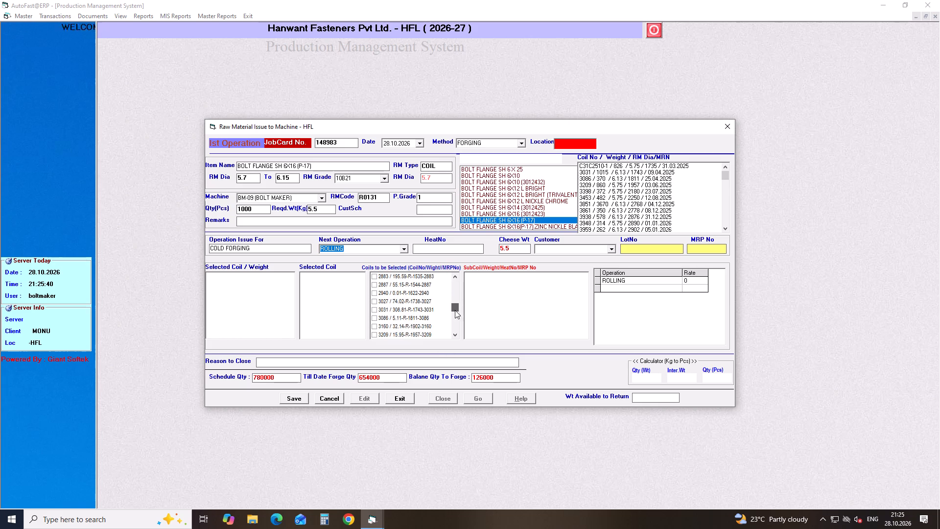
{"action": "left_click_drag", "start_coordinate": [455, 310], "coordinate": [455, 340]}
{"action": "left_click", "coordinate": [373, 333]}
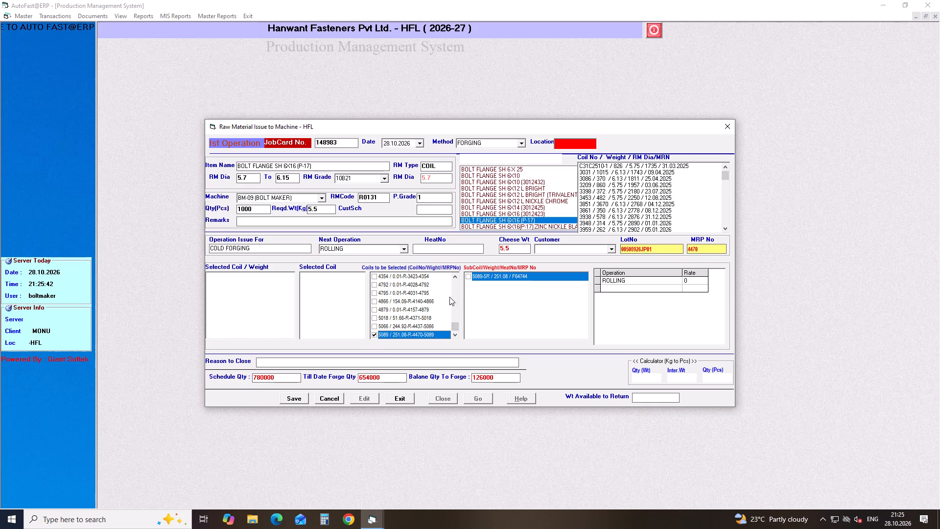
{"action": "left_click", "coordinate": [467, 276]}
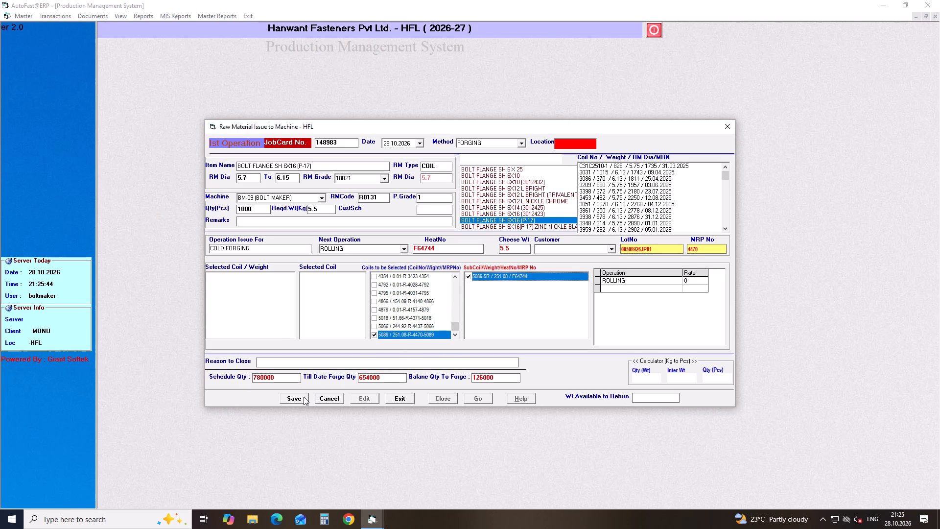
{"action": "left_click", "coordinate": [304, 397]}
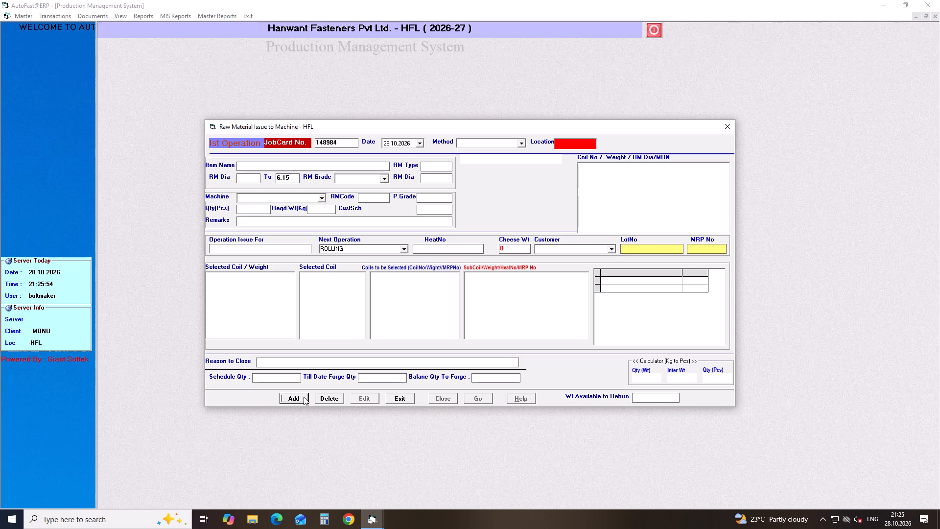
Start a new first-operation job card and set its method to FORGING.
{"action": "key", "text": "Return"}
{"action": "key", "text": "Return"}
{"action": "key", "text": "Return"}
{"action": "key", "text": "Down"}
{"action": "key", "text": "Return"}
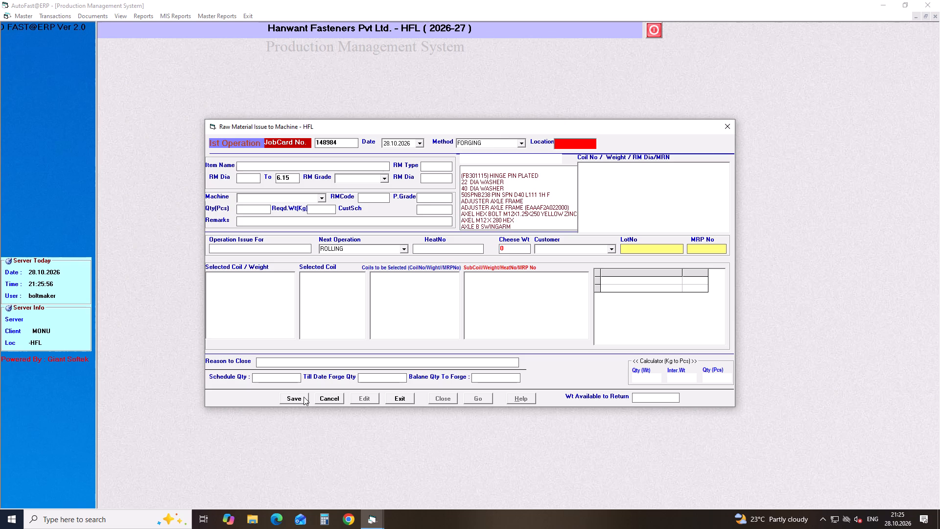
Search for SHCS M08 and choose item SHCS M08X1.25X20 GR 12.9 F/T BLK SEMI-FINISH for the job card.
{"action": "type", "text": "SHCS M08"}
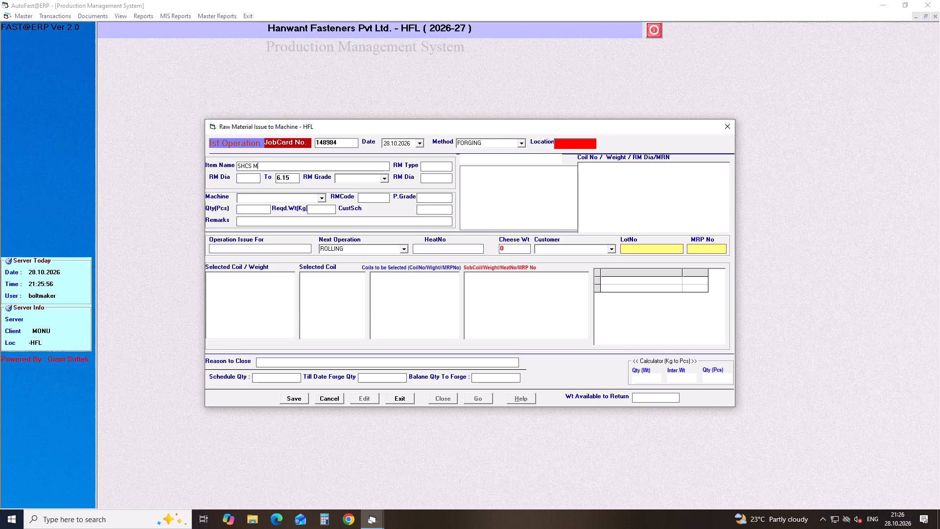
{"action": "key", "text": "Down"}
{"action": "key", "text": "Down"}
{"action": "key", "text": "Down"}
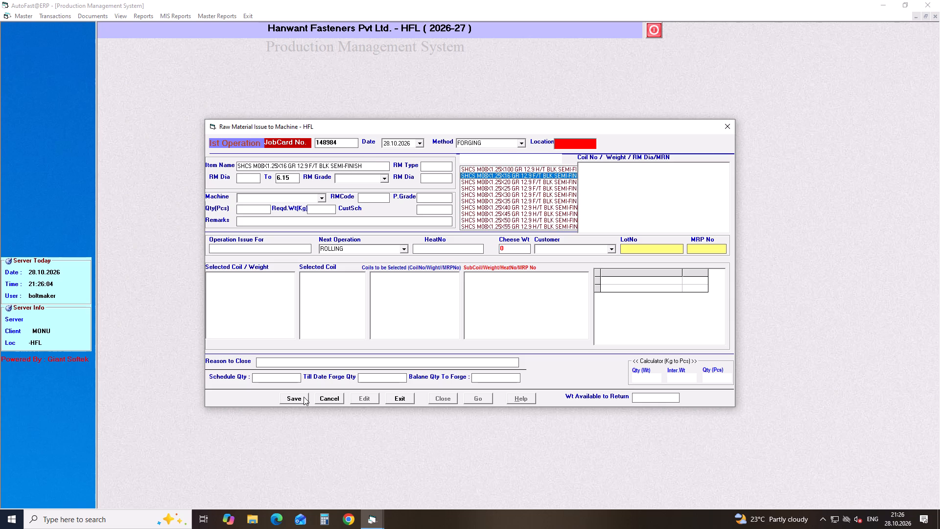
{"action": "key", "text": "Down"}
{"action": "key", "text": "Return"}
Set the RM grade of the SHCS M08X1.25X20 job card to 51B37.
{"action": "key", "text": "Return"}
{"action": "key", "text": "Return"}
{"action": "key", "text": "Down"}
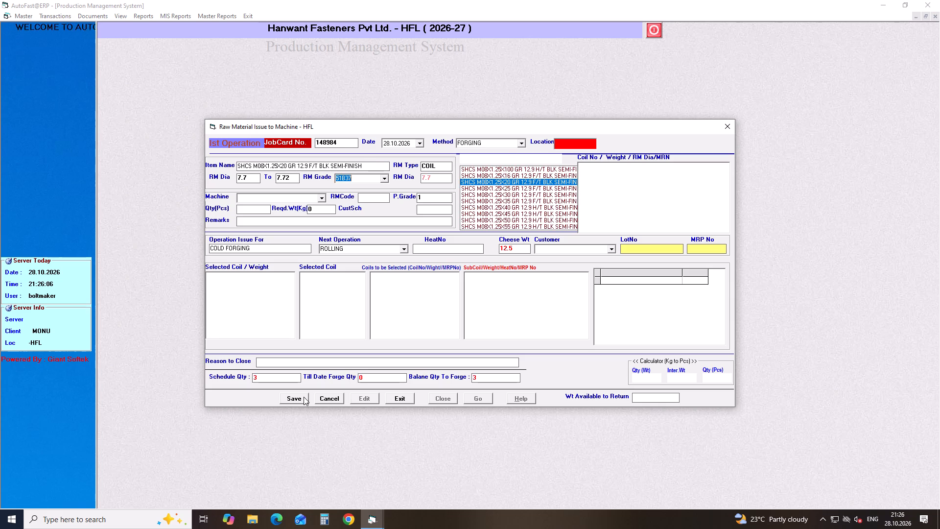
{"action": "key", "text": "Return"}
{"action": "key", "text": "Return"}
Assign machine BM-10 (BOLT MAKER) to the SHCS M08X1.25X20 job card.
{"action": "type", "text": "BM"}
{"action": "key", "text": "Down"}
{"action": "key", "text": "Down"}
{"action": "key", "text": "Down"}
{"action": "key", "text": "Down"}
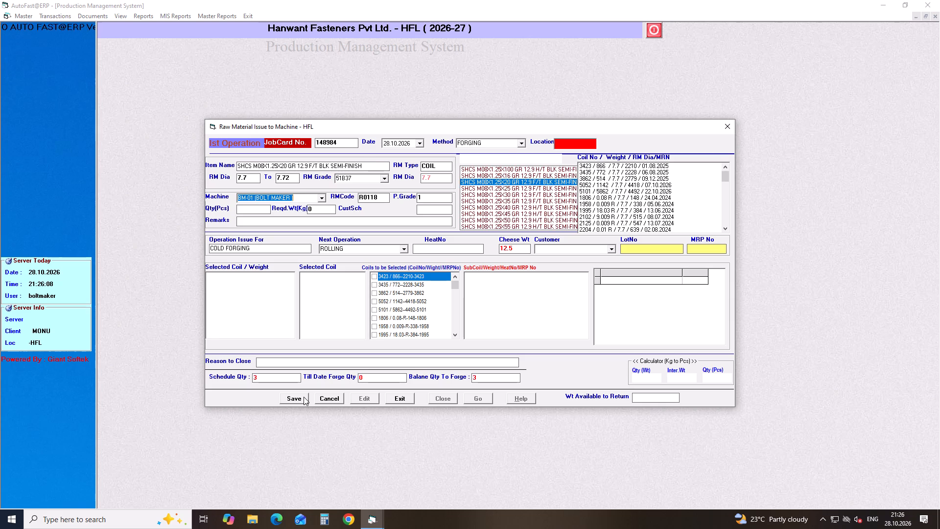
{"action": "key", "text": "Down"}
{"action": "key", "text": "Down"}
{"action": "key", "text": "Down"}
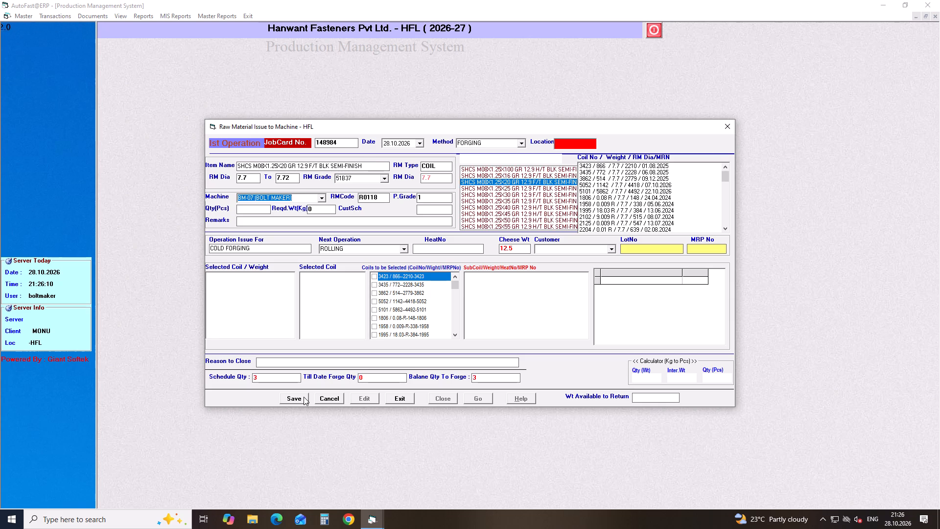
{"action": "key", "text": "Down"}
{"action": "key", "text": "Down"}
{"action": "key", "text": "Down"}
{"action": "key", "text": "Return"}
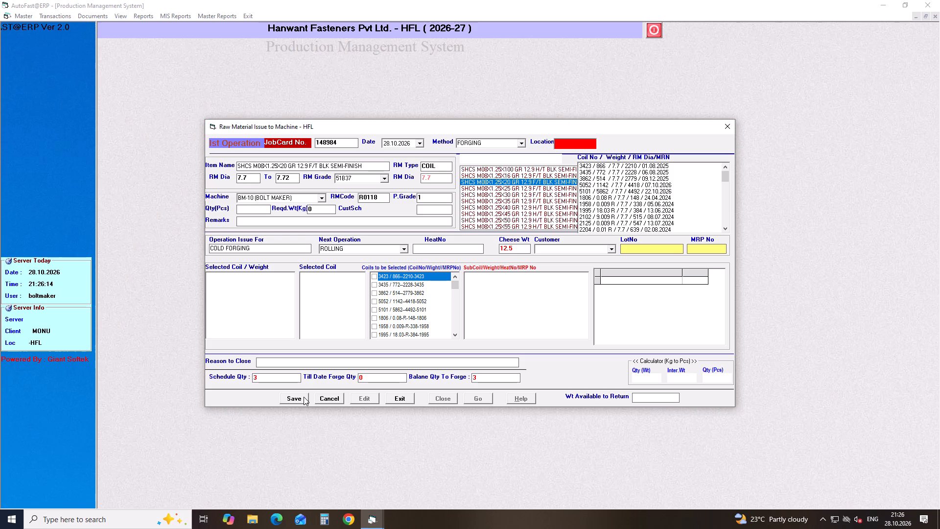
Enter a quantity of 11100 pcs and accept ROLLING as the next operation.
{"action": "type", "text": "11100"}
{"action": "key", "text": "Return"}
{"action": "key", "text": "Return"}
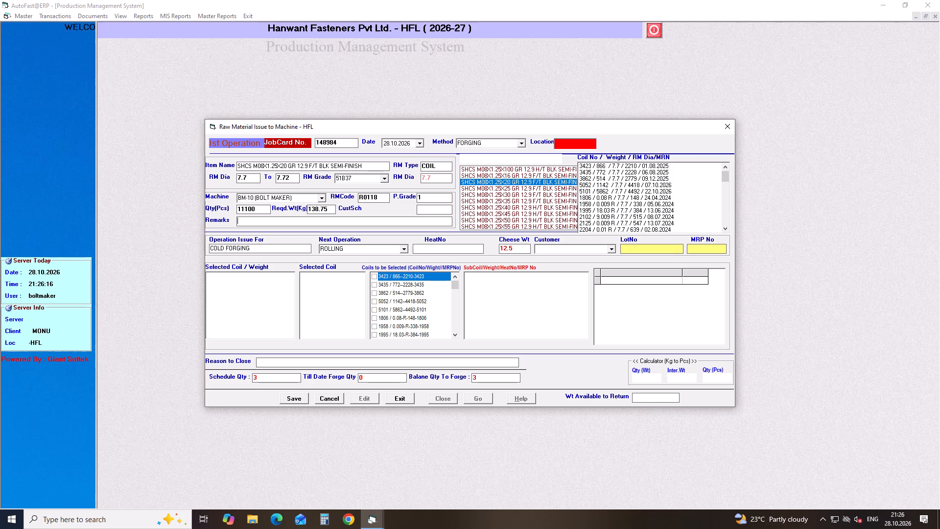
{"action": "key", "text": "Return"}
{"action": "key", "text": "Return"}
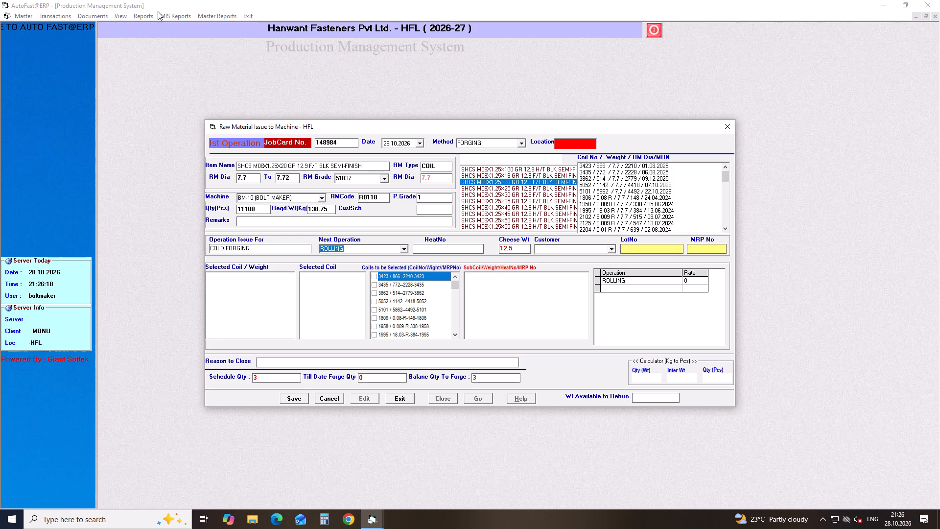
Select returned coil 5101 with weight 111.1 and main coil 5101 with weight 5862.
{"action": "left_click_drag", "start_coordinate": [454, 283], "coordinate": [450, 336]}
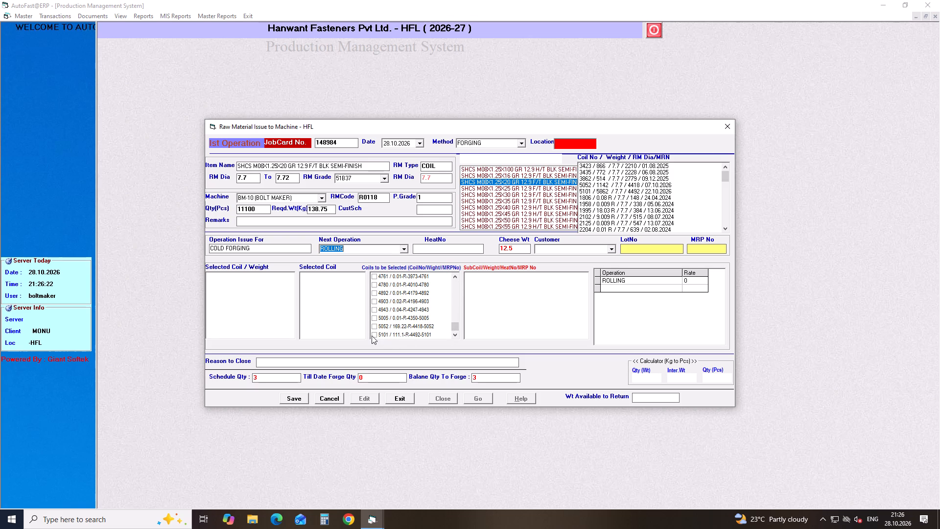
{"action": "left_click", "coordinate": [372, 336]}
{"action": "left_click_drag", "start_coordinate": [452, 324], "coordinate": [449, 301]}
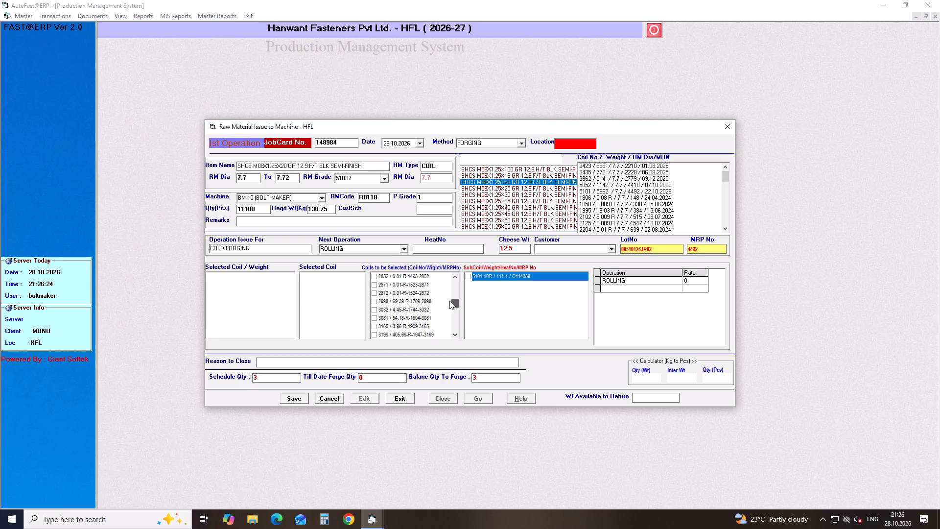
{"action": "left_click_drag", "start_coordinate": [449, 301], "coordinate": [451, 295]}
{"action": "left_click_drag", "start_coordinate": [451, 295], "coordinate": [451, 289]}
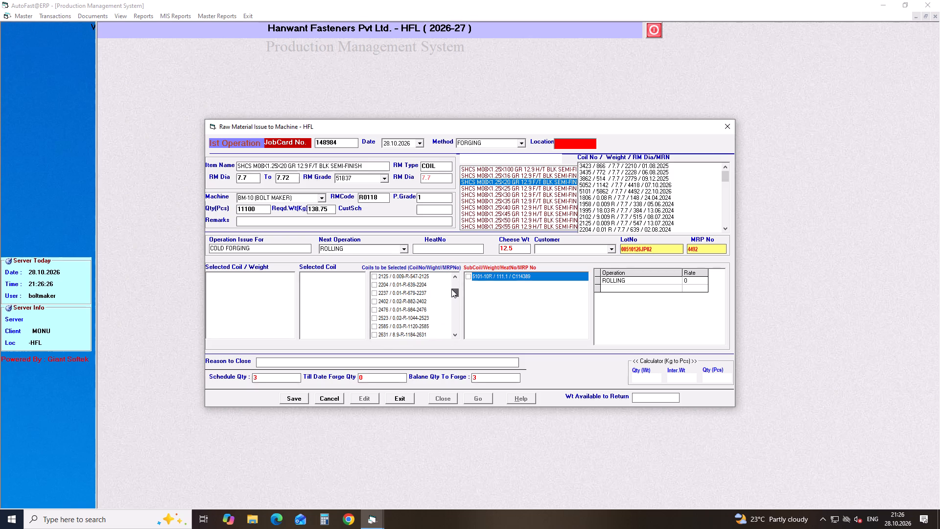
{"action": "left_click_drag", "start_coordinate": [451, 289], "coordinate": [453, 285]}
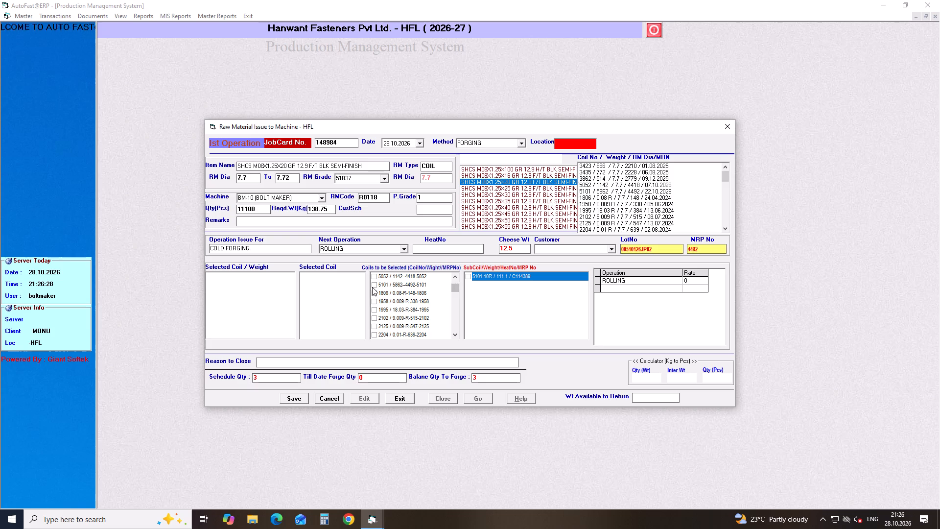
{"action": "left_click", "coordinate": [373, 287]}
Select sub-coils 5101-10R and 5101-11, and save the SHCS M08X1.25X20 job card.
{"action": "left_click", "coordinate": [468, 278]}
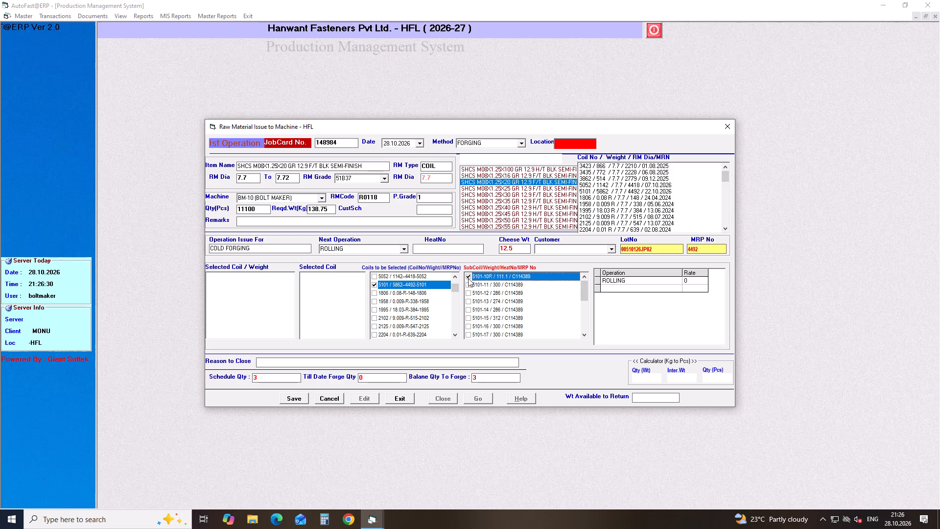
{"action": "left_click", "coordinate": [465, 285]}
{"action": "left_click", "coordinate": [300, 396]}
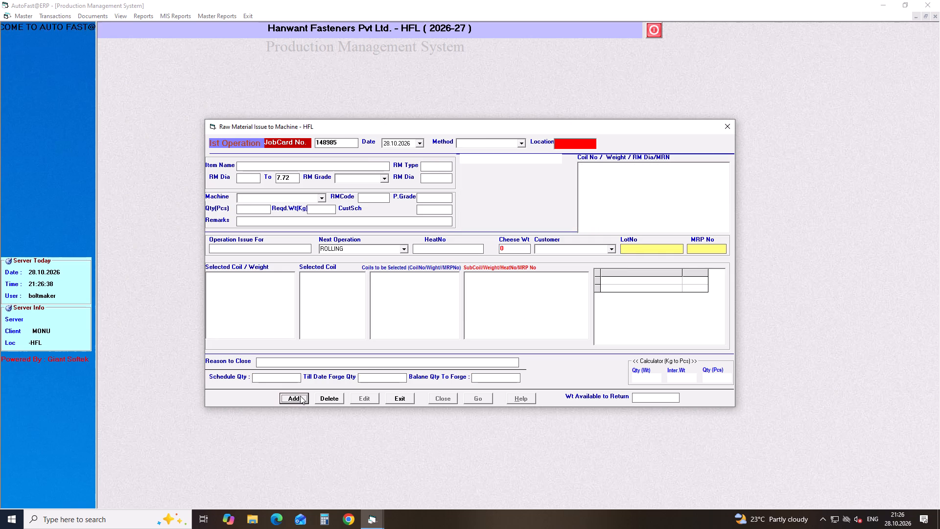
Start another first-operation job card and set its method to FORGING.
{"action": "key", "text": "Return"}
{"action": "key", "text": "Return"}
{"action": "key", "text": "Return"}
{"action": "key", "text": "Down"}
{"action": "key", "text": "Return"}
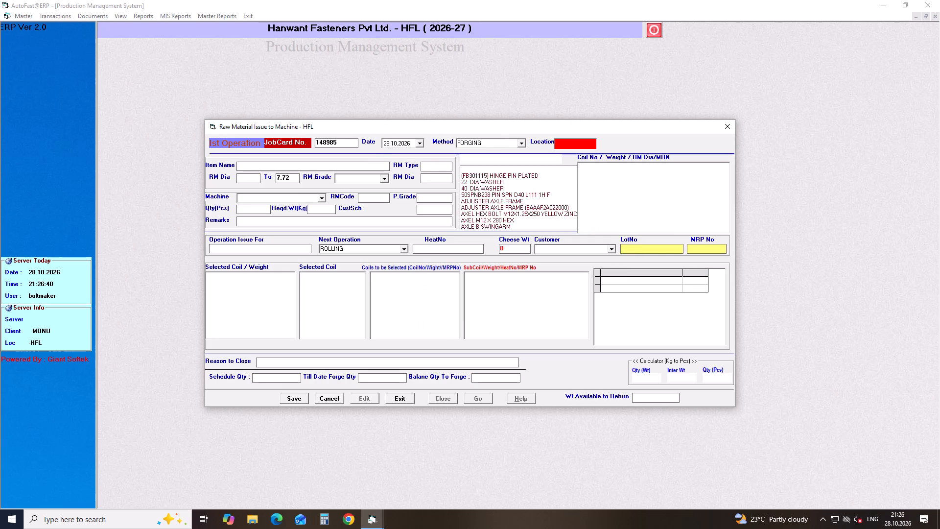
Search for SHCS M10 and choose item SHCS M10X1.5X110 GR 12.9 H/T BLK SEMI-FINISH for the job card.
{"action": "type", "text": "SHCS M10"}
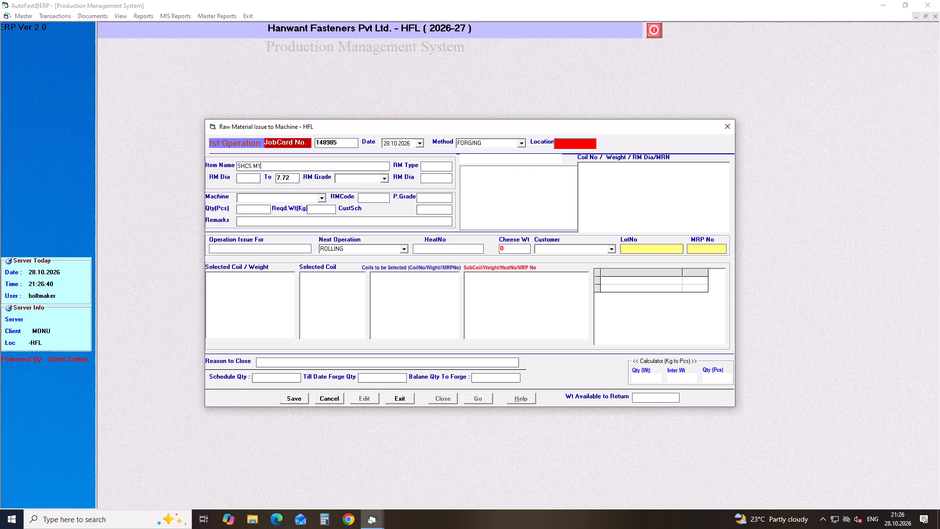
{"action": "key", "text": "Down"}
{"action": "key", "text": "Down"}
{"action": "key", "text": "Down"}
{"action": "key", "text": "Down"}
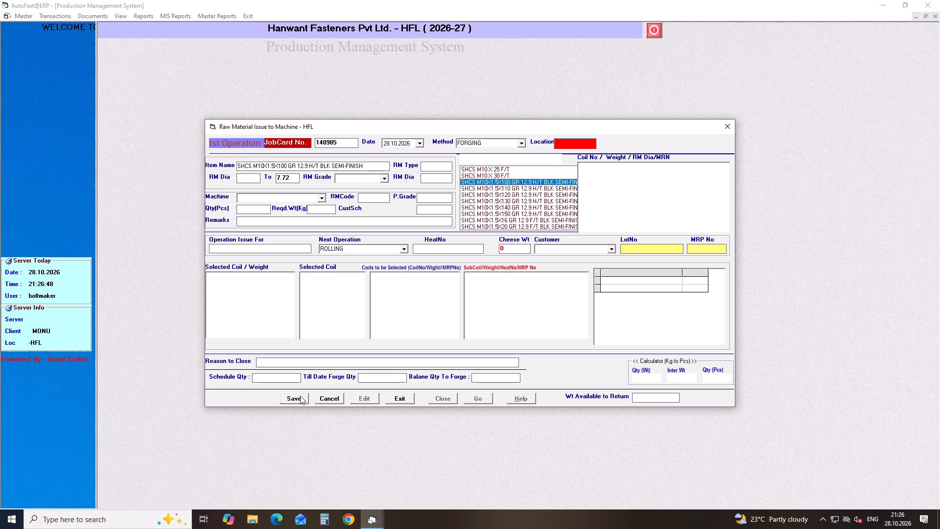
{"action": "key", "text": "Down"}
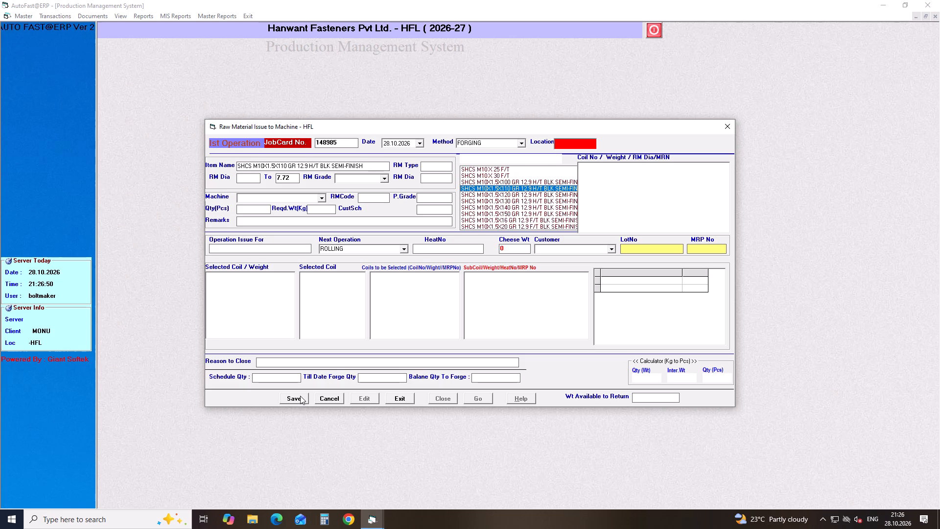
{"action": "key", "text": "Return"}
Set the RM grade of the SHCS M10X1.5X110 job card to 51B37.
{"action": "key", "text": "Return"}
{"action": "key", "text": "Return"}
{"action": "key", "text": "Right"}
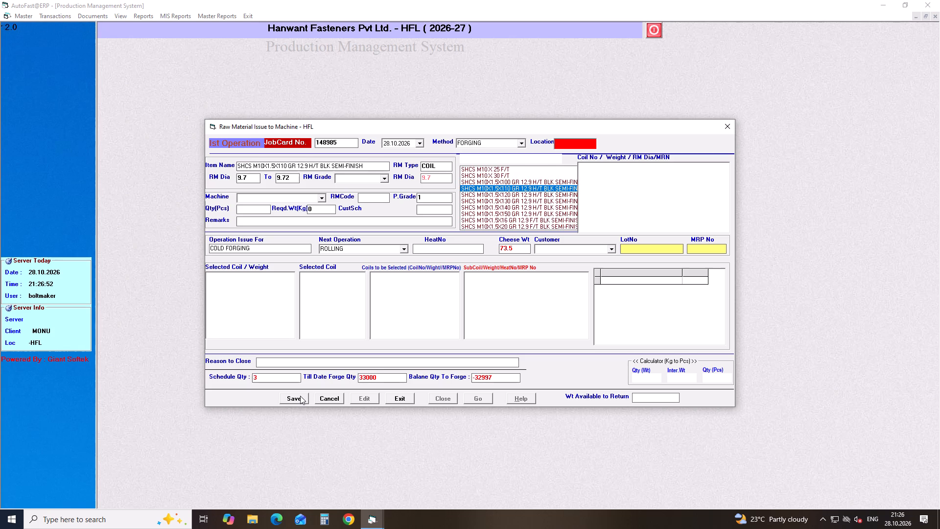
{"action": "key", "text": "Down"}
{"action": "key", "text": "Return"}
{"action": "key", "text": "Return"}
Assign machine BM-11 (BOLT MAKER) to the SHCS M10X1.5X110 job card.
{"action": "type", "text": "BM"}
{"action": "key", "text": "Down"}
{"action": "key", "text": "Down"}
{"action": "key", "text": "Down"}
{"action": "key", "text": "Down"}
{"action": "key", "text": "Down"}
{"action": "key", "text": "Down"}
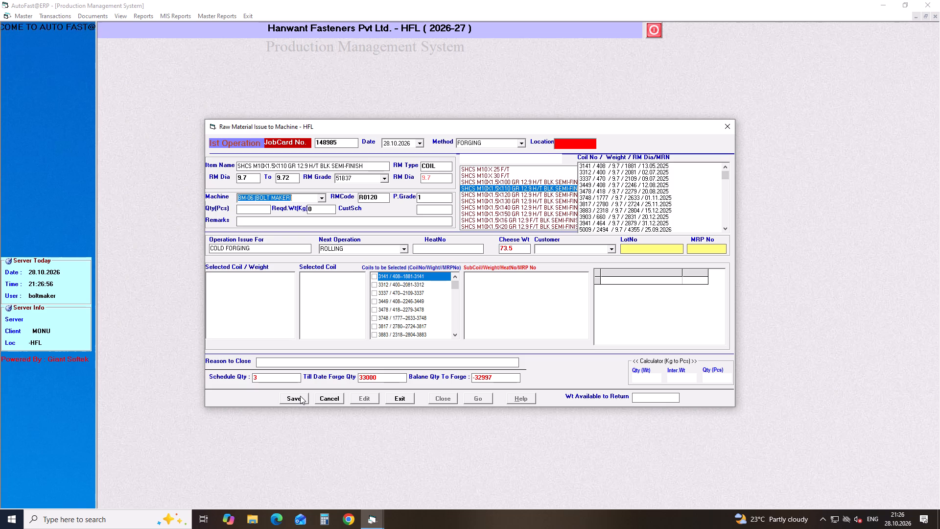
{"action": "key", "text": "Down"}
{"action": "key", "text": "Down"}
{"action": "key", "text": "Down"}
{"action": "key", "text": "Down"}
{"action": "key", "text": "Down"}
{"action": "key", "text": "Return"}
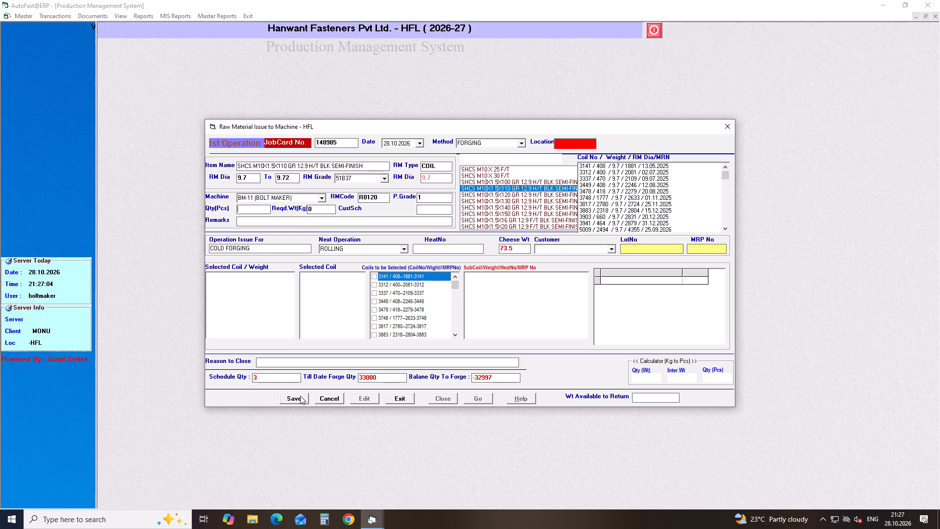
Enter a quantity of 22493 pcs and accept ROLLING as the next operation.
{"action": "type", "text": "22493"}
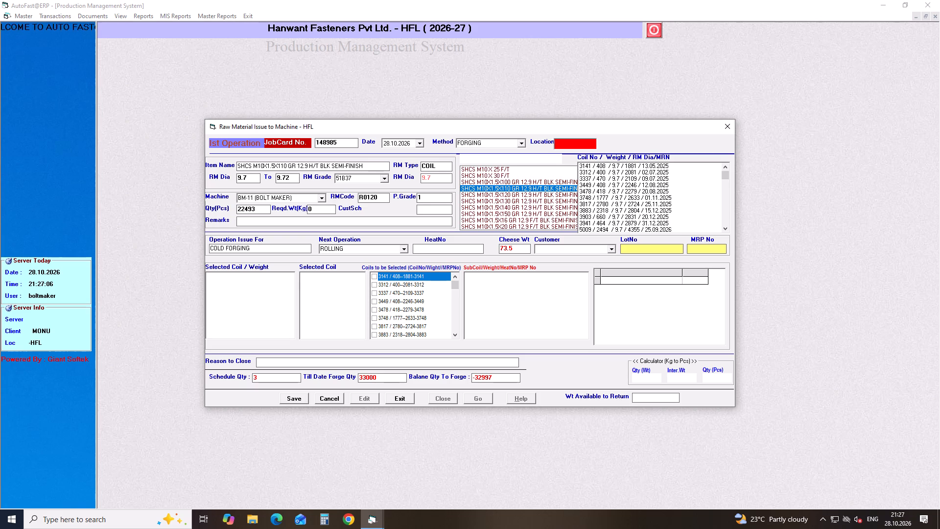
{"action": "key", "text": "Return"}
{"action": "key", "text": "Return"}
{"action": "key", "text": "Return"}
{"action": "key", "text": "Return"}
{"action": "key", "text": "Return"}
{"action": "key", "text": "Return"}
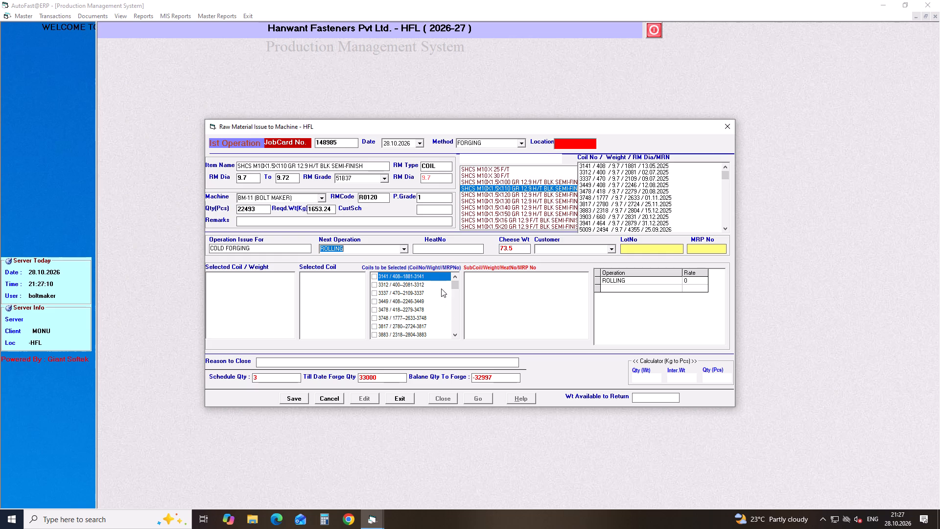
Select returned coil 5009 with weight 155.15 and main coil 5009 with weight 2494.
{"action": "left_click_drag", "start_coordinate": [455, 284], "coordinate": [452, 337]}
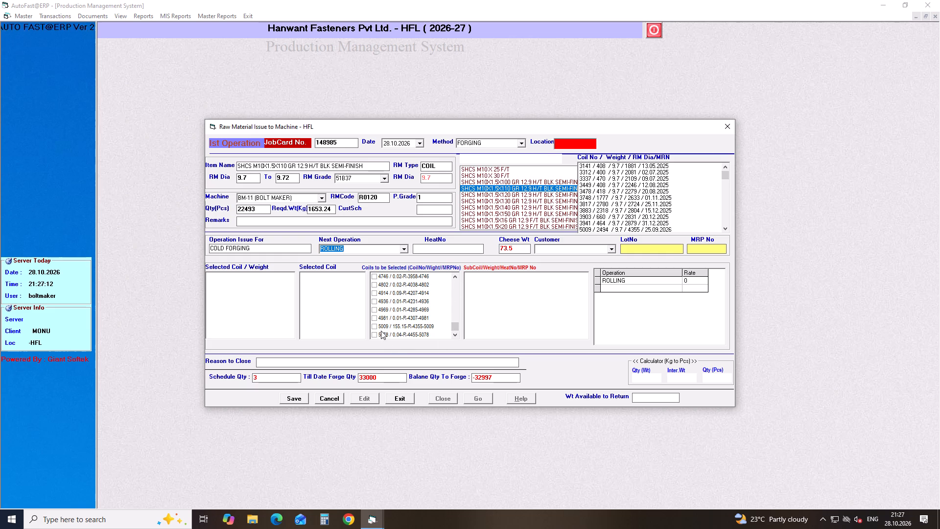
{"action": "left_click", "coordinate": [376, 326]}
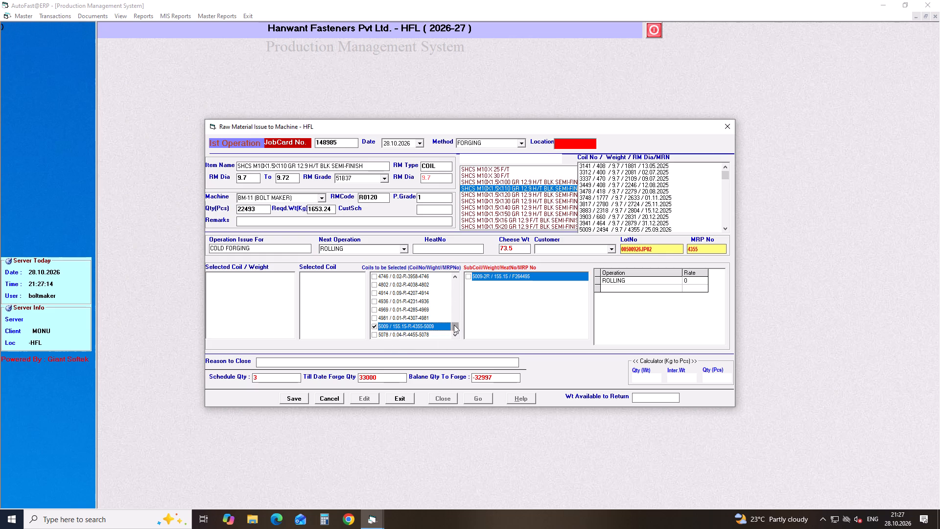
{"action": "left_click_drag", "start_coordinate": [454, 325], "coordinate": [452, 294]}
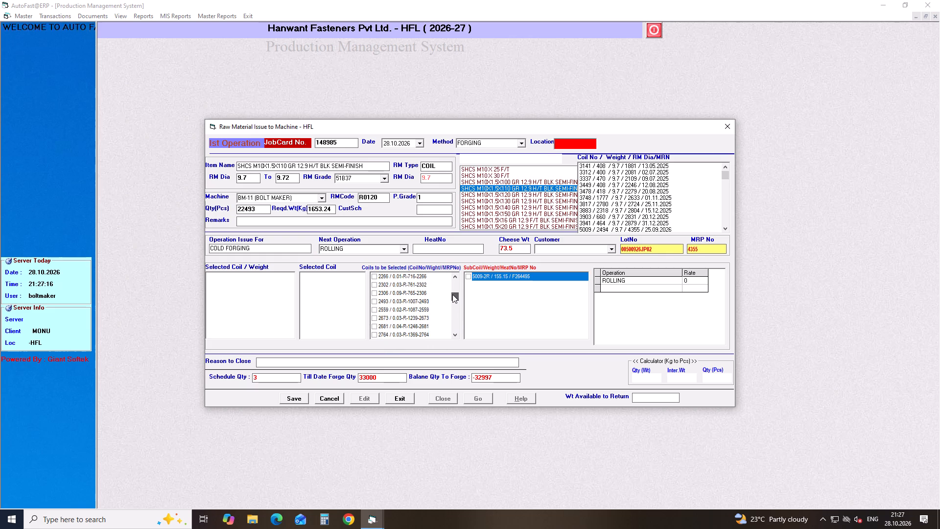
{"action": "left_click_drag", "start_coordinate": [452, 294], "coordinate": [452, 290]}
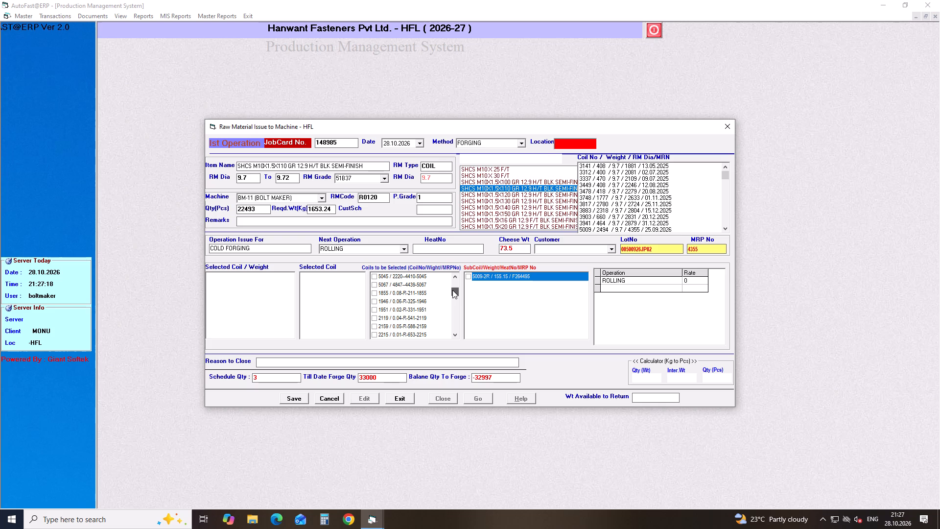
{"action": "left_click_drag", "start_coordinate": [452, 290], "coordinate": [452, 289]}
{"action": "left_click", "coordinate": [373, 286]}
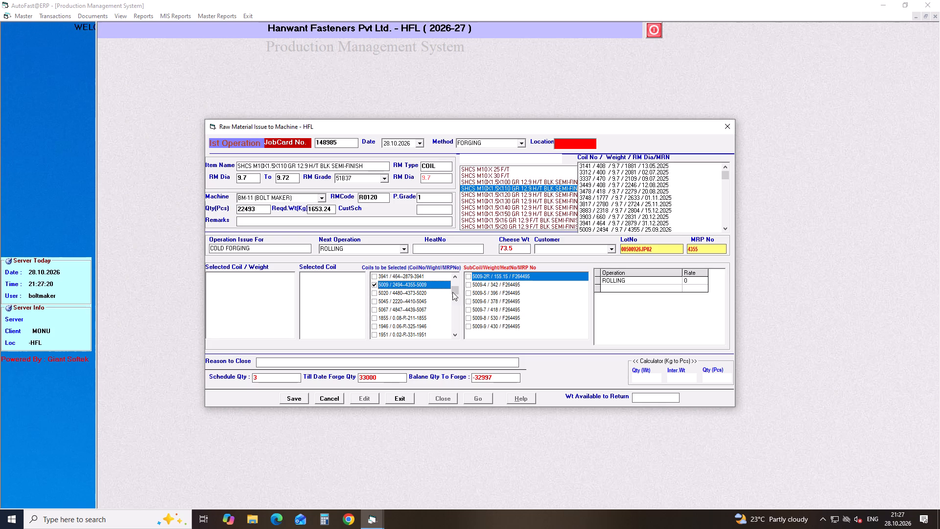
Select sub-coils 5009-2R, 5009-4, 5009-5, 5009-6 and 5009-7, and save the SHCS M10X1.5X110 job card.
{"action": "left_click", "coordinate": [468, 278]}
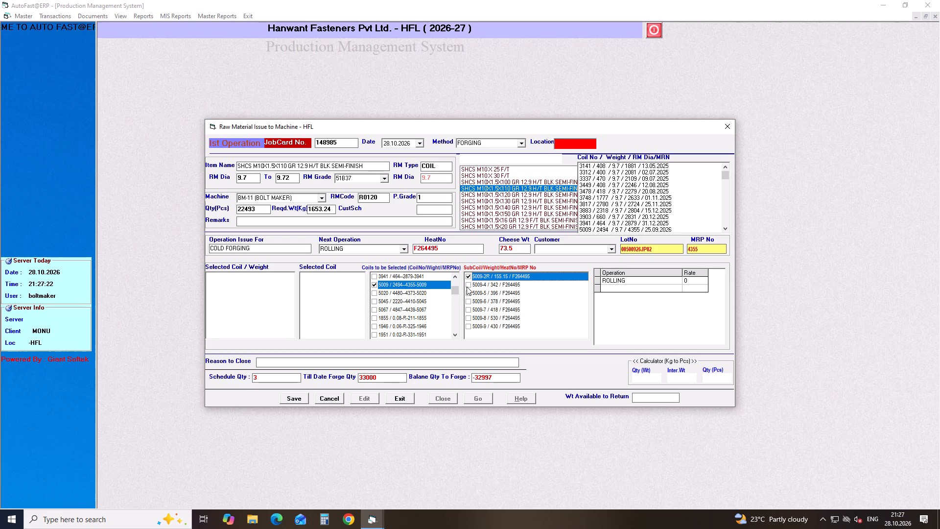
{"action": "left_click", "coordinate": [467, 287]}
{"action": "left_click", "coordinate": [466, 291]}
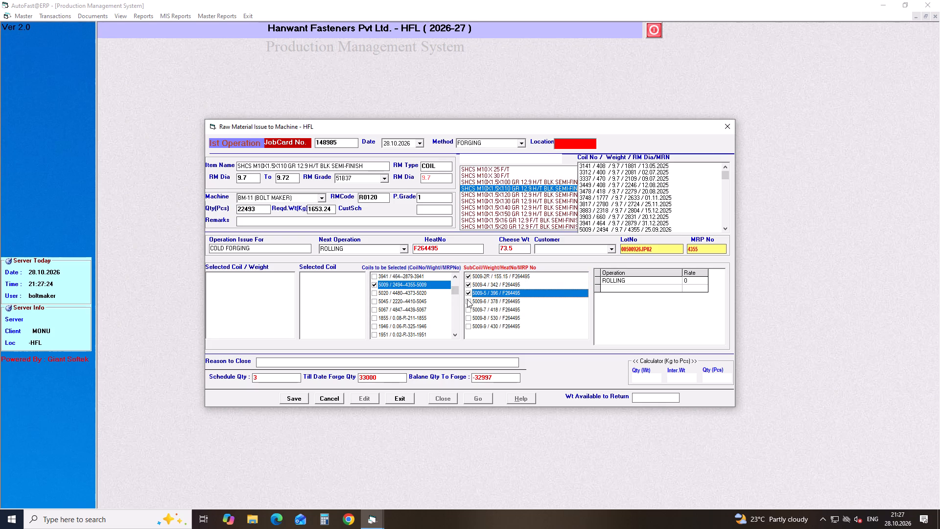
{"action": "left_click", "coordinate": [467, 299]}
{"action": "left_click", "coordinate": [469, 311]}
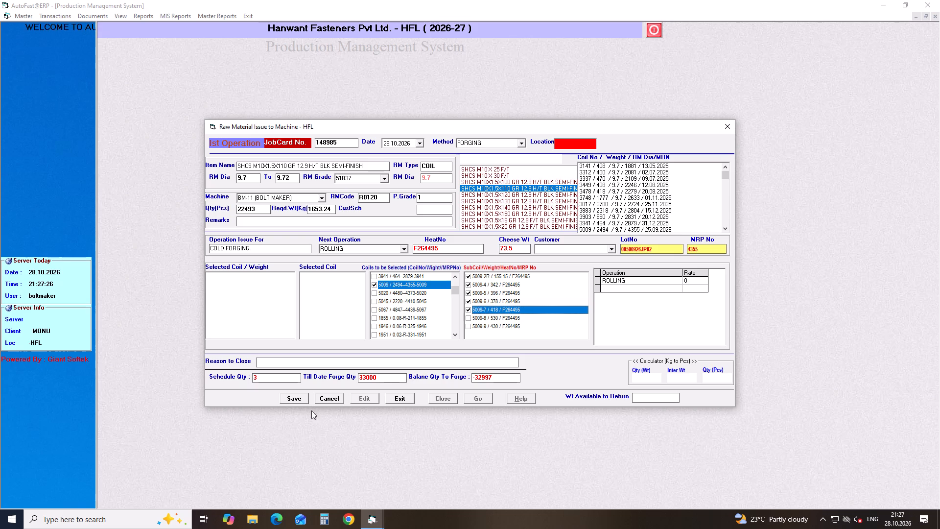
{"action": "left_click", "coordinate": [295, 399]}
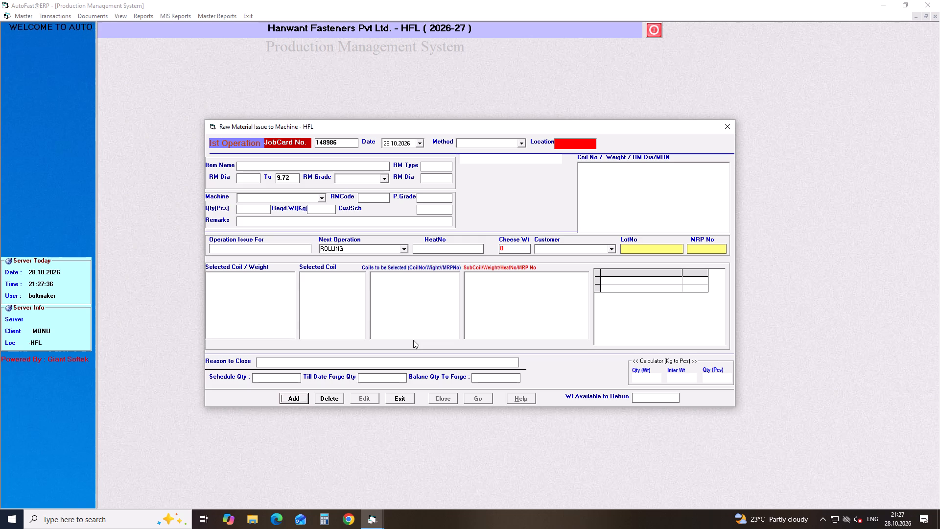
Start a new first-operation job card with FORGING as the method.
{"action": "key", "text": "Return"}
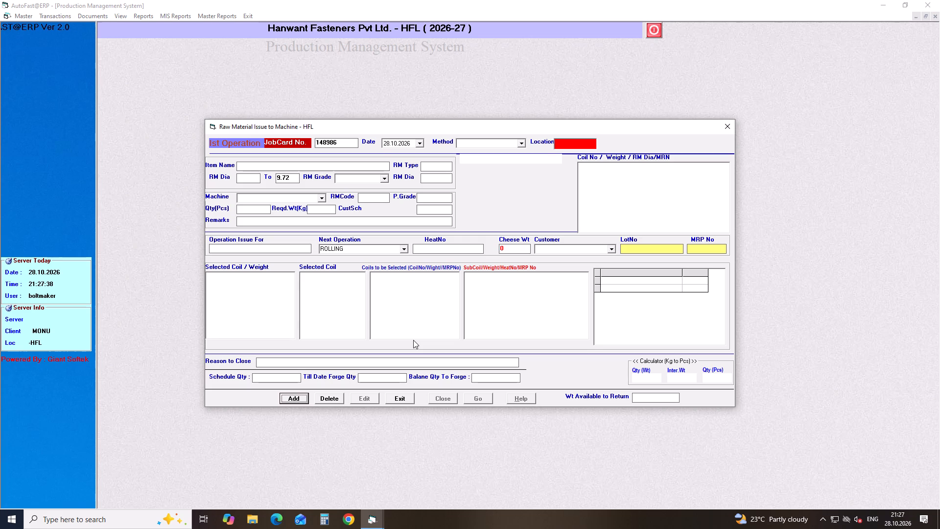
{"action": "key", "text": "Return"}
{"action": "key", "text": "Return"}
{"action": "key", "text": "Left"}
{"action": "key", "text": "Down"}
{"action": "key", "text": "Return"}
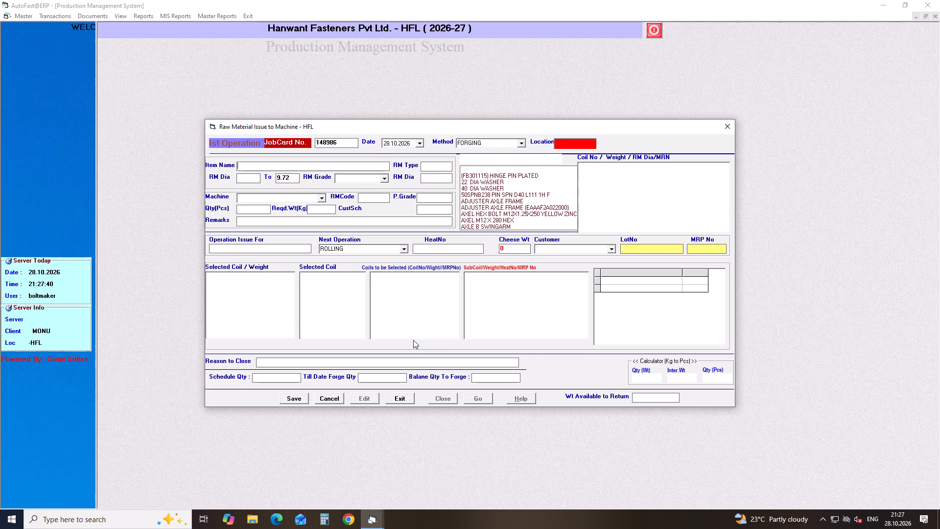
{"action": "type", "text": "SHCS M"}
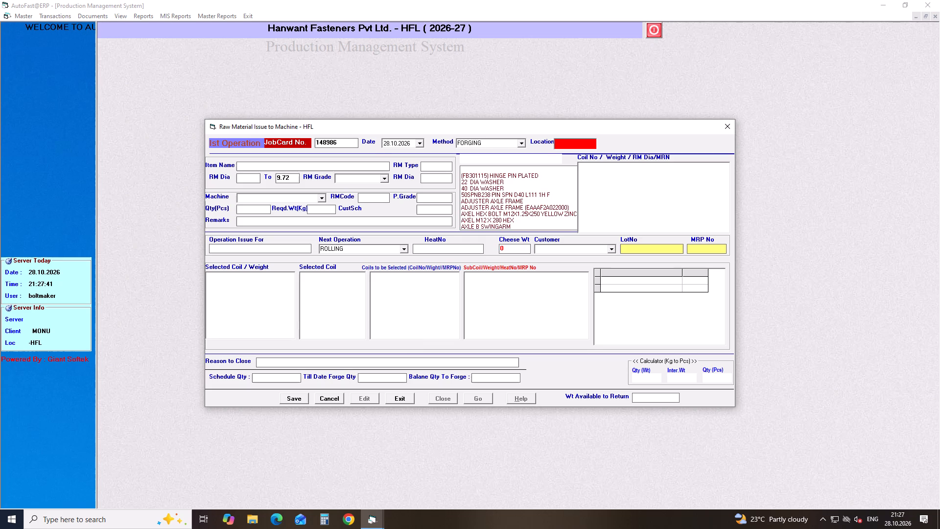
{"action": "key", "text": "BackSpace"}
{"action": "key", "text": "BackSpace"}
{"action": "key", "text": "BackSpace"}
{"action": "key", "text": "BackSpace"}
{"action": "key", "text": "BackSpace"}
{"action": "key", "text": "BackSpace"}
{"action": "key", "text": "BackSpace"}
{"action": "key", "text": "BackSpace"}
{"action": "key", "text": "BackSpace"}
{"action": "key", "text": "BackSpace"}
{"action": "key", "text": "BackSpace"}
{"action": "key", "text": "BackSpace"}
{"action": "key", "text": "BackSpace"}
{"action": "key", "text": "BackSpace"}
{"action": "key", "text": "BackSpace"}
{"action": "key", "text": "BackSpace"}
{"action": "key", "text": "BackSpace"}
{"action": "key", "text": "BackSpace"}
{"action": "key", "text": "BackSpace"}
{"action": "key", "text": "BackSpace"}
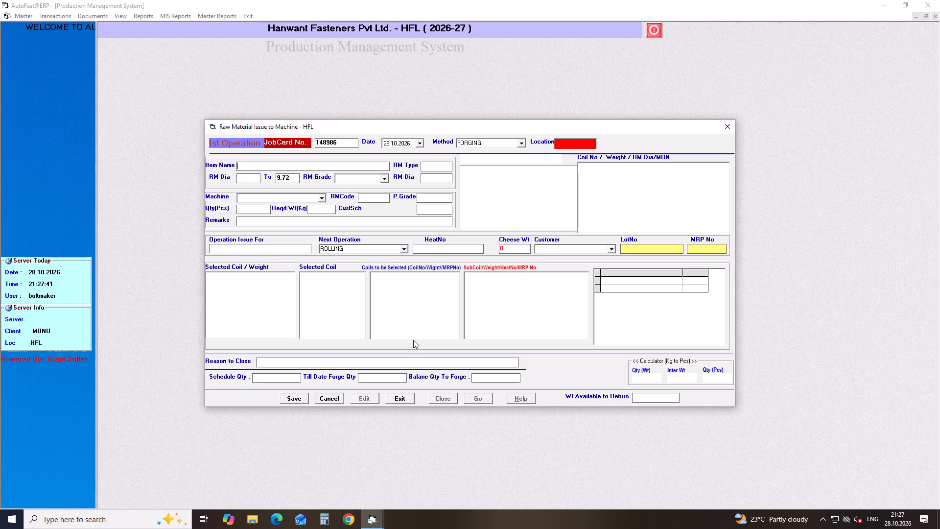
Select BOLT FLANGE SH 6X12 L BRIGHT as the item for the job card.
{"action": "type", "text": "BOLT FLANGE SH"}
{"action": "key", "text": "space"}
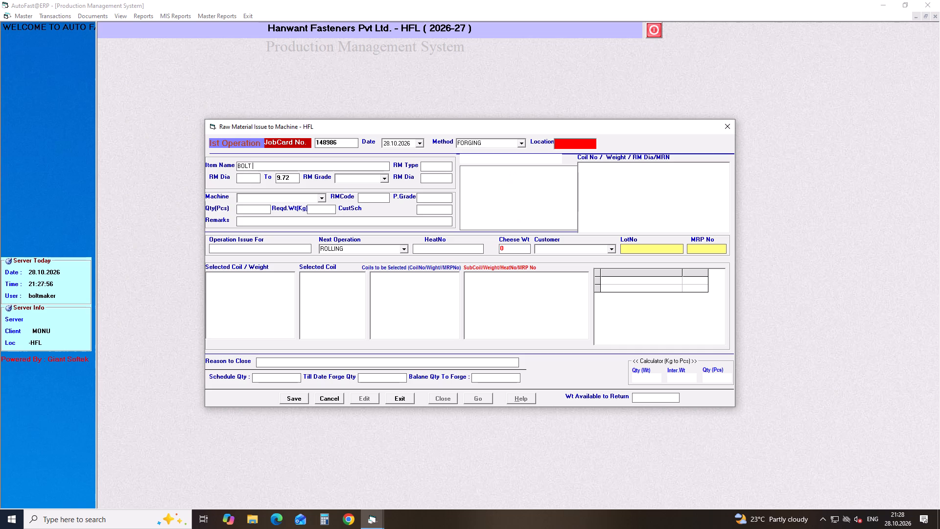
{"action": "key", "text": "6"}
{"action": "key", "text": "Down"}
{"action": "key", "text": "Down"}
{"action": "key", "text": "Down"}
{"action": "key", "text": "Down"}
{"action": "key", "text": "Down"}
{"action": "key", "text": "Down"}
{"action": "key", "text": "Down"}
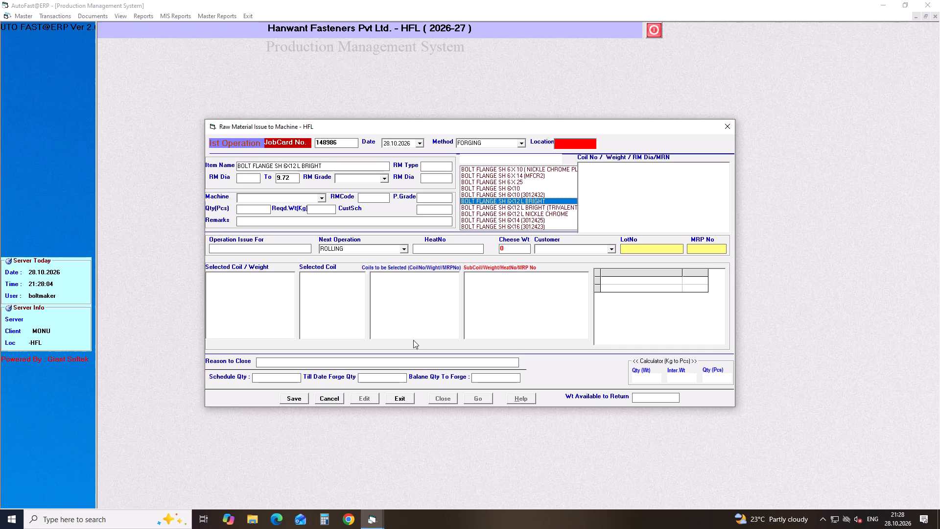
{"action": "key", "text": "Return"}
{"action": "key", "text": "Return"}
{"action": "key", "text": "Return"}
Set the RM grade to 10B21 and the machine to BM-09 (BOLT MAKER).
{"action": "key", "text": "Down"}
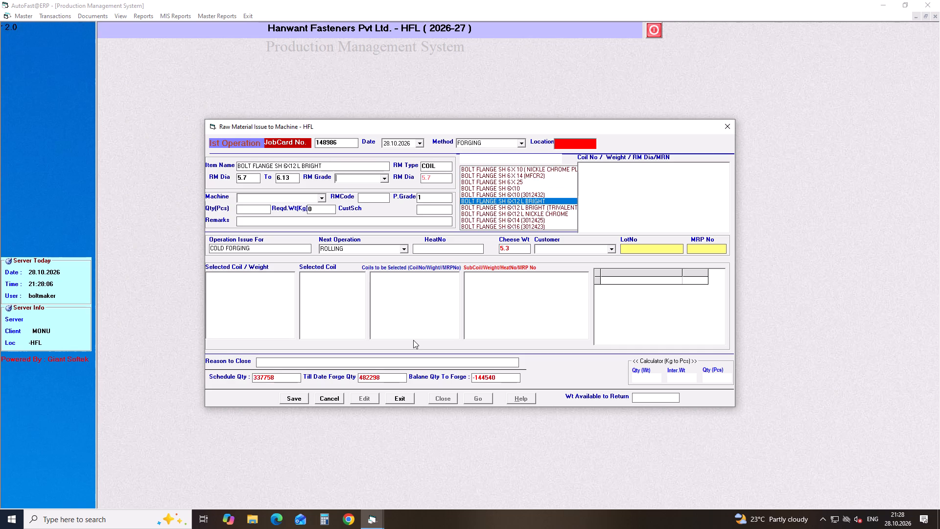
{"action": "key", "text": "Down"}
{"action": "key", "text": "Return"}
{"action": "key", "text": "Return"}
{"action": "type", "text": "BM"}
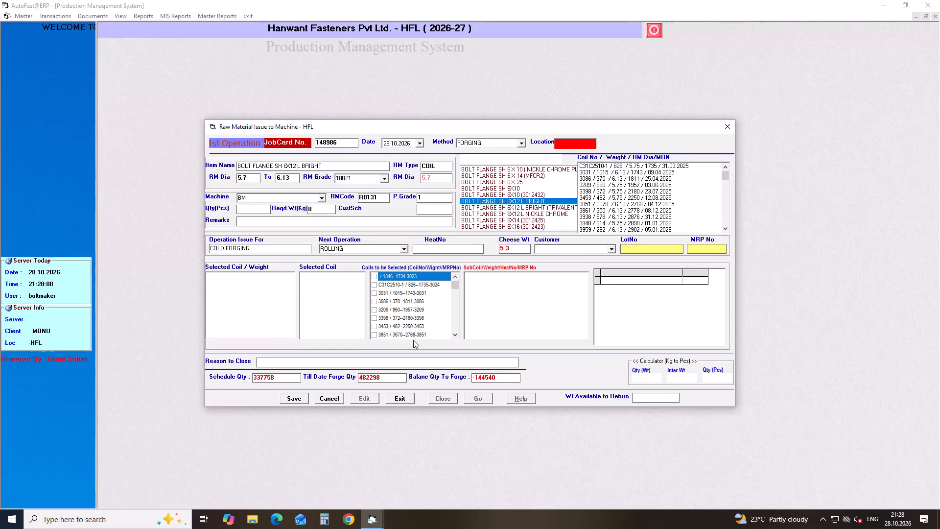
{"action": "key", "text": "Down"}
{"action": "key", "text": "Down"}
{"action": "key", "text": "Down"}
{"action": "key", "text": "Down"}
{"action": "key", "text": "Down"}
{"action": "key", "text": "Down"}
{"action": "key", "text": "Down"}
{"action": "key", "text": "Down"}
{"action": "key", "text": "Down"}
{"action": "key", "text": "Down"}
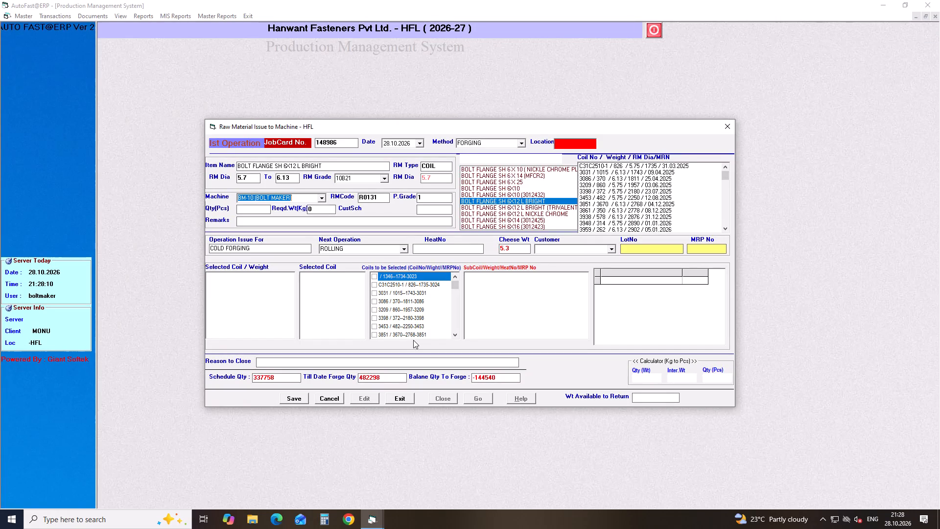
{"action": "key", "text": "Up"}
{"action": "key", "text": "Return"}
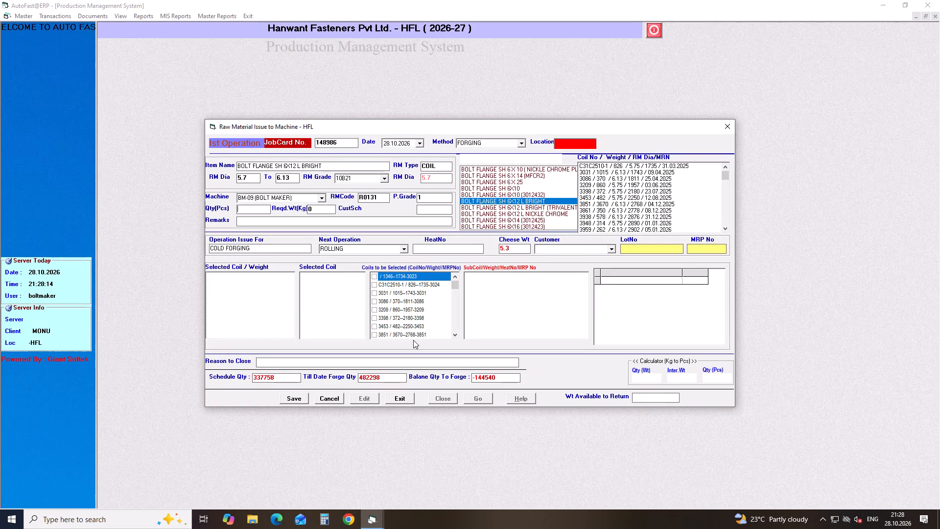
Enter a quantity of 27540 pcs and accept ROLLING as the next operation.
{"action": "type", "text": "27540"}
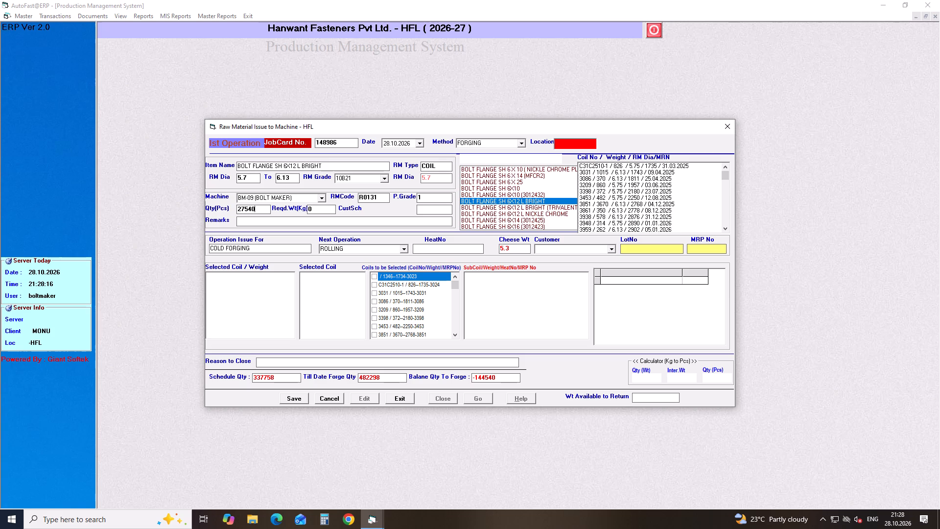
{"action": "key", "text": "Return"}
{"action": "key", "text": "Return"}
{"action": "key", "text": "Return"}
{"action": "key", "text": "Return"}
{"action": "key", "text": "Return"}
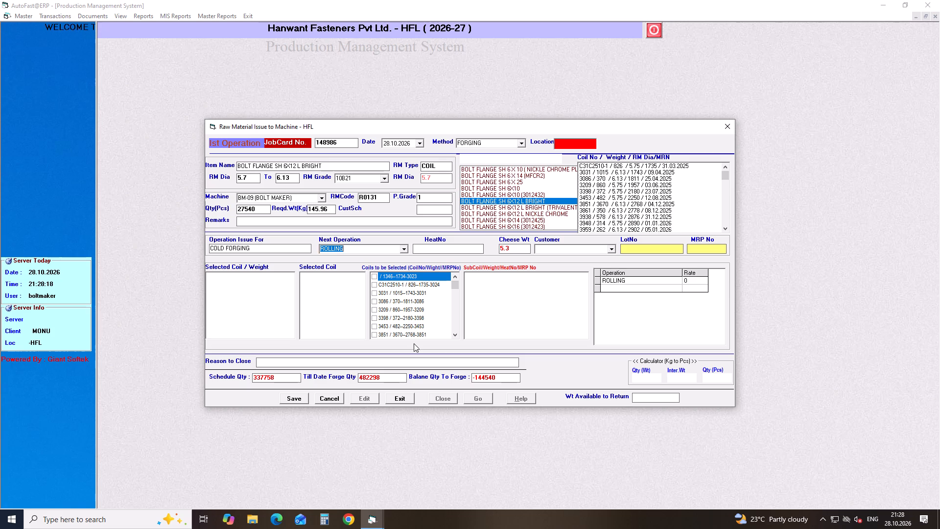
Select main coil 5089 with weight 1094 and its sub-coil 5089-6, and save the BOLT FLANGE SH 6X12 job card.
{"action": "left_click_drag", "start_coordinate": [452, 284], "coordinate": [454, 297]}
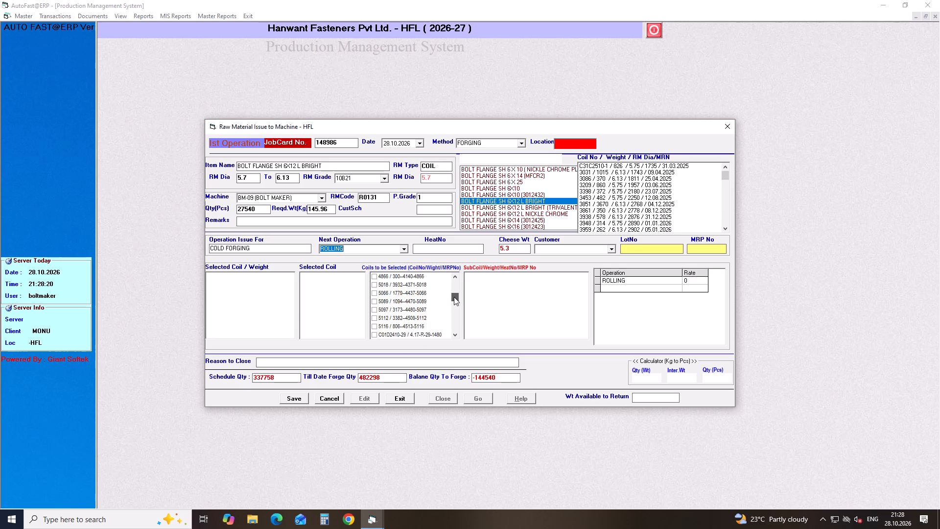
{"action": "left_click_drag", "start_coordinate": [454, 297], "coordinate": [455, 334]}
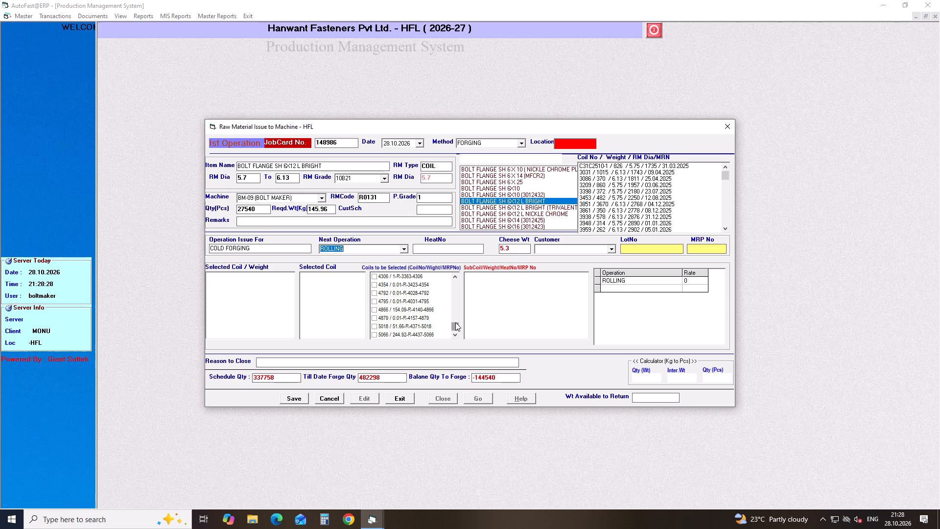
{"action": "left_click_drag", "start_coordinate": [455, 324], "coordinate": [454, 314]}
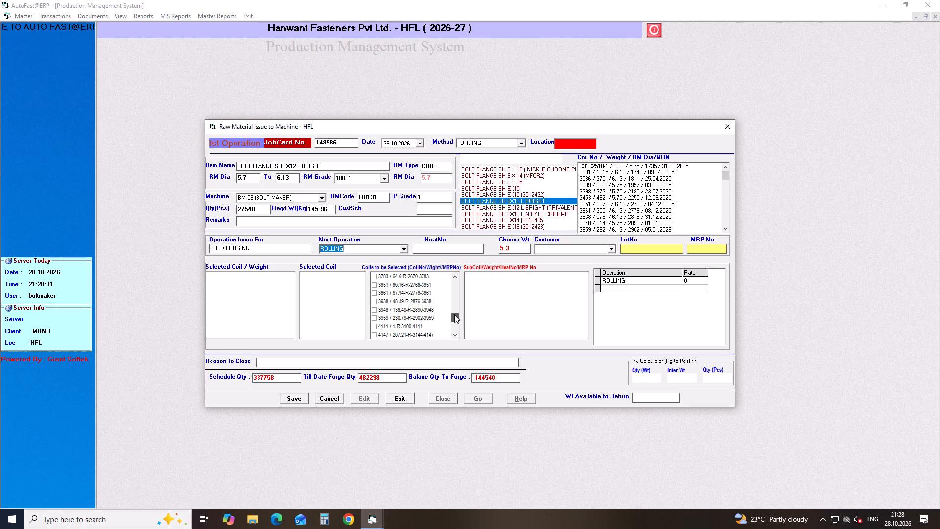
{"action": "left_click_drag", "start_coordinate": [454, 314], "coordinate": [454, 296]}
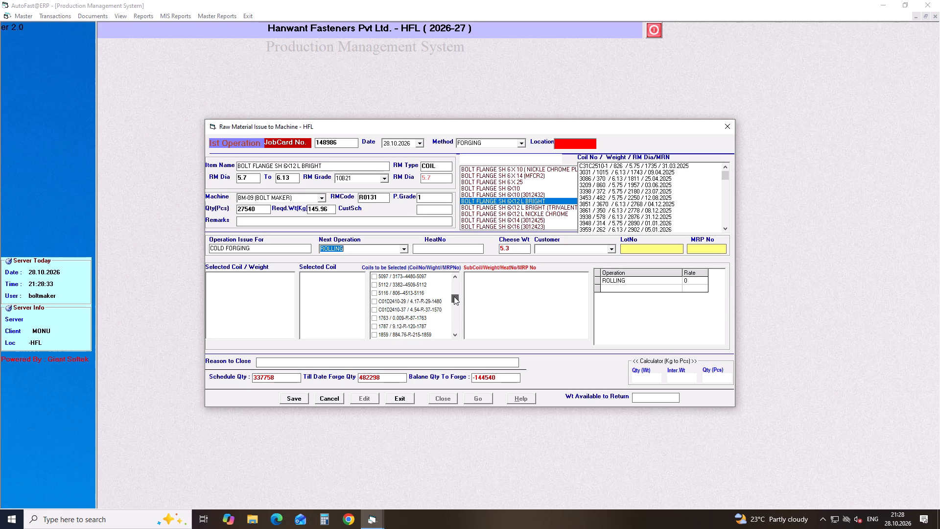
{"action": "left_click_drag", "start_coordinate": [454, 296], "coordinate": [454, 295]}
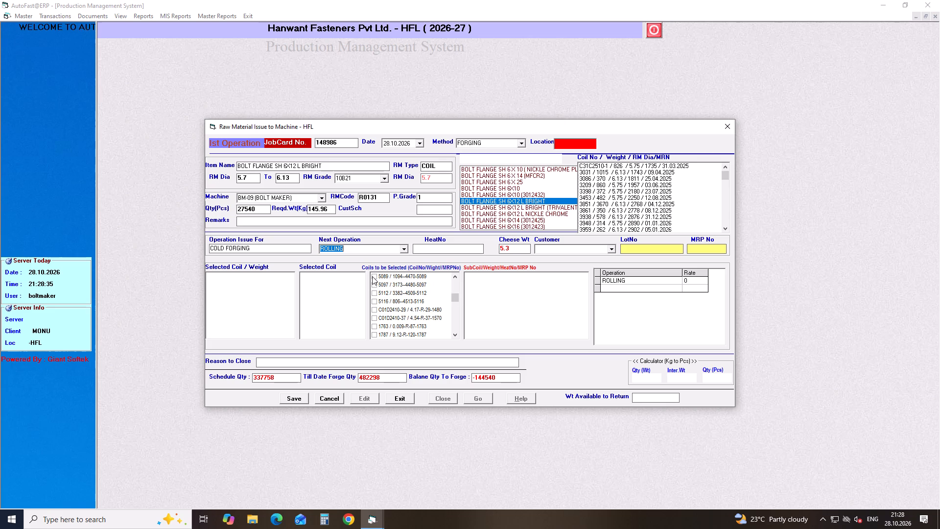
{"action": "left_click", "coordinate": [372, 276]}
{"action": "left_click", "coordinate": [467, 276]}
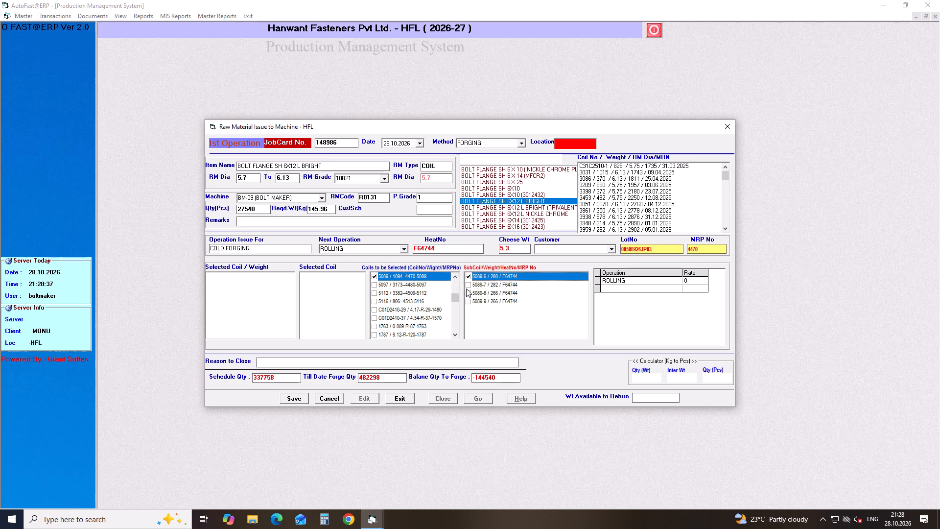
{"action": "left_click", "coordinate": [294, 399]}
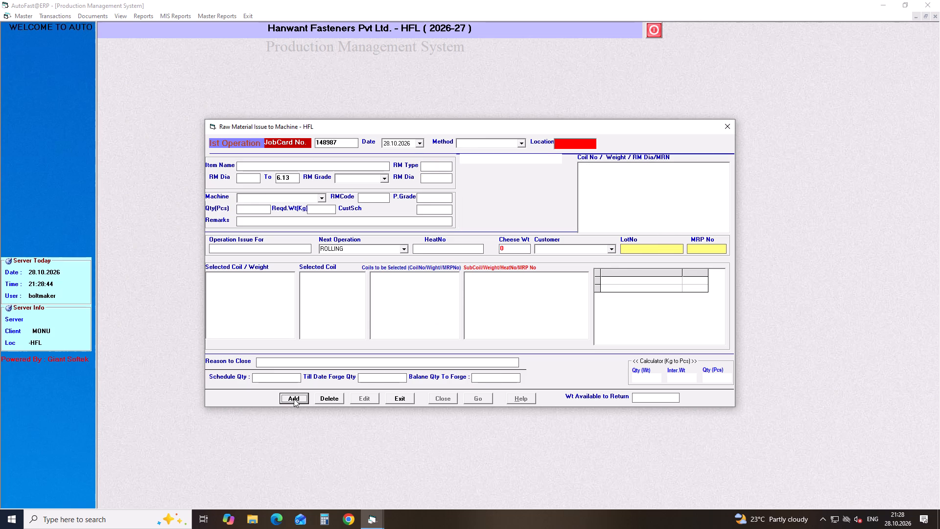
Start a new first-operation job card with FORGING as the method.
{"action": "key", "text": "Return"}
{"action": "key", "text": "Return"}
{"action": "key", "text": "Return"}
{"action": "key", "text": "Right"}
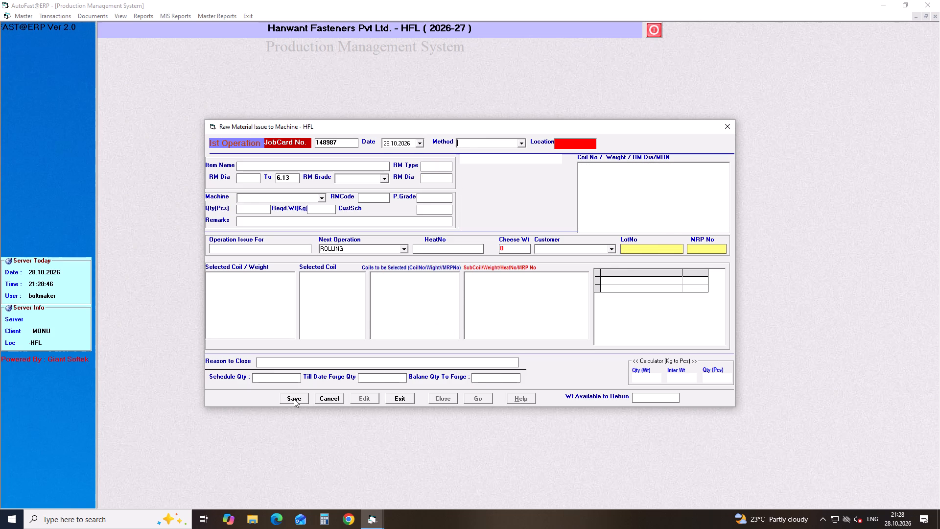
{"action": "key", "text": "Down"}
{"action": "key", "text": "Return"}
Select SHCS M10X1.5X50 GR 12.9 H/T BLK SEMI-FINISH as the item for the job card.
{"action": "type", "text": "SHCS"}
{"action": "key", "text": "space"}
{"action": "type", "text": "M10"}
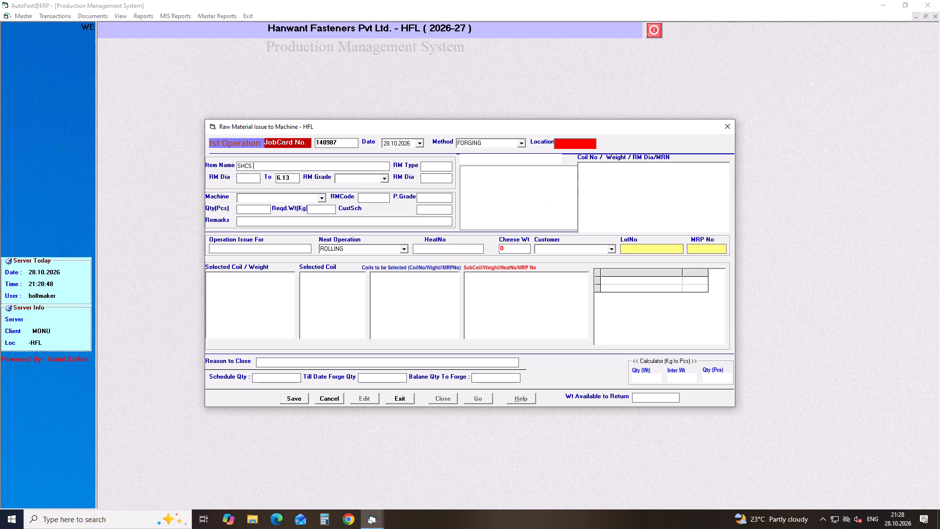
{"action": "key", "text": "Down"}
{"action": "key", "text": "Down"}
{"action": "key", "text": "Down"}
{"action": "key", "text": "Down"}
{"action": "key", "text": "Down"}
{"action": "key", "text": "Down"}
{"action": "key", "text": "Down"}
{"action": "key", "text": "Down"}
{"action": "key", "text": "Down"}
{"action": "key", "text": "Down"}
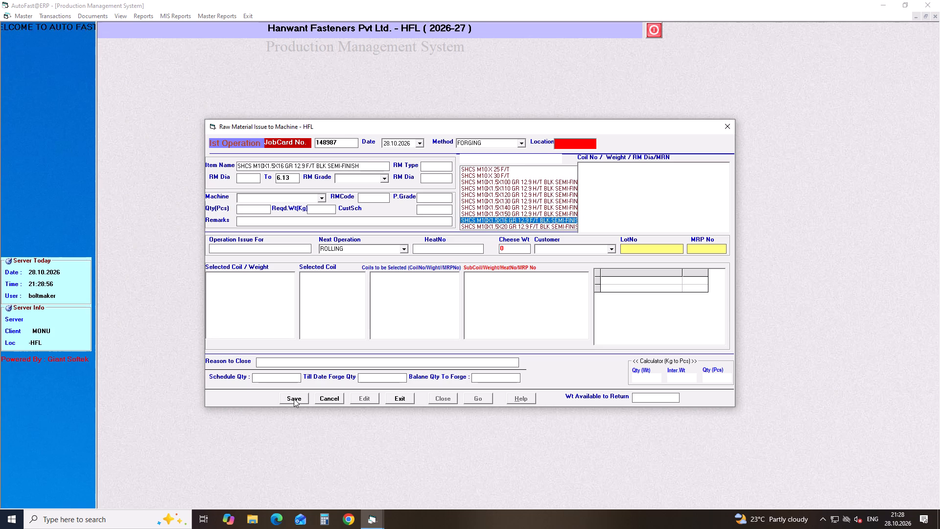
{"action": "key", "text": "Down"}
{"action": "key", "text": "Down"}
{"action": "key", "text": "Down"}
{"action": "key", "text": "Down"}
{"action": "key", "text": "Down"}
{"action": "key", "text": "Down"}
{"action": "key", "text": "Down"}
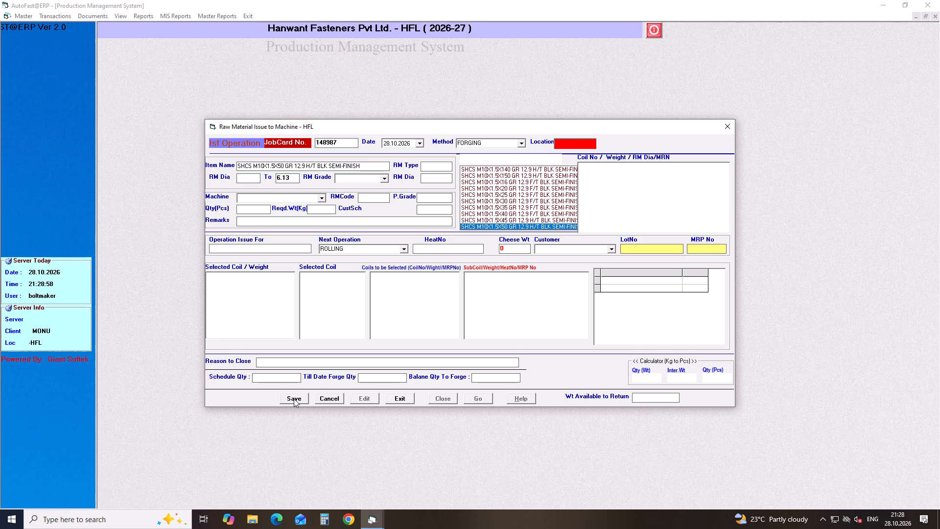
{"action": "key", "text": "Return"}
{"action": "key", "text": "Return"}
{"action": "key", "text": "Return"}
Set the RM grade to 51B37 and the machine to BM-05 (BOLT MAKER).
{"action": "key", "text": "Left"}
{"action": "key", "text": "Left"}
{"action": "key", "text": "Down"}
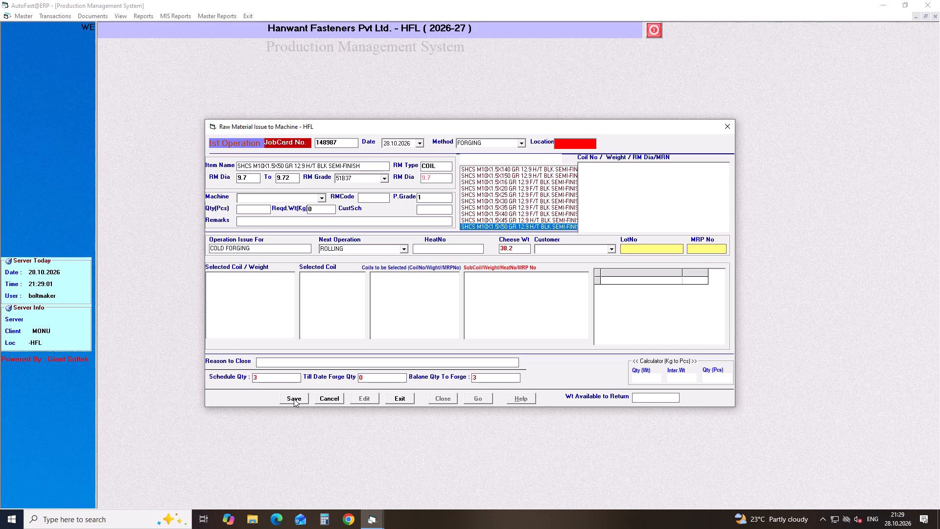
{"action": "key", "text": "Return"}
{"action": "key", "text": "Return"}
{"action": "key", "text": "n"}
{"action": "key", "text": "BackSpace"}
{"action": "type", "text": "BM"}
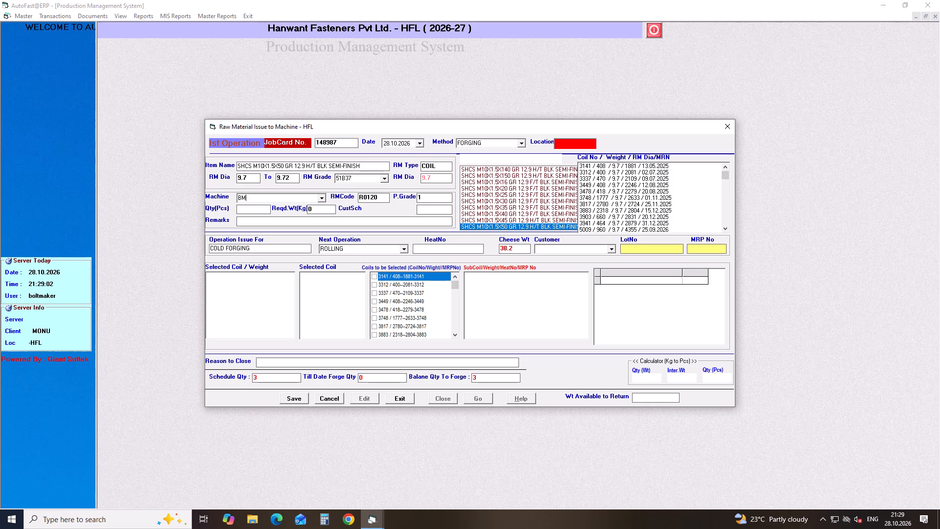
{"action": "key", "text": "Down"}
{"action": "key", "text": "Down"}
{"action": "key", "text": "Down"}
{"action": "key", "text": "Down"}
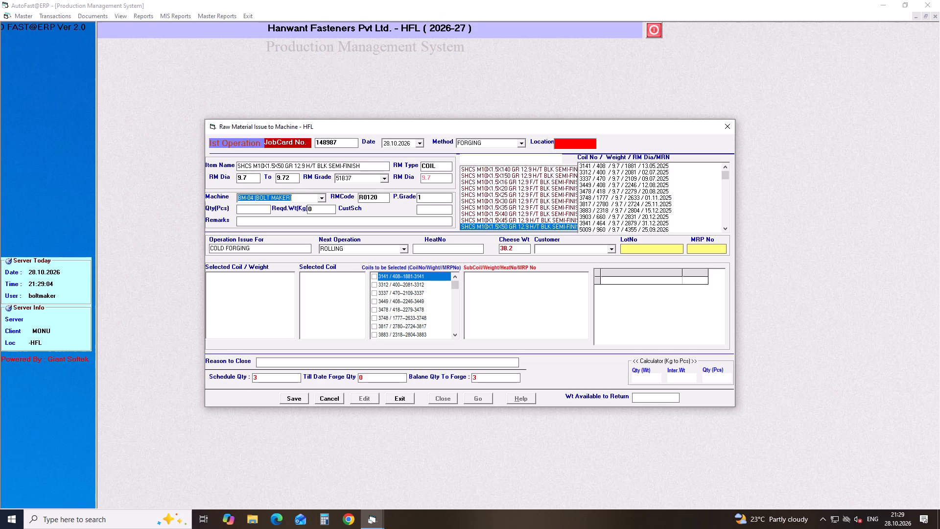
{"action": "key", "text": "Down"}
{"action": "key", "text": "Return"}
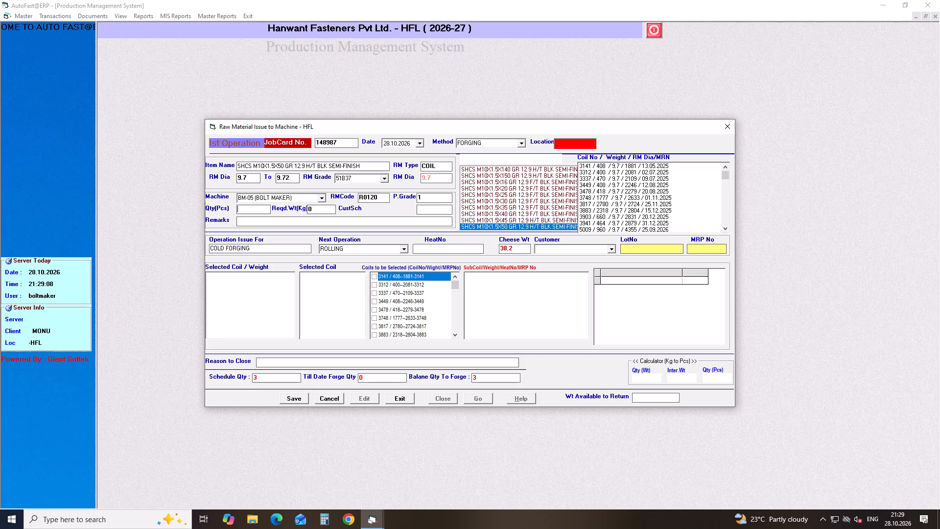
Enter a quantity of 4010 pcs and accept ROLLING as the next operation.
{"action": "key", "text": "4"}
{"action": "type", "text": "010"}
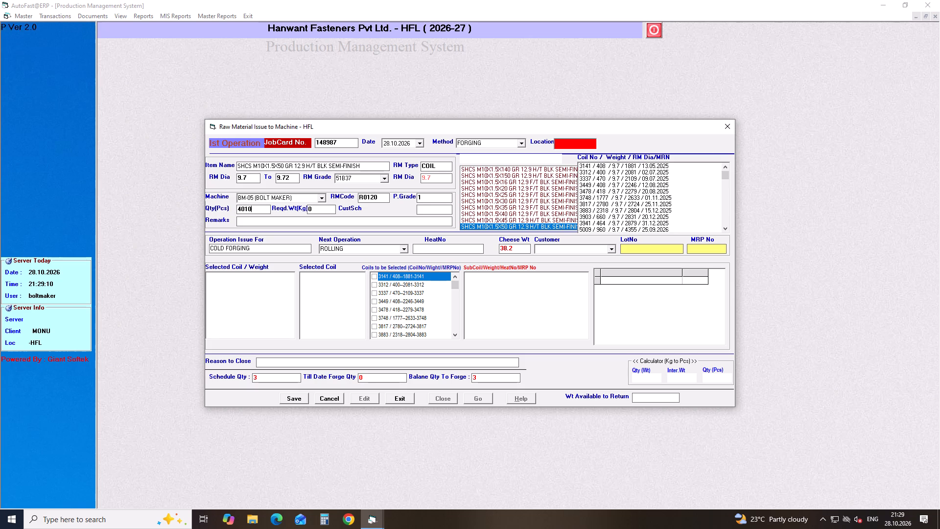
{"action": "key", "text": "Return"}
{"action": "key", "text": "Return"}
{"action": "key", "text": "Return"}
{"action": "key", "text": "Return"}
{"action": "key", "text": "Return"}
{"action": "key", "text": "Return"}
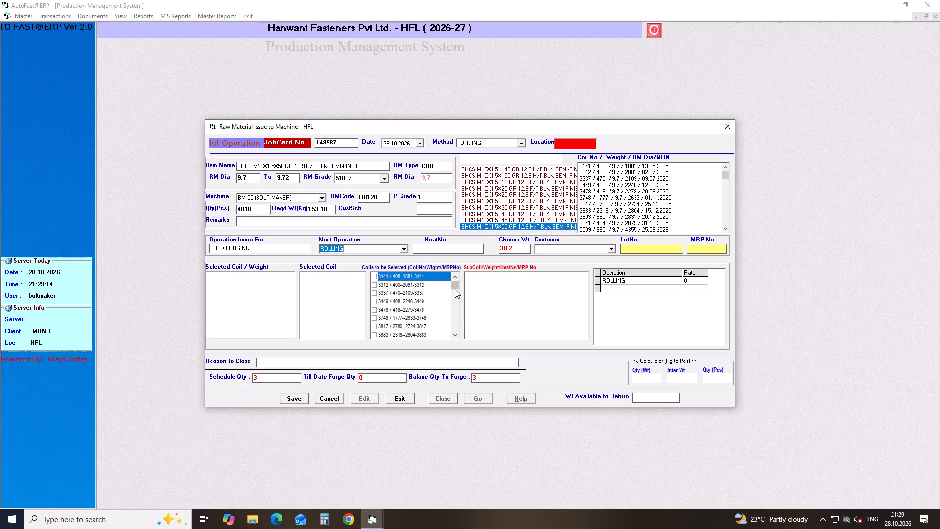
Select main coil 5067 with weight 4847 and its sub-coil 5067-14, and save the SHCS M10X1.5X50 job card.
{"action": "left_click_drag", "start_coordinate": [453, 285], "coordinate": [454, 333]}
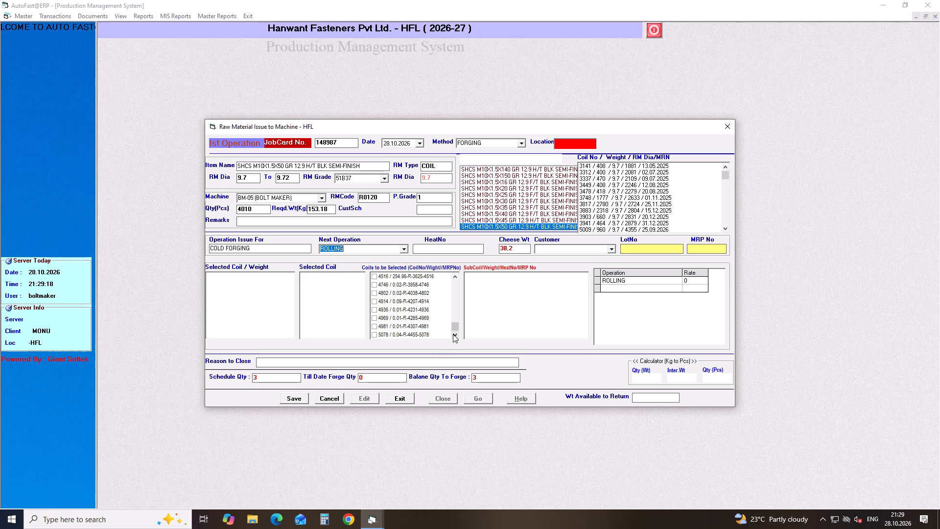
{"action": "left_click_drag", "start_coordinate": [455, 327], "coordinate": [455, 313]}
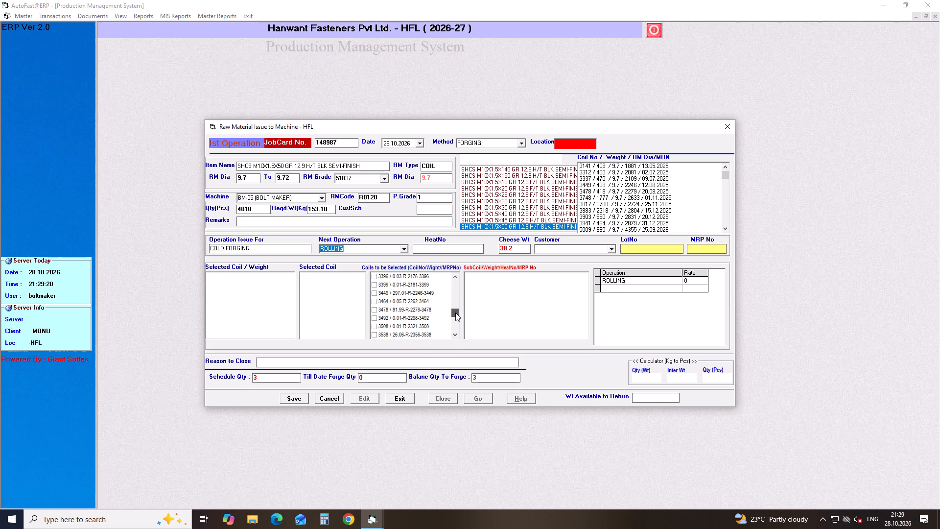
{"action": "left_click_drag", "start_coordinate": [455, 313], "coordinate": [450, 293]}
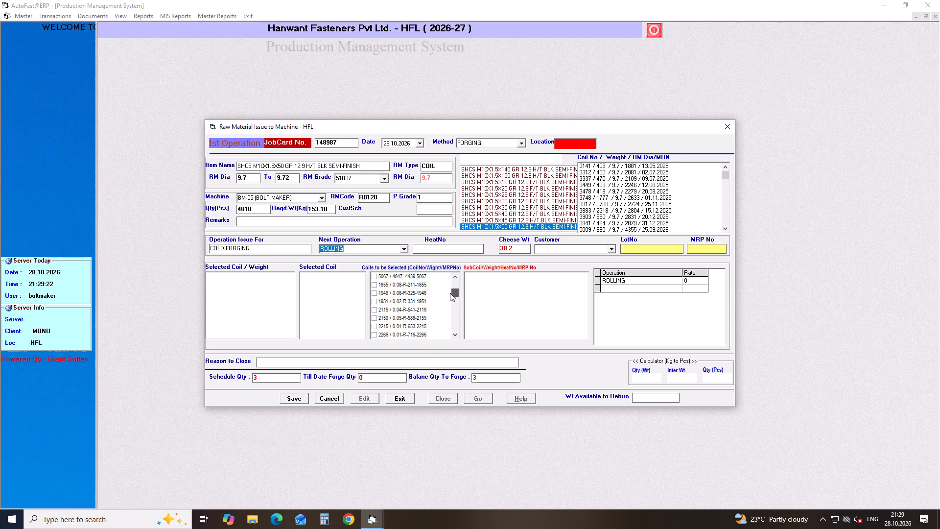
{"action": "left_click_drag", "start_coordinate": [450, 293], "coordinate": [450, 291]}
{"action": "left_click", "coordinate": [372, 292]}
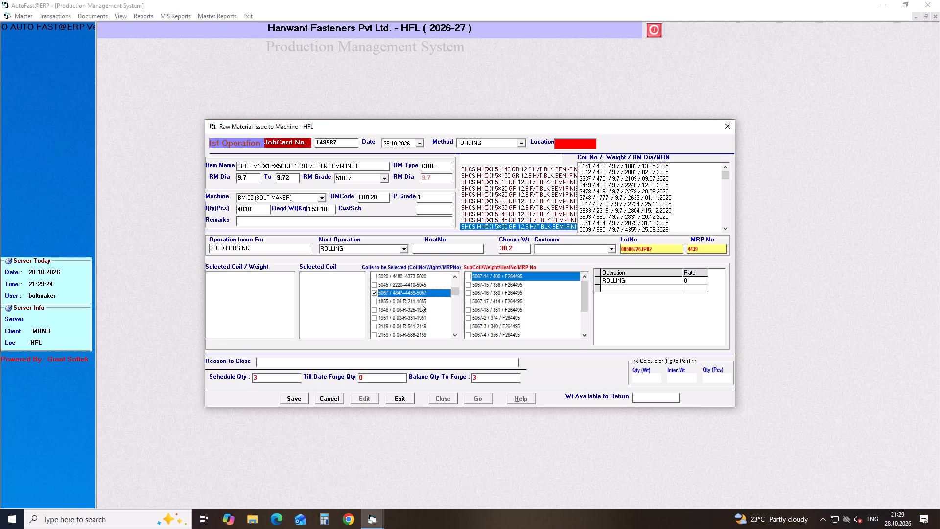
{"action": "left_click", "coordinate": [466, 275]}
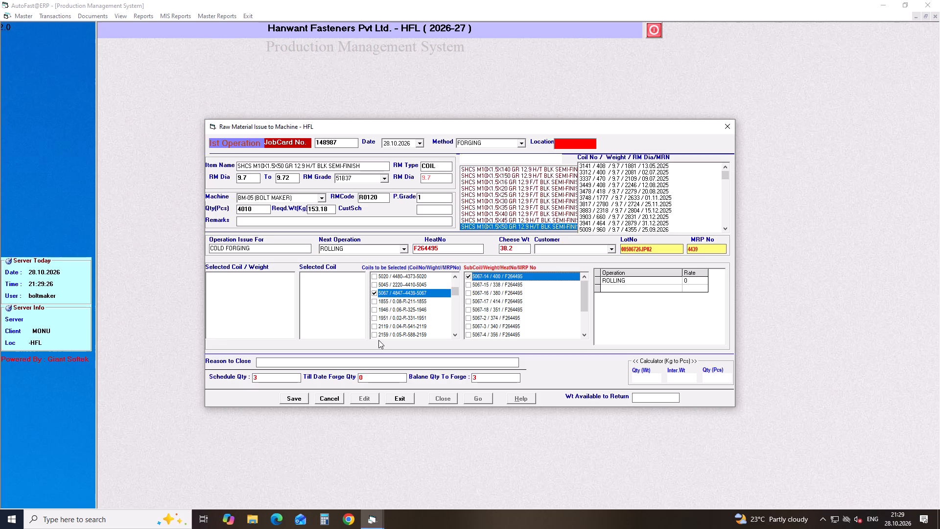
{"action": "left_click", "coordinate": [303, 398]}
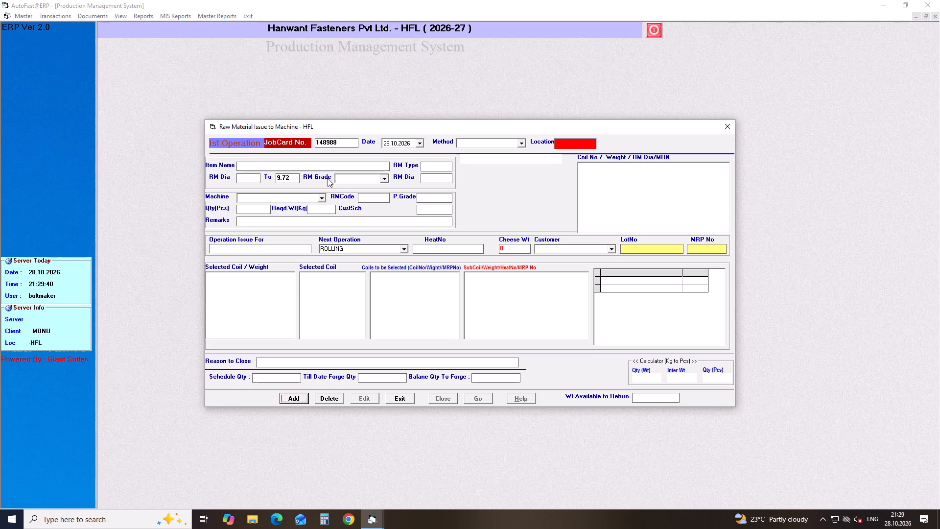
Close the raw material issue form and open the first-operation coil production entry form.
{"action": "left_click", "coordinate": [729, 123]}
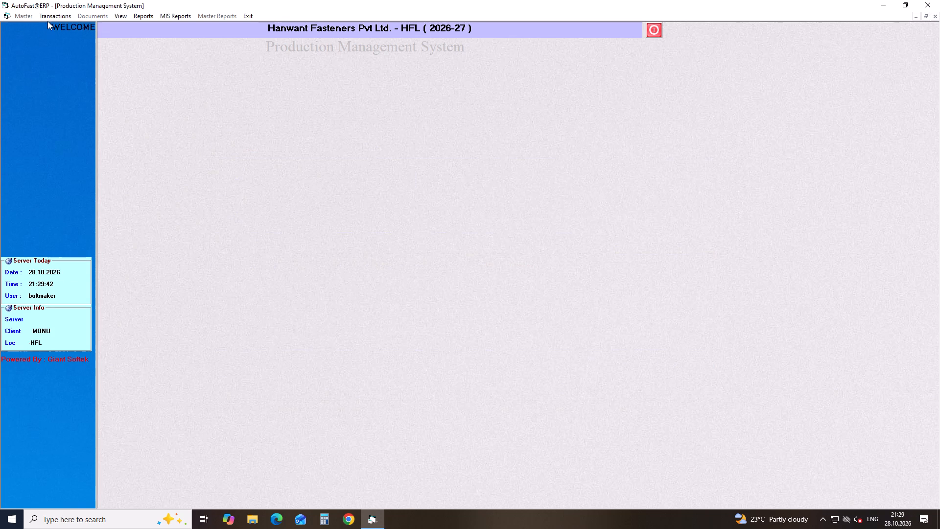
{"action": "left_click", "coordinate": [49, 18]}
{"action": "left_click", "coordinate": [70, 77]}
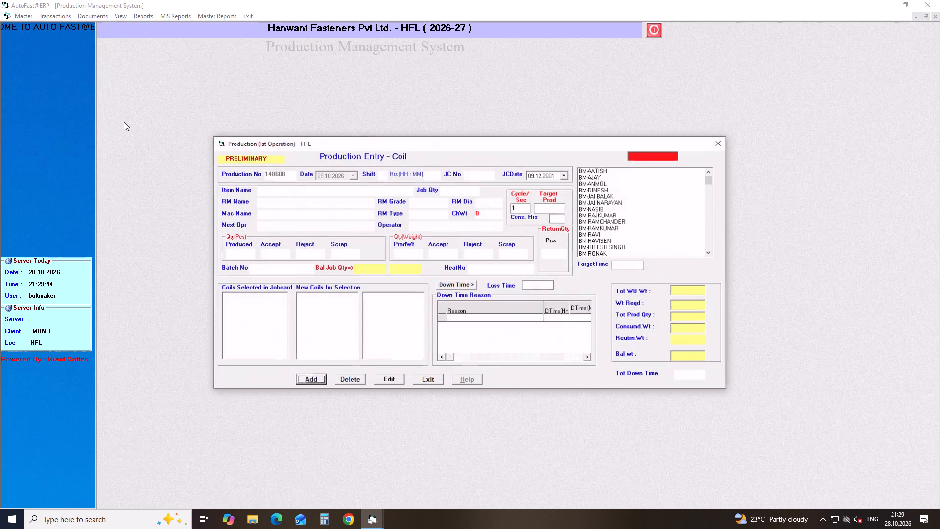
Start a new production entry with shift A, 9.5 hours and job card number 148974.
{"action": "key", "text": "Return"}
{"action": "key", "text": "Return"}
{"action": "key", "text": "Return"}
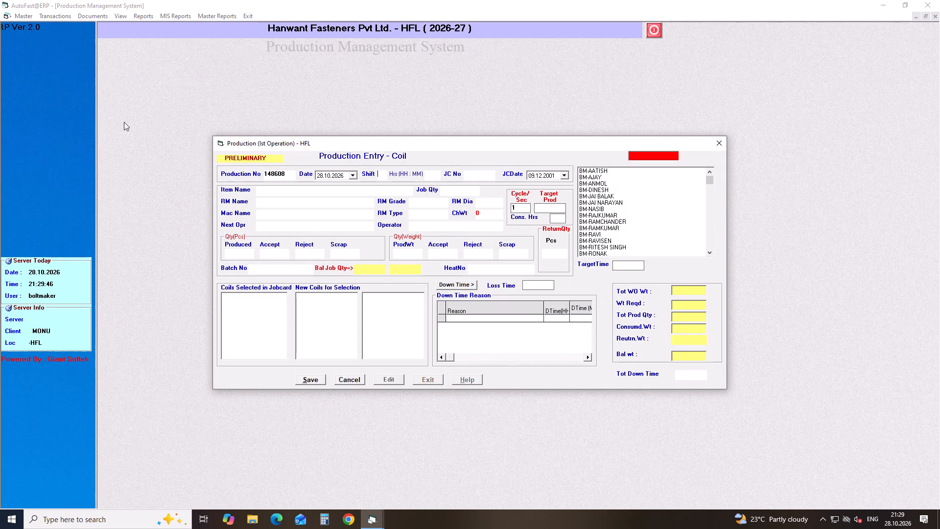
{"action": "key", "text": "a"}
{"action": "key", "text": "Return"}
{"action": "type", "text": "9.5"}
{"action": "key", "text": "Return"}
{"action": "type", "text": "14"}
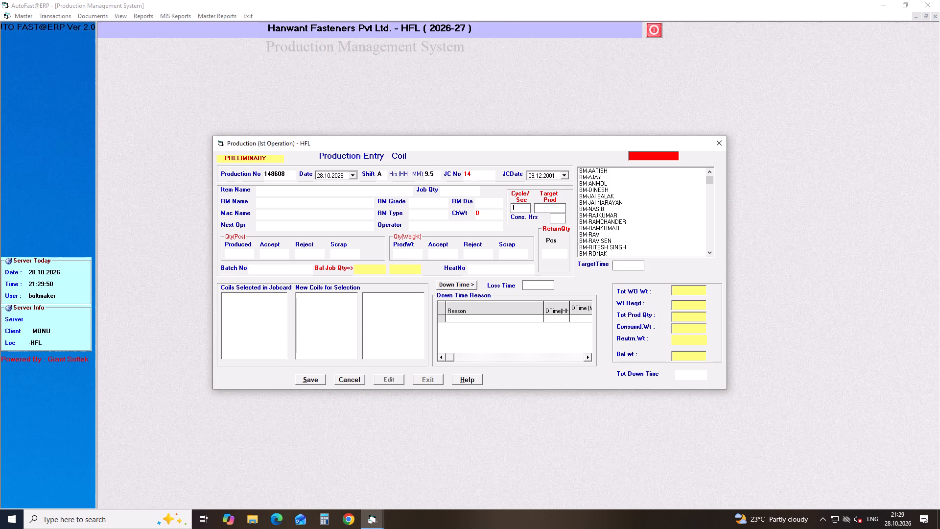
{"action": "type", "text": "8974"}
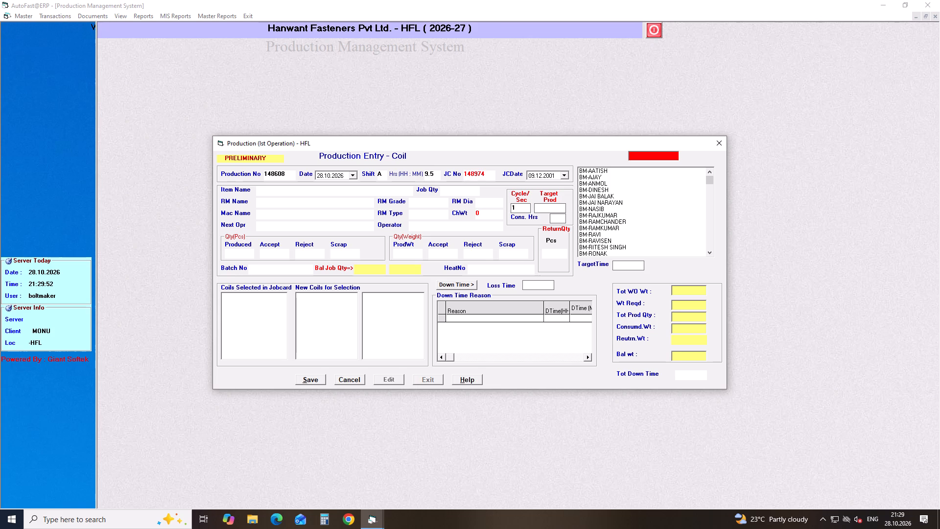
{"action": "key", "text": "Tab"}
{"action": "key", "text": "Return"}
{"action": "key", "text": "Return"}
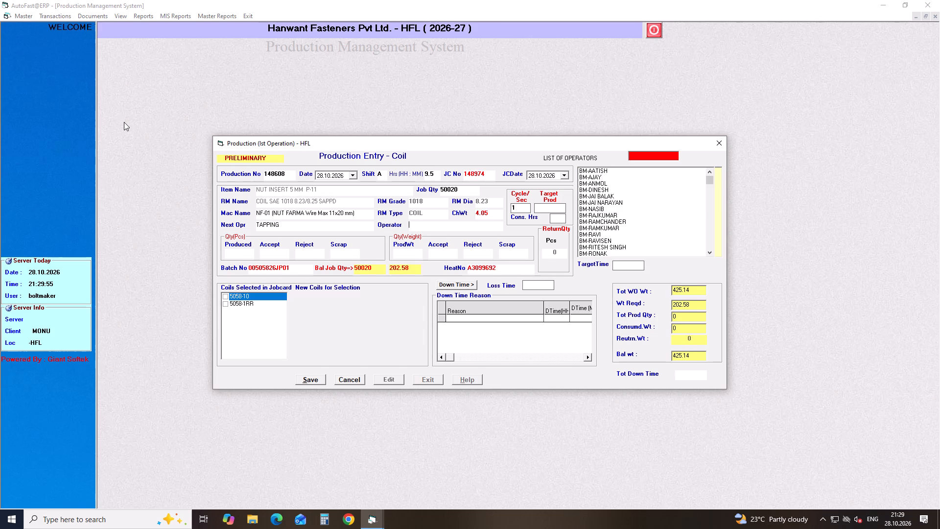
Set the operator to BM-NASIB, the produced quantity to 50020 pcs and the cycle time to 0.65 sec.
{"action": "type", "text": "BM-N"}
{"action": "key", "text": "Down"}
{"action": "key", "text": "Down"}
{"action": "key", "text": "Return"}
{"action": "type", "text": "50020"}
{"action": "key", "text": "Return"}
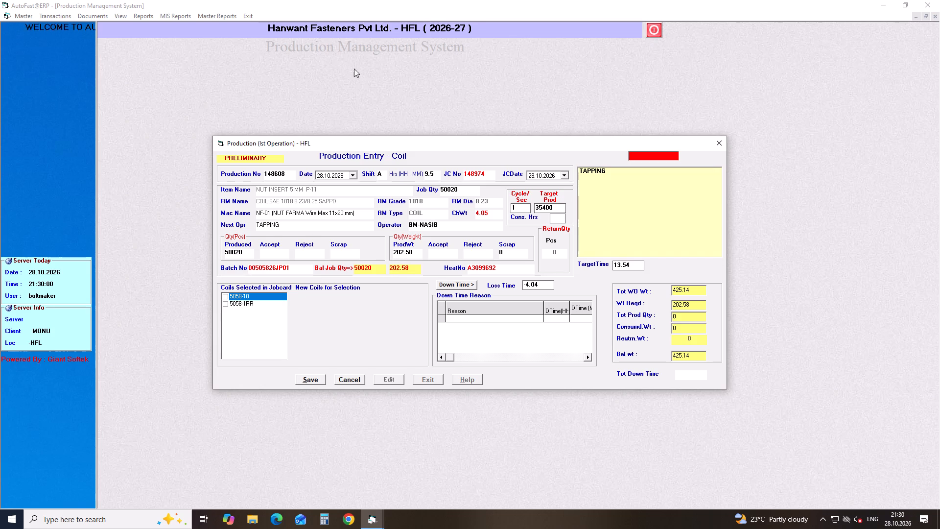
{"action": "left_click_drag", "start_coordinate": [523, 209], "coordinate": [449, 214]}
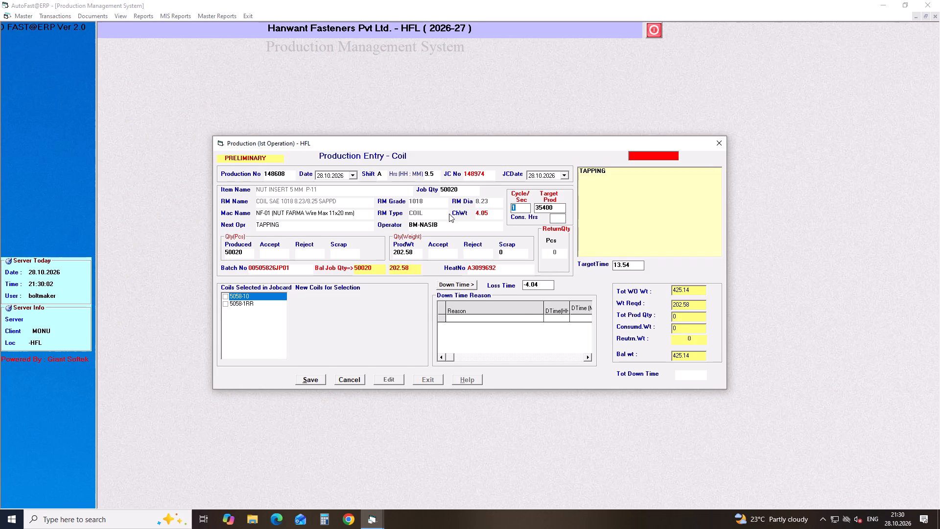
{"action": "type", "text": "0.65"}
{"action": "key", "text": "Return"}
{"action": "key", "text": "Return"}
{"action": "key", "text": "Return"}
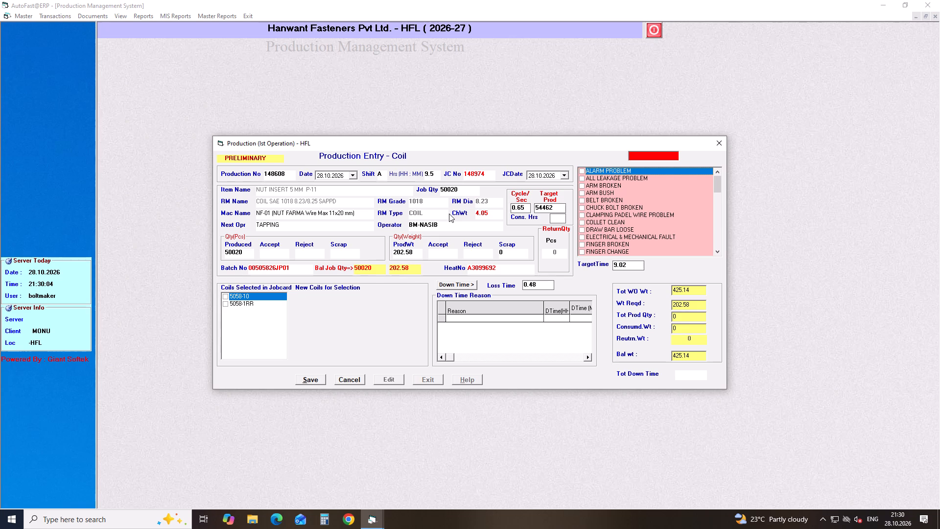
Mark job card coils 5058-10 and 5058-1RR as used and save the production entry.
{"action": "left_click", "coordinate": [225, 296]}
{"action": "left_click", "coordinate": [225, 305]}
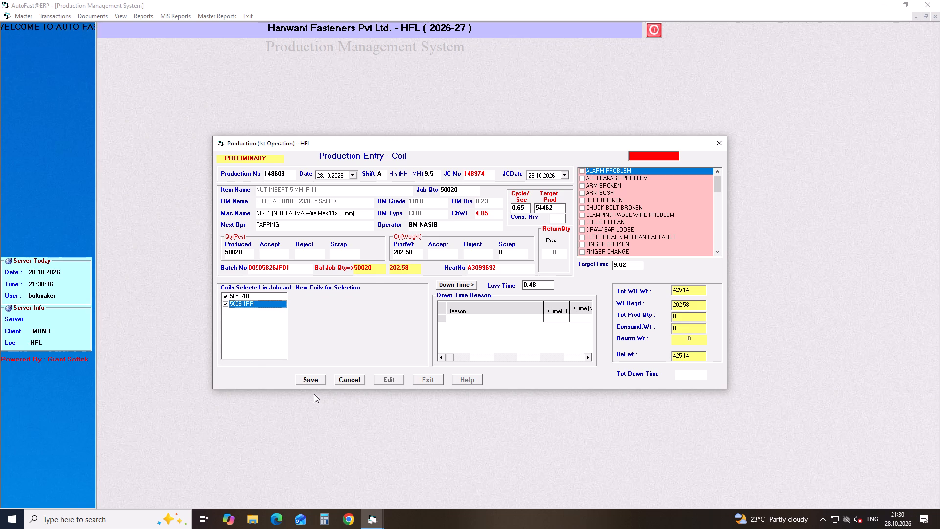
{"action": "left_click", "coordinate": [311, 379]}
Start another production entry with shift A, 9.5 hours and job card number 148975.
{"action": "key", "text": "Return"}
{"action": "key", "text": "Return"}
{"action": "key", "text": "Return"}
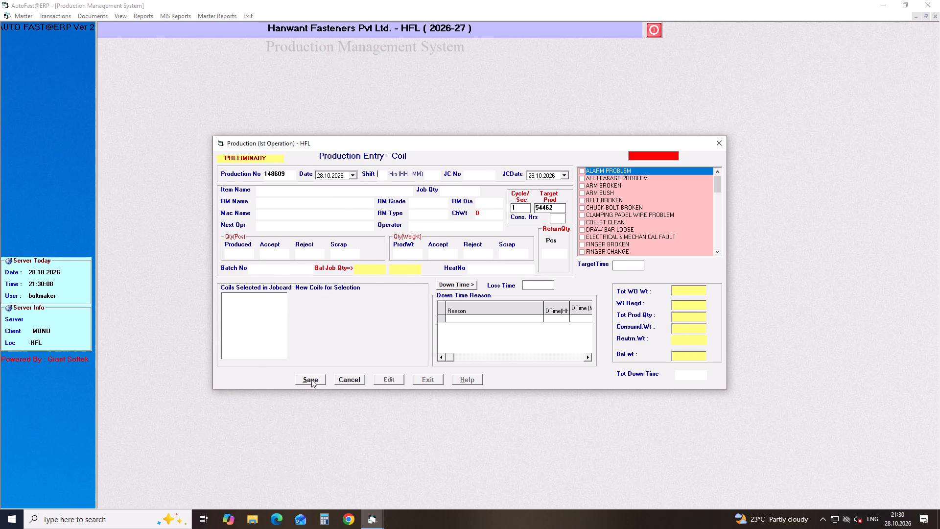
{"action": "key", "text": "a"}
{"action": "key", "text": "Return"}
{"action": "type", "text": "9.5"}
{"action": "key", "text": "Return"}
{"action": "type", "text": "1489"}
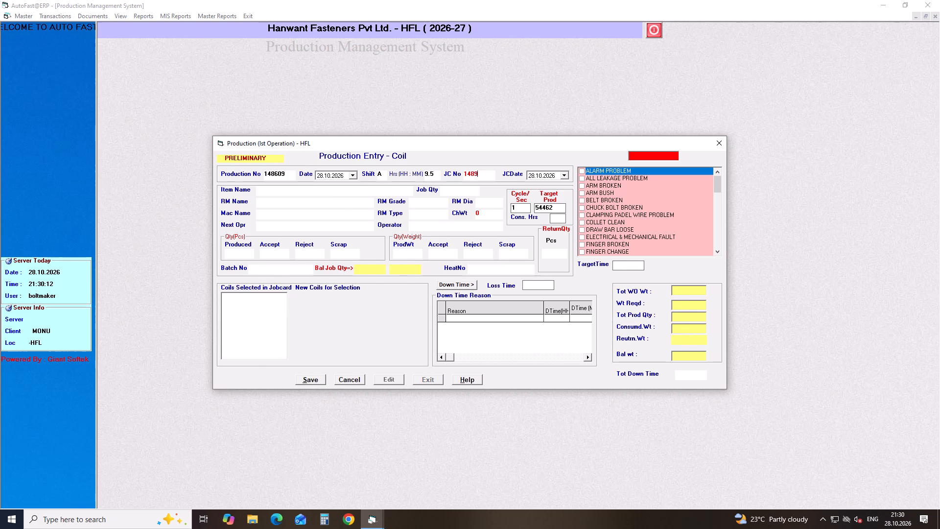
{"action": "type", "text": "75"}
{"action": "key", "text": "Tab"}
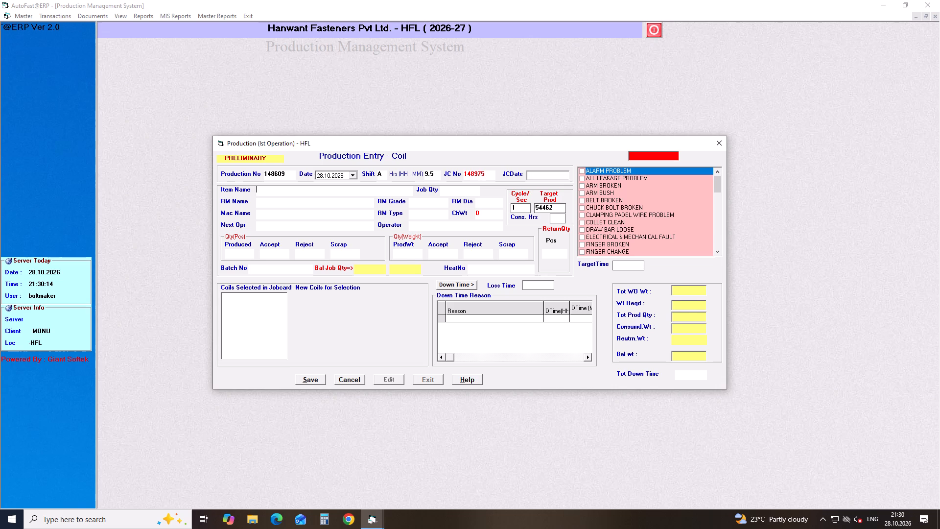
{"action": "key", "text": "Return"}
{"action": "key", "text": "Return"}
Set the operator to BM-RITESH, the produced quantity to 51005 pcs and the cycle time to 0.65 sec.
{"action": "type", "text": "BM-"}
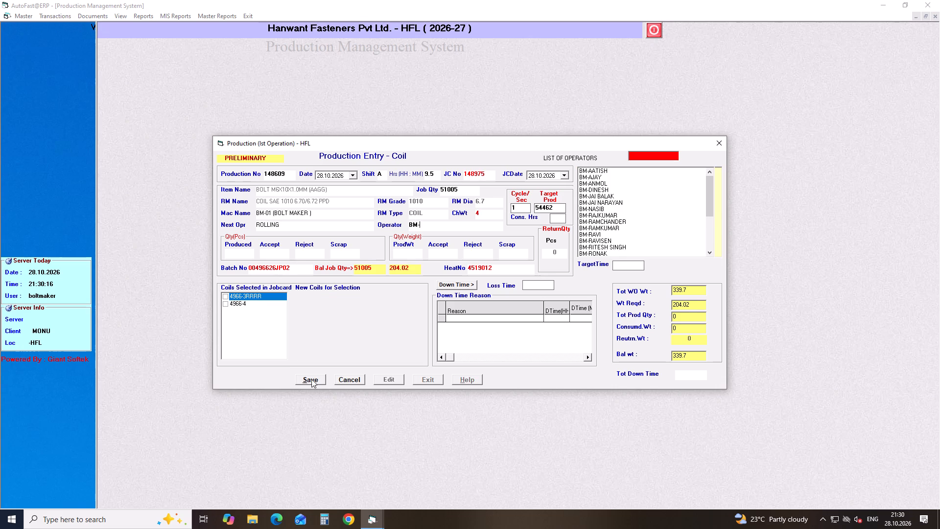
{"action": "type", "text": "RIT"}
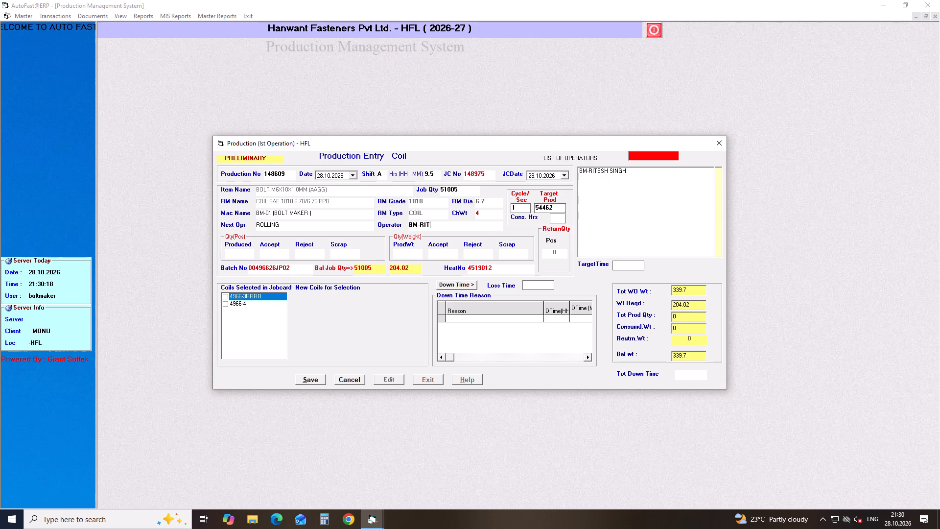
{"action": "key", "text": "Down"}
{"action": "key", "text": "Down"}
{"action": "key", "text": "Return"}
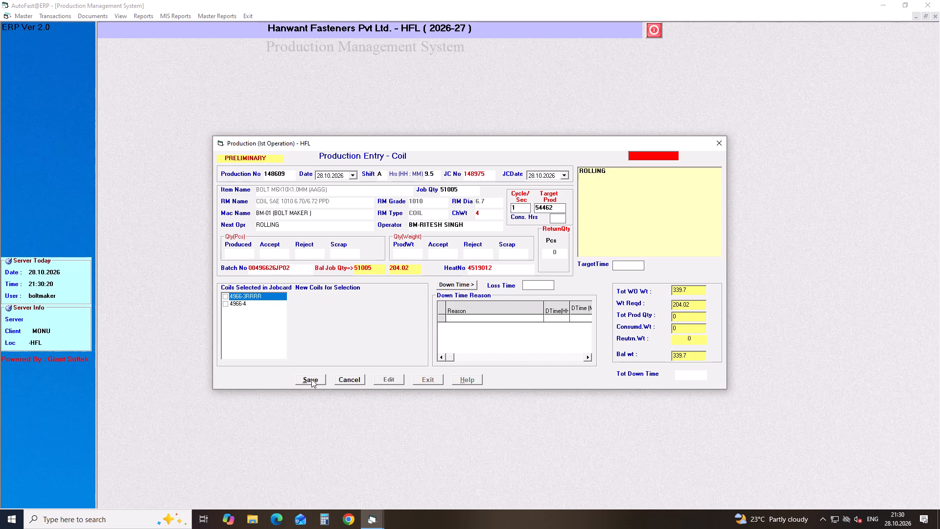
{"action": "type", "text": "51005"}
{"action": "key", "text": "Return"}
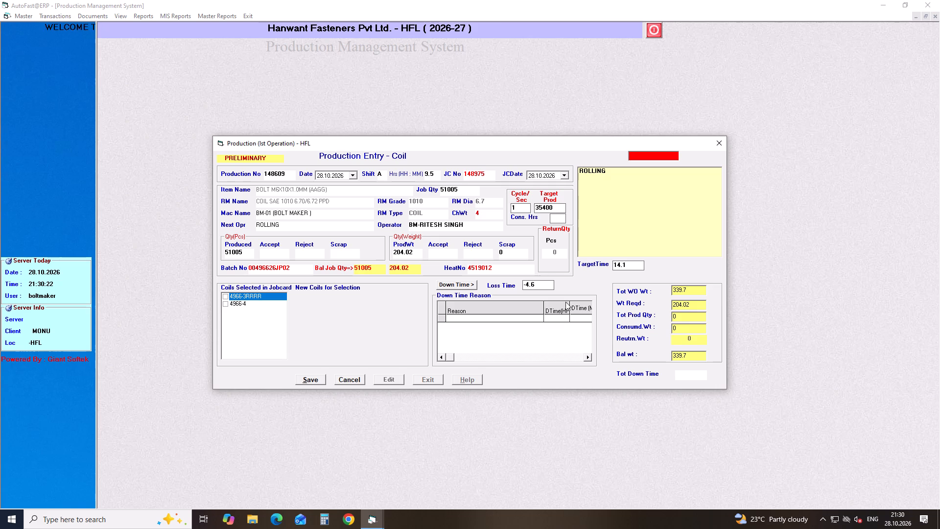
{"action": "left_click_drag", "start_coordinate": [521, 210], "coordinate": [494, 212]}
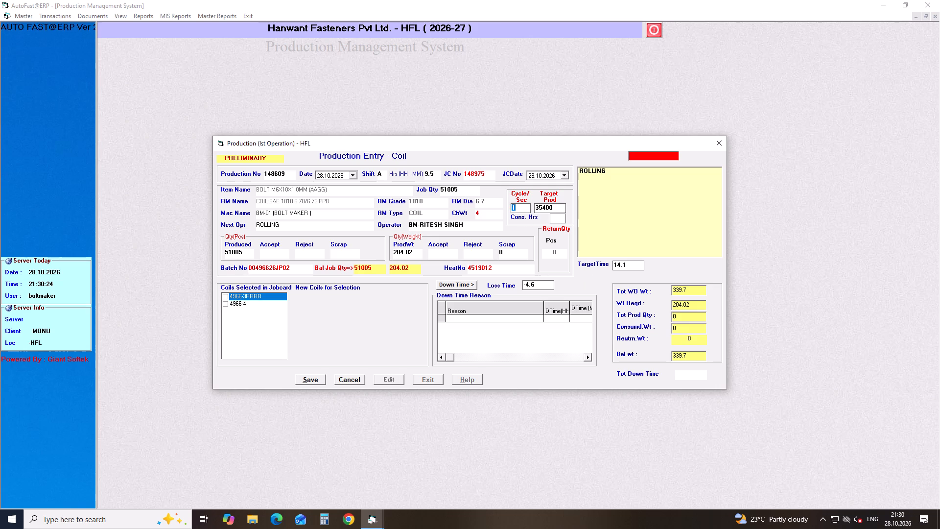
{"action": "type", "text": "0.65"}
{"action": "key", "text": "Return"}
{"action": "key", "text": "Return"}
{"action": "key", "text": "Return"}
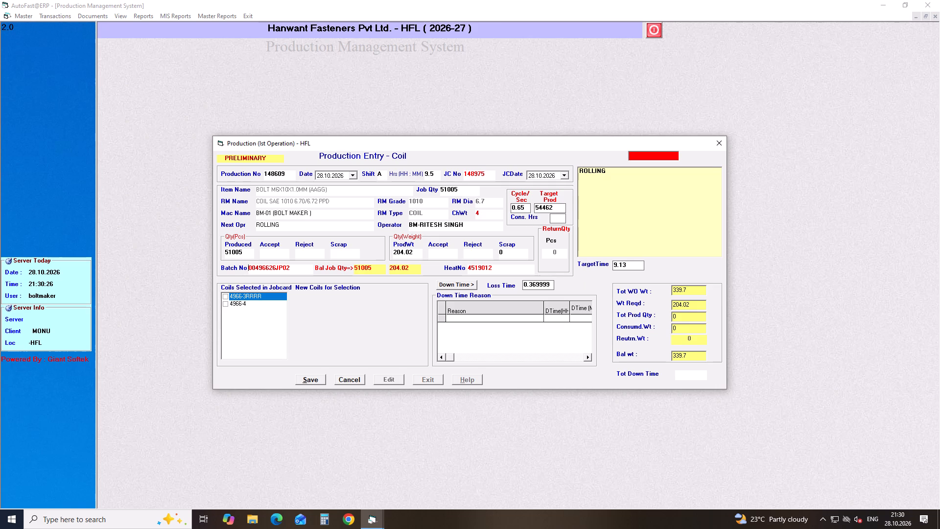
Mark job card coils 4966-3RRRR and 4966-4 as used and save the production entry.
{"action": "left_click", "coordinate": [223, 292]}
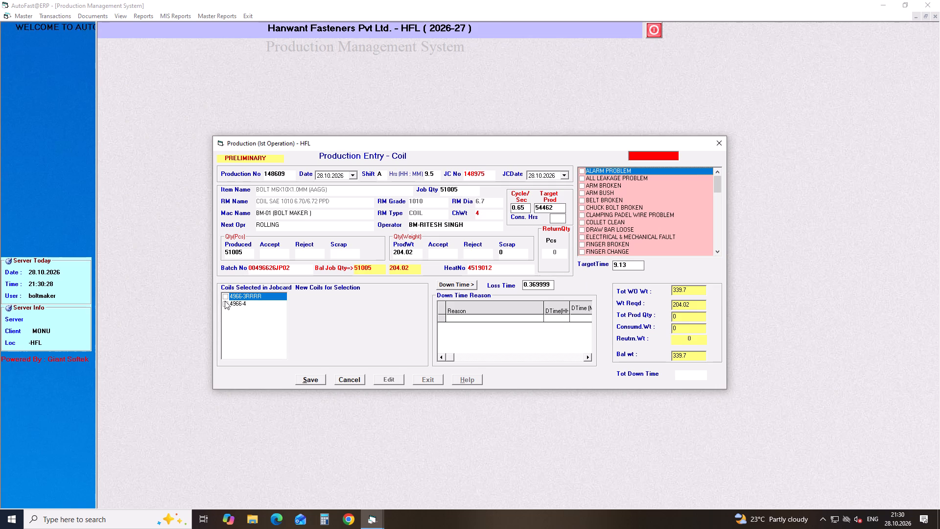
{"action": "left_click", "coordinate": [223, 297]}
{"action": "left_click", "coordinate": [229, 304]}
{"action": "left_click", "coordinate": [228, 304]}
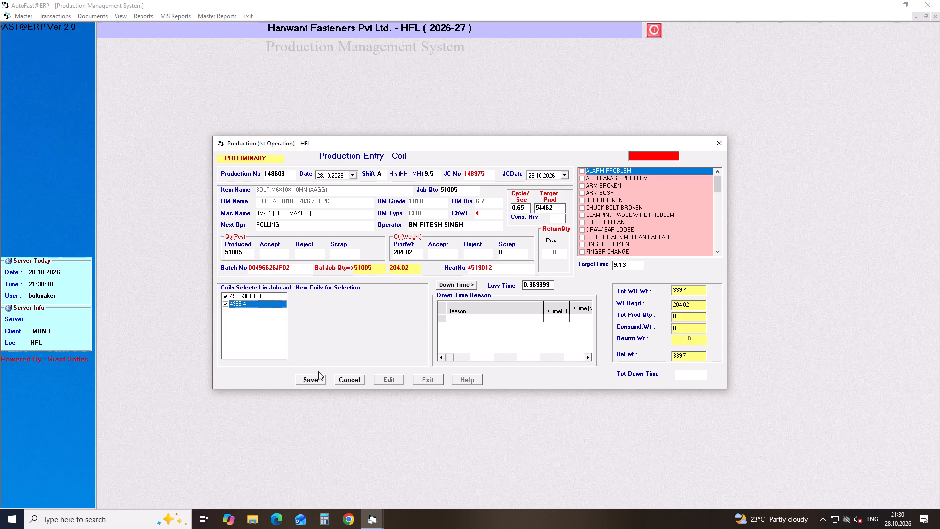
{"action": "left_click", "coordinate": [324, 379]}
Start another production entry with shift A, 9.5 hours and job card number 148976.
{"action": "key", "text": "Return"}
{"action": "key", "text": "Return"}
{"action": "key", "text": "Return"}
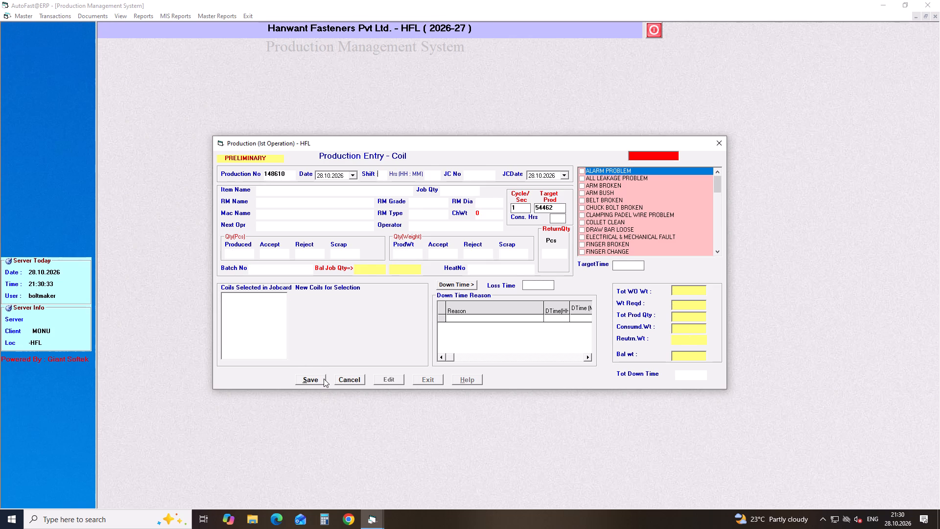
{"action": "key", "text": "a"}
{"action": "key", "text": "Return"}
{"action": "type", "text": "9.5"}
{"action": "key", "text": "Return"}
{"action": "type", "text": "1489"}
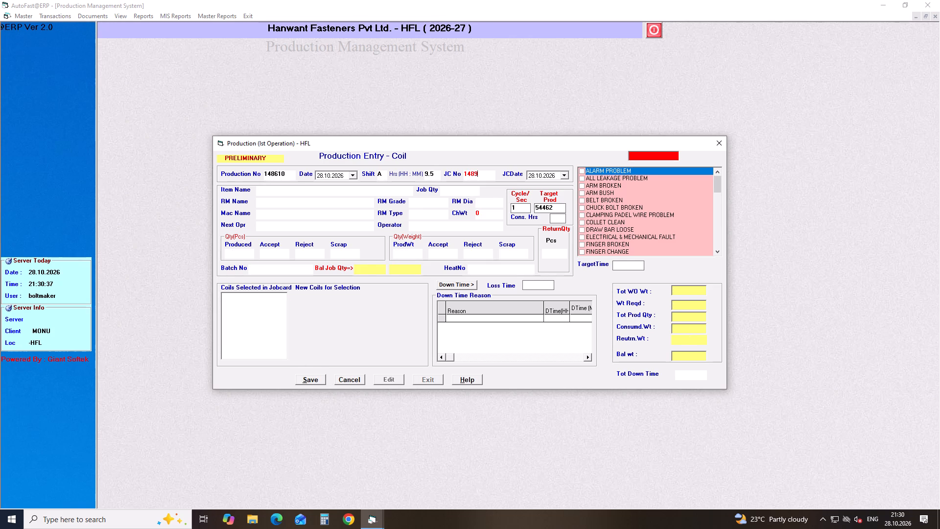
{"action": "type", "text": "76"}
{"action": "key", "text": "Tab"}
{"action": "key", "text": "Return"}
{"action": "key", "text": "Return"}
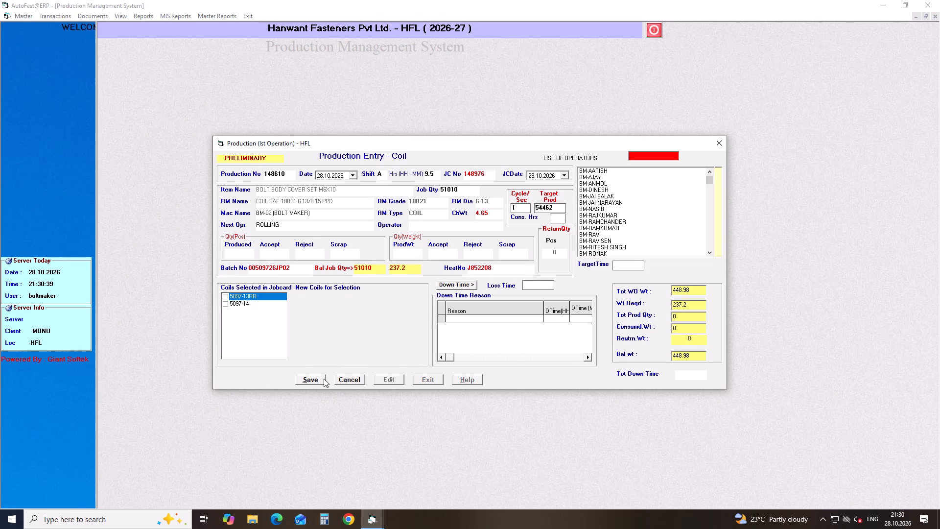
Set the operator to BM-UMESH, the produced quantity to 51010 pcs and the cycle time to 0.65 sec.
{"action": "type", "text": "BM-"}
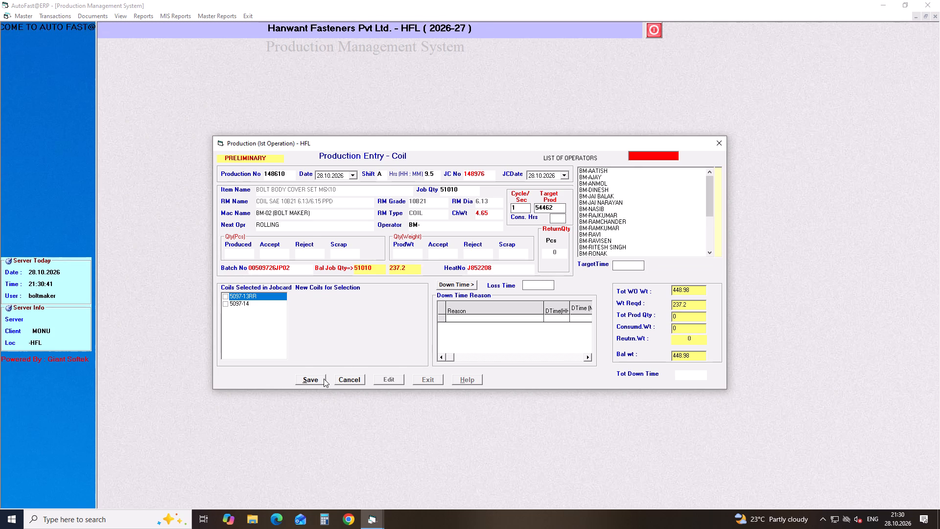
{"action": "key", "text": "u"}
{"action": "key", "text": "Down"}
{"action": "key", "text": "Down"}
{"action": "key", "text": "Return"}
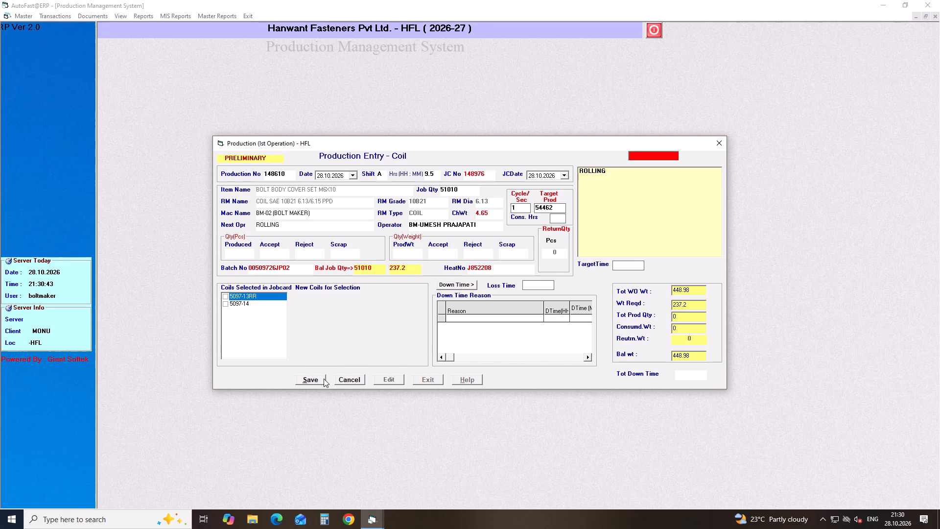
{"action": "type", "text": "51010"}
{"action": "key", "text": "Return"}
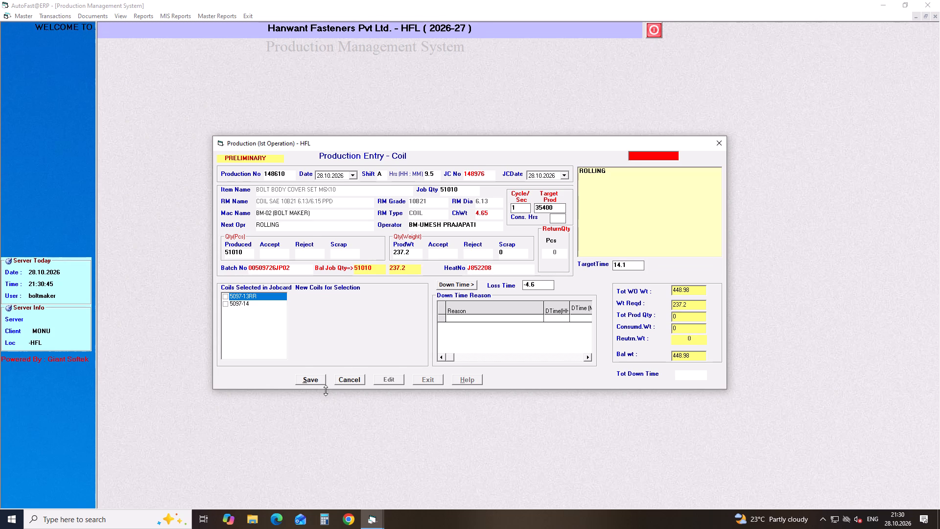
{"action": "left_click_drag", "start_coordinate": [529, 205], "coordinate": [486, 215]}
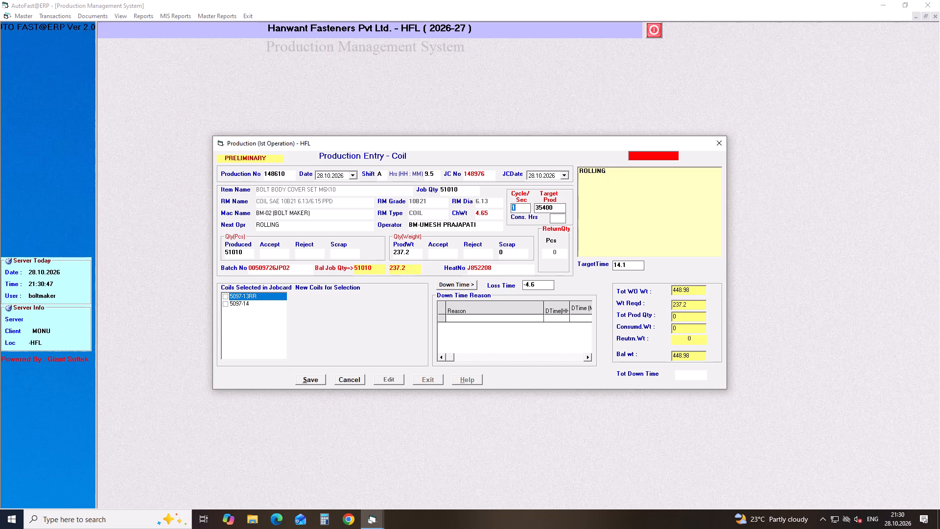
{"action": "type", "text": "0.65"}
{"action": "key", "text": "Return"}
{"action": "key", "text": "Return"}
{"action": "key", "text": "Return"}
{"action": "key", "text": "Return"}
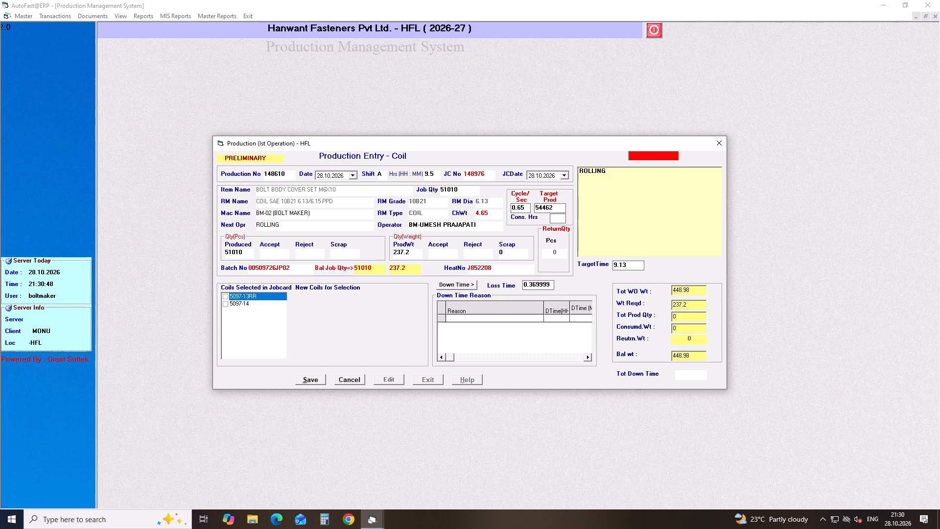
Mark job card coils 5097-13RR and 5097-14 as used and save the production entry.
{"action": "left_click", "coordinate": [223, 297]}
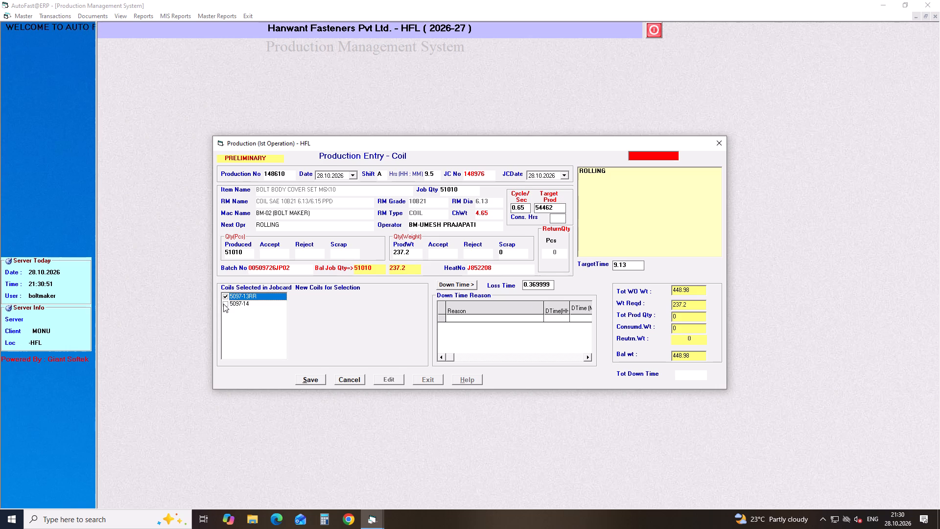
{"action": "left_click", "coordinate": [223, 304]}
{"action": "left_click", "coordinate": [300, 377]}
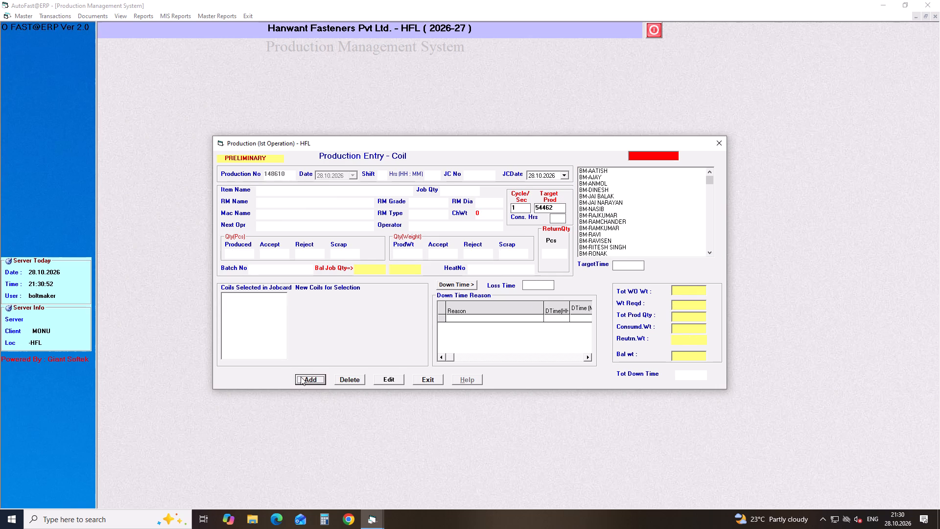
Start another production entry with shift A, 9.5 hours and job card number 148977.
{"action": "key", "text": "Return"}
{"action": "key", "text": "Return"}
{"action": "key", "text": "Return"}
{"action": "key", "text": "a"}
{"action": "key", "text": "Return"}
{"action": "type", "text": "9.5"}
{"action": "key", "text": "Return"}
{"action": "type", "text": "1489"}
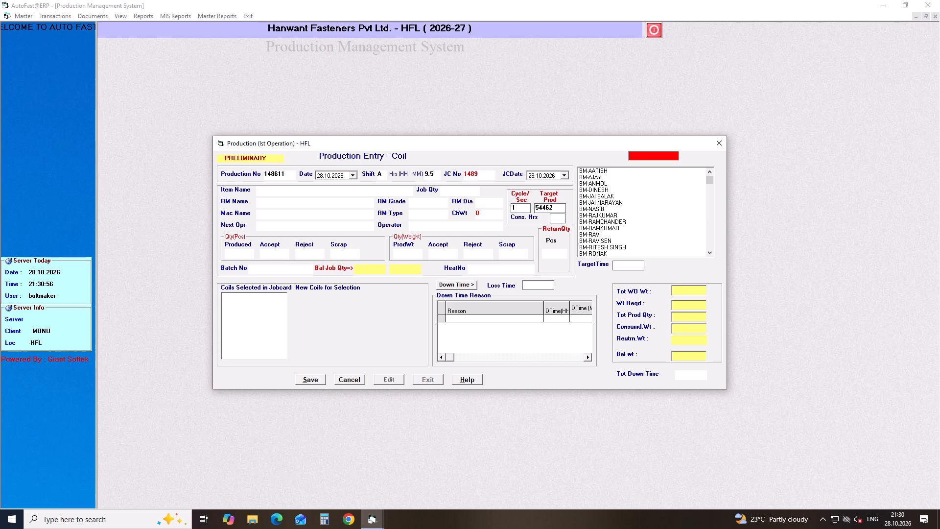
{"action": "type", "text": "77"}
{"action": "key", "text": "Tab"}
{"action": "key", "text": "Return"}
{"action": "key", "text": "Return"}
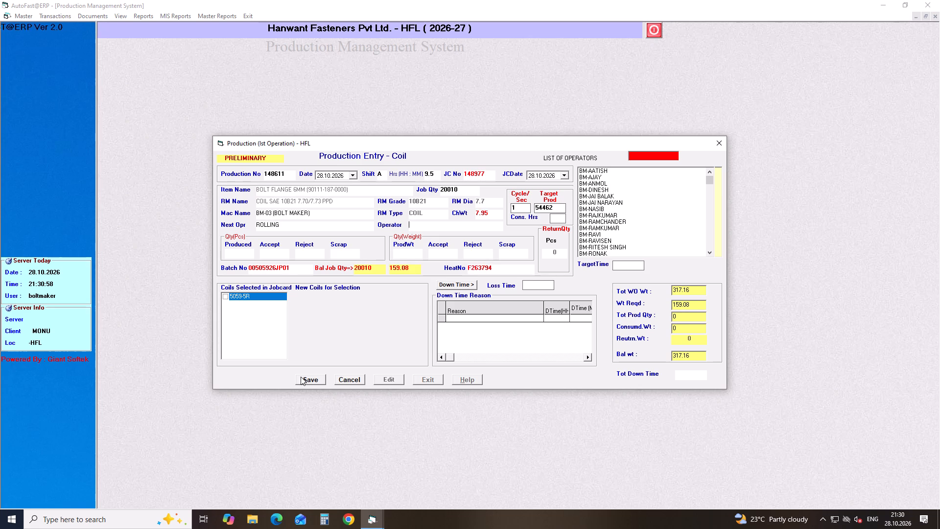
Set the operator to BM-SUKHBIR, the produced quantity to 20010 pcs and the cycle time to 0.85 sec.
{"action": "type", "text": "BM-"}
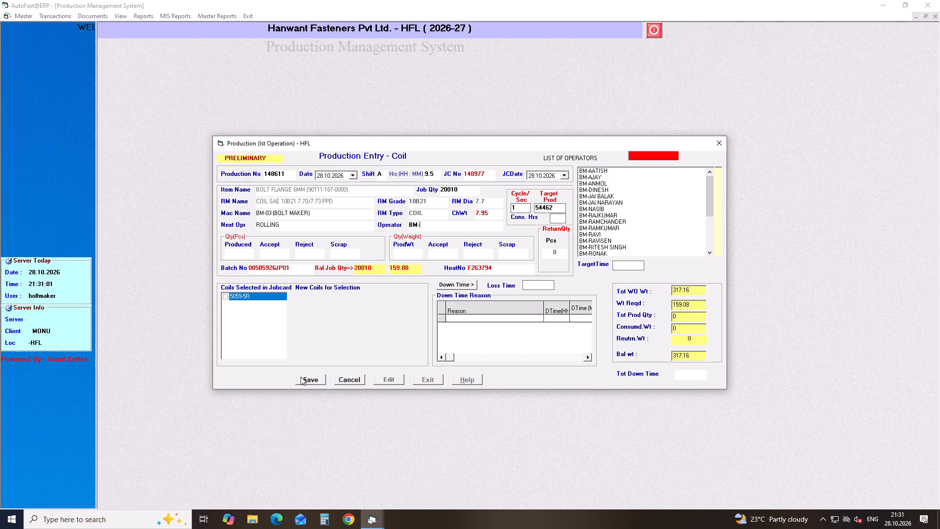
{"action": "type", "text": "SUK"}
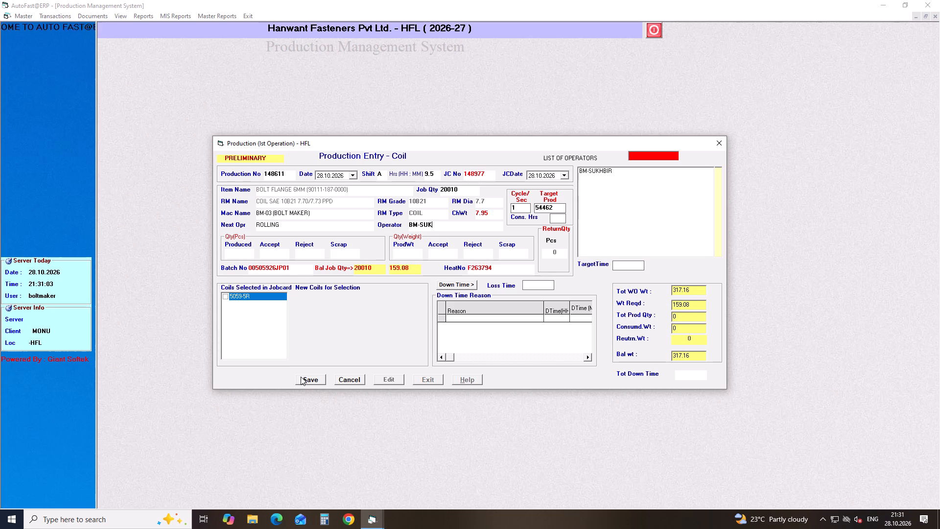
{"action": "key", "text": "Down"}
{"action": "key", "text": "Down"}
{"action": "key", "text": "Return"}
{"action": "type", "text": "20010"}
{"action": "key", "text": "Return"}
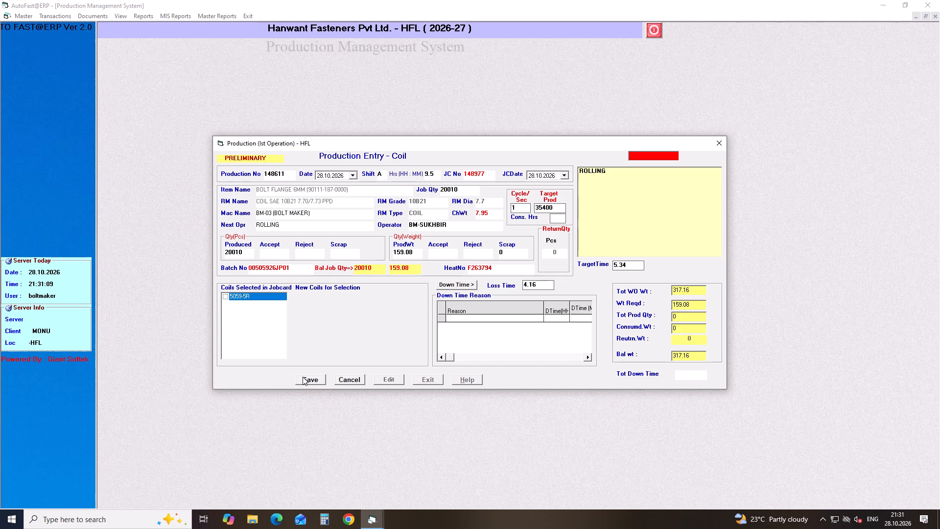
{"action": "left_click_drag", "start_coordinate": [521, 209], "coordinate": [497, 215]}
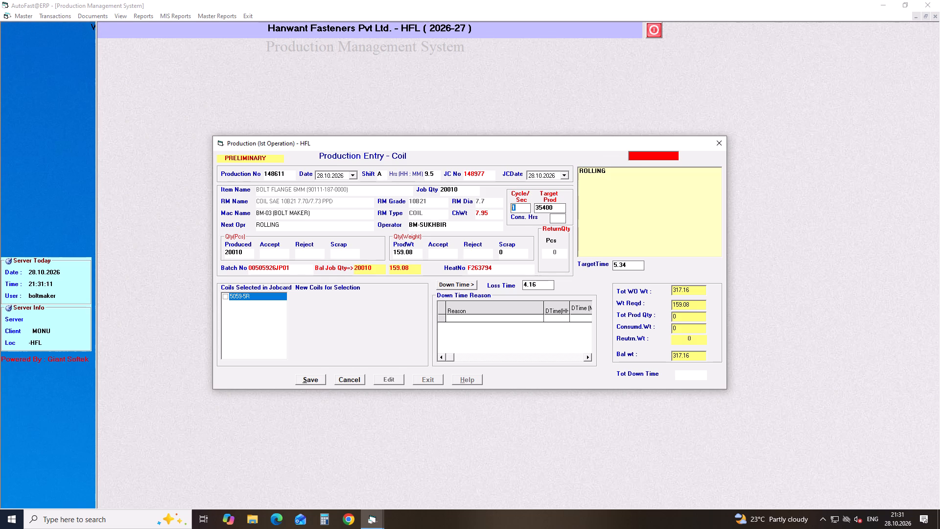
{"action": "left_click_drag", "start_coordinate": [497, 215], "coordinate": [495, 216]}
{"action": "type", "text": "0.85"}
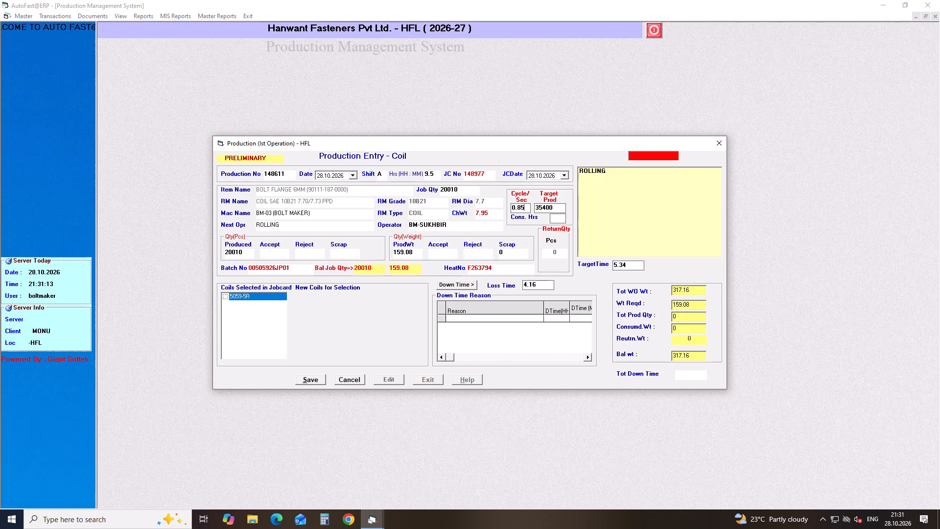
{"action": "key", "text": "Return"}
Add TOOL CHANGE as the down time reason with a down time of 5.0 hours.
{"action": "key", "text": "Return"}
{"action": "key", "text": "Return"}
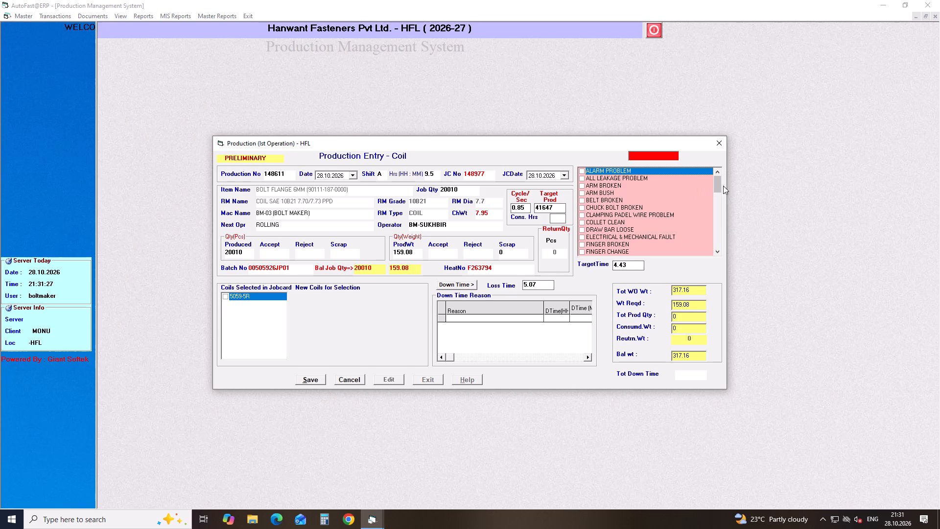
{"action": "left_click_drag", "start_coordinate": [718, 185], "coordinate": [716, 230]}
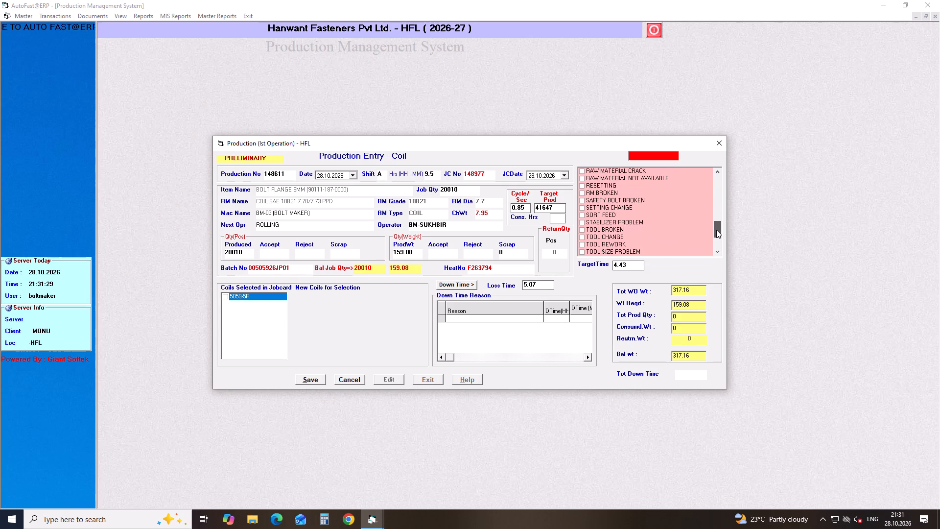
{"action": "left_click_drag", "start_coordinate": [716, 230], "coordinate": [716, 231]}
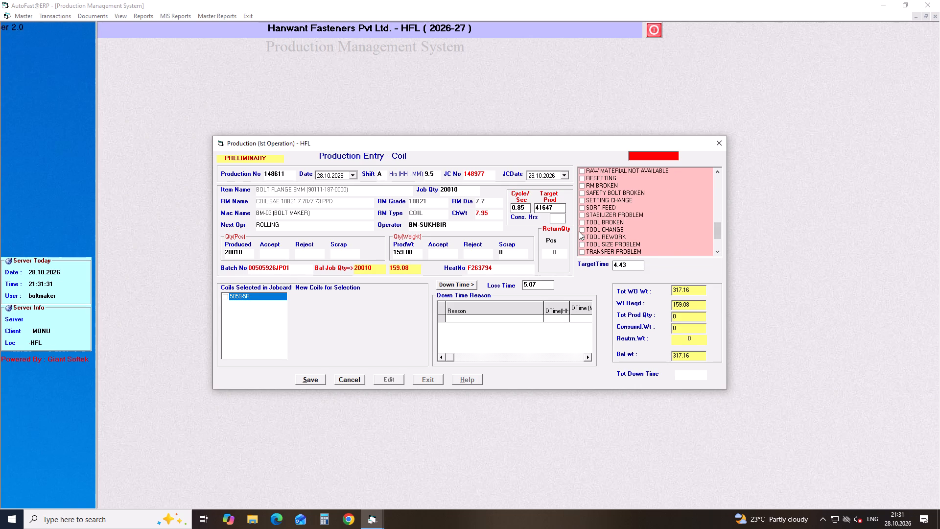
{"action": "left_click", "coordinate": [579, 231]}
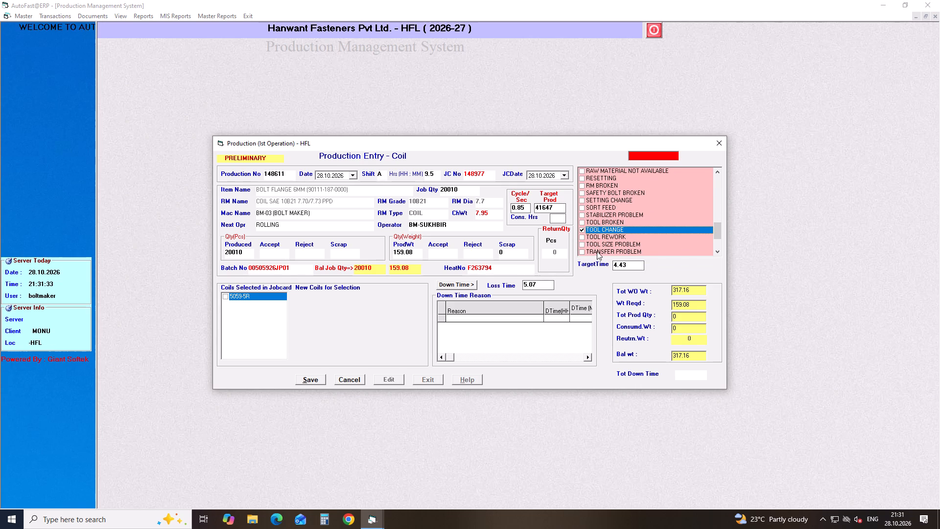
{"action": "key", "text": "Return"}
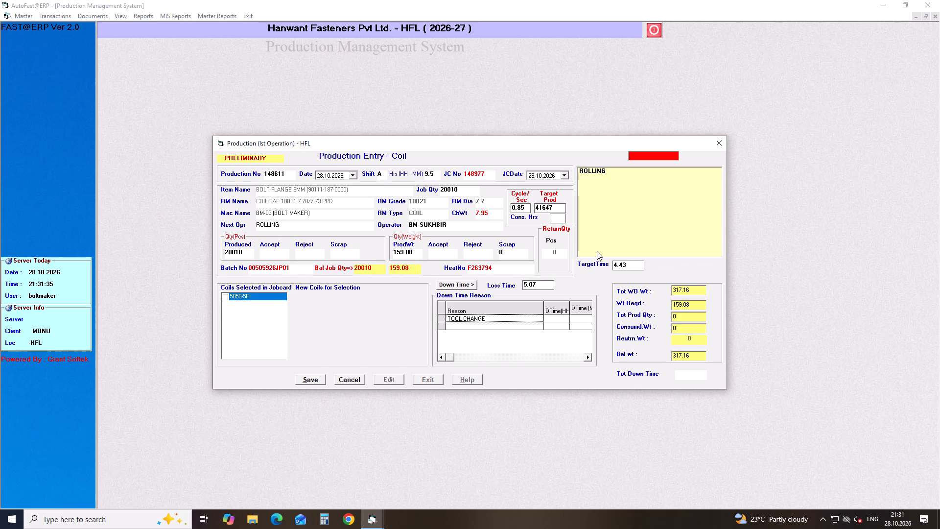
{"action": "key", "text": "Right"}
{"action": "type", "text": "5.0"}
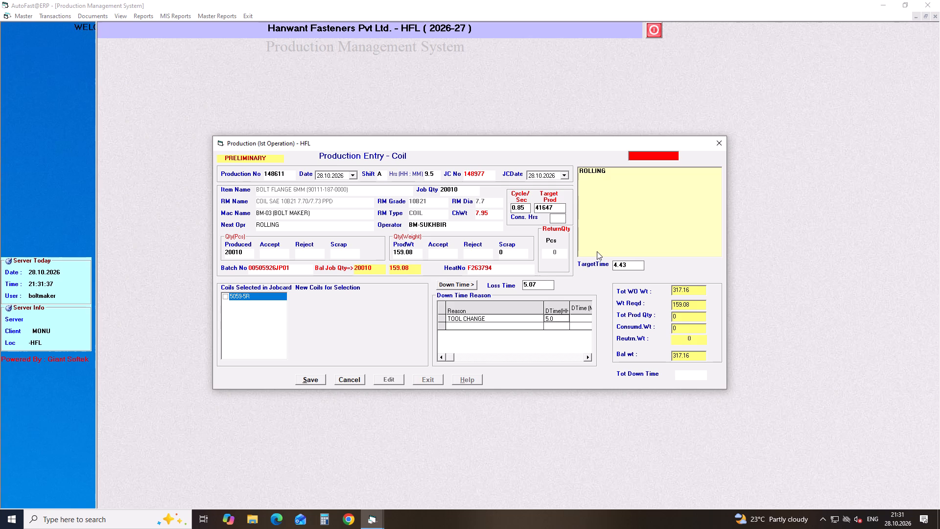
Mark job card coil 5059-5R as used and save the production entry.
{"action": "left_click", "coordinate": [226, 298]}
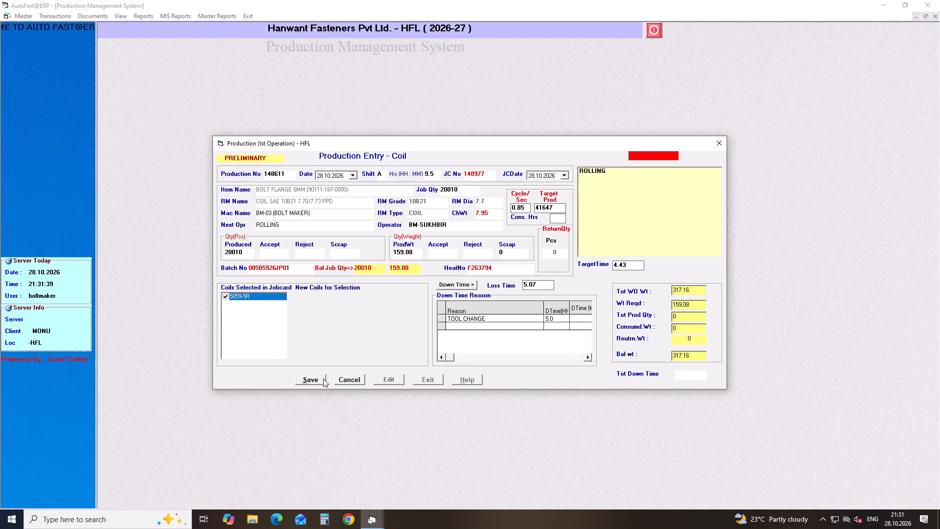
{"action": "left_click", "coordinate": [323, 379]}
{"action": "key", "text": "Return"}
{"action": "key", "text": "Return"}
Start another production entry with shift A, 9.5 hours and job card number 148978.
{"action": "key", "text": "Return"}
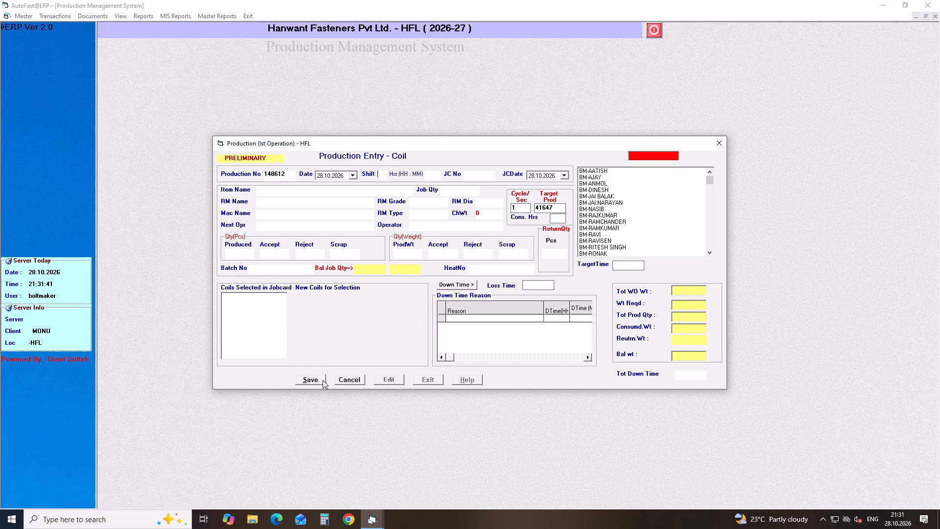
{"action": "key", "text": "a"}
{"action": "key", "text": "Return"}
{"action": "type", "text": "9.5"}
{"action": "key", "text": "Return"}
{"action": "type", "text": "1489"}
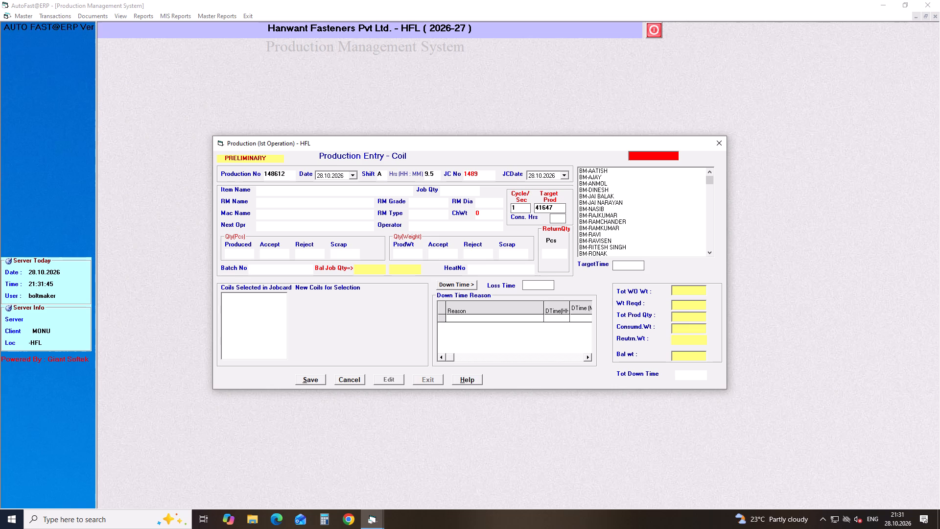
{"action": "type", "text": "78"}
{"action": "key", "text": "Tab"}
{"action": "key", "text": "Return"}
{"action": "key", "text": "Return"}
Set the operator to the first BM-JAI match and the produced quantity to 32010 pcs.
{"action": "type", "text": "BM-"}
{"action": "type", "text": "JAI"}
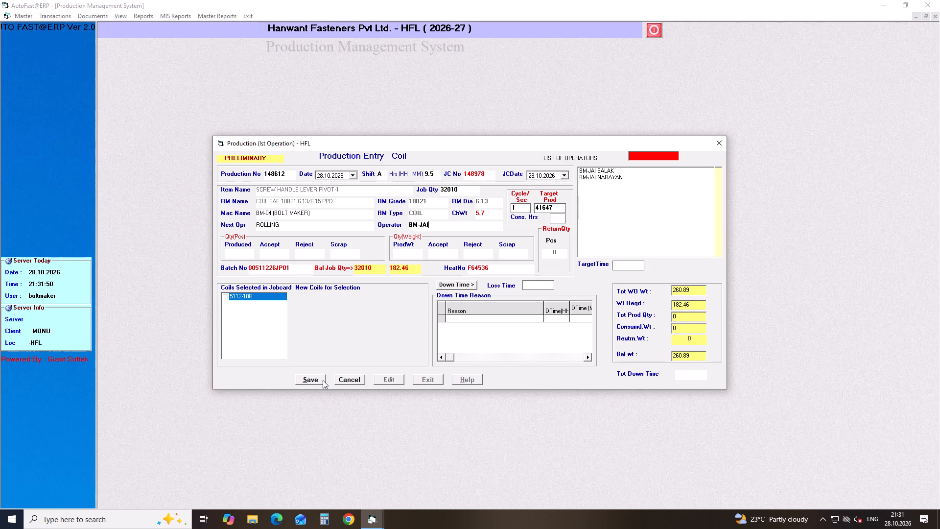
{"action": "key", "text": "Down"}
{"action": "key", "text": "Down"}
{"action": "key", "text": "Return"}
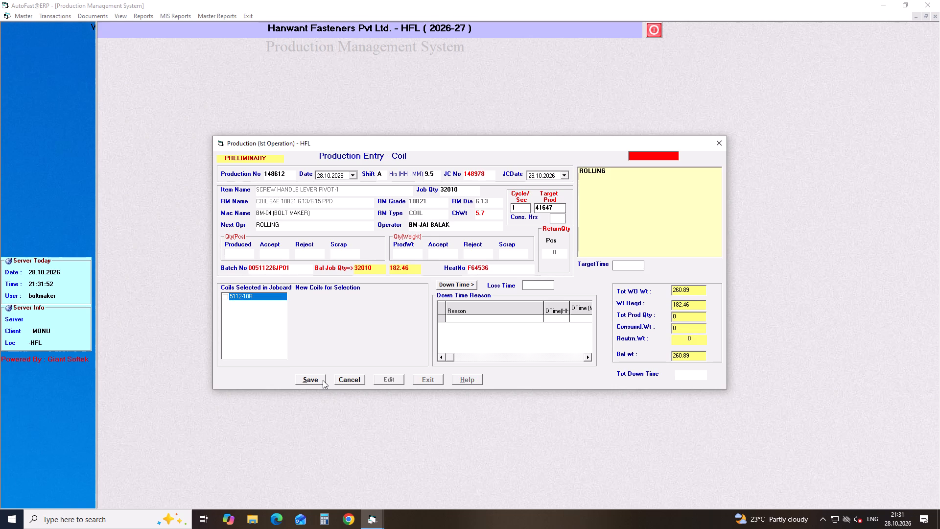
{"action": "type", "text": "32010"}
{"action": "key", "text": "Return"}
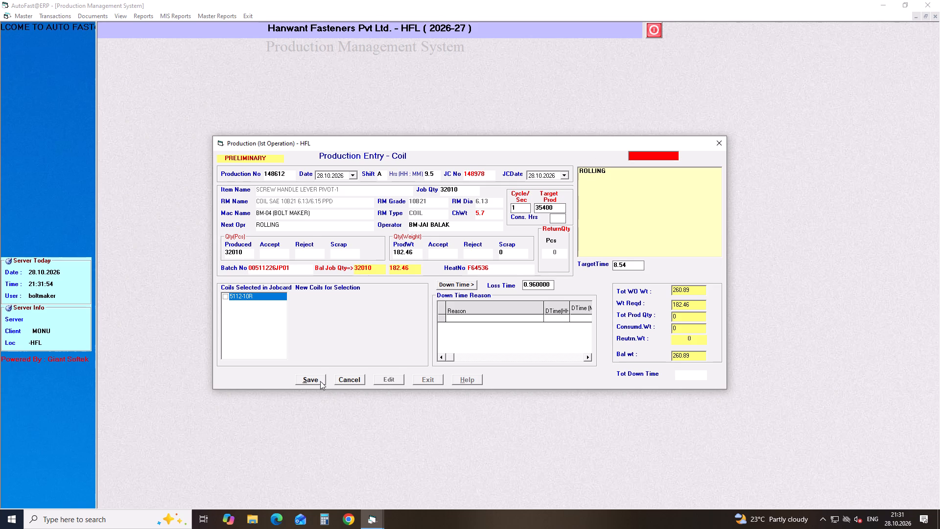
Mark job card coil 5112-10R as used and save the production entry.
{"action": "left_click", "coordinate": [225, 294]}
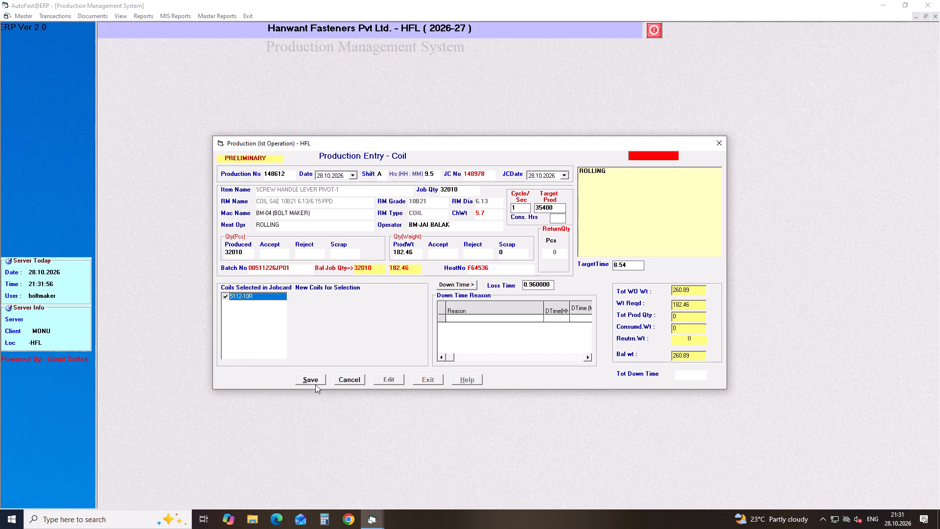
{"action": "left_click", "coordinate": [315, 385]}
{"action": "key", "text": "Return"}
{"action": "key", "text": "Return"}
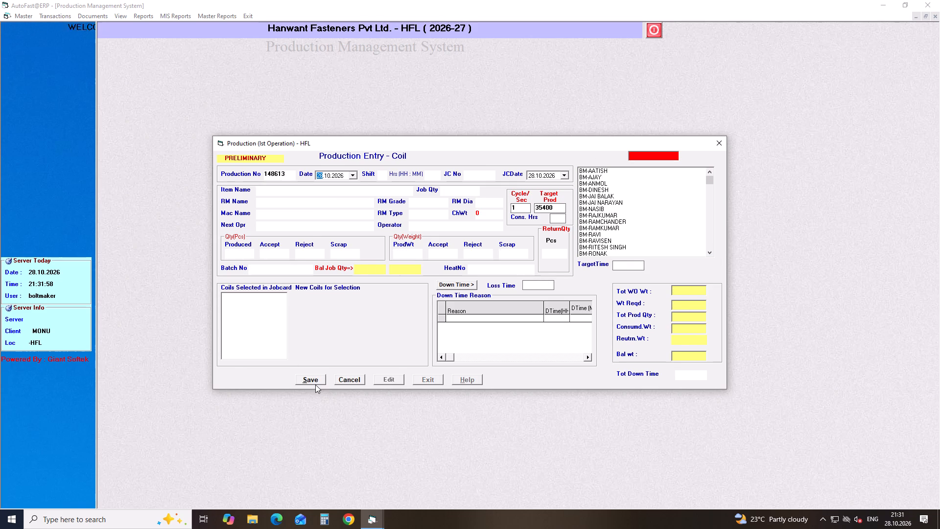
Start another production entry with shift A, 9.5 hours and job card number 148979.
{"action": "key", "text": "Return"}
{"action": "key", "text": "Down"}
{"action": "key", "text": "a"}
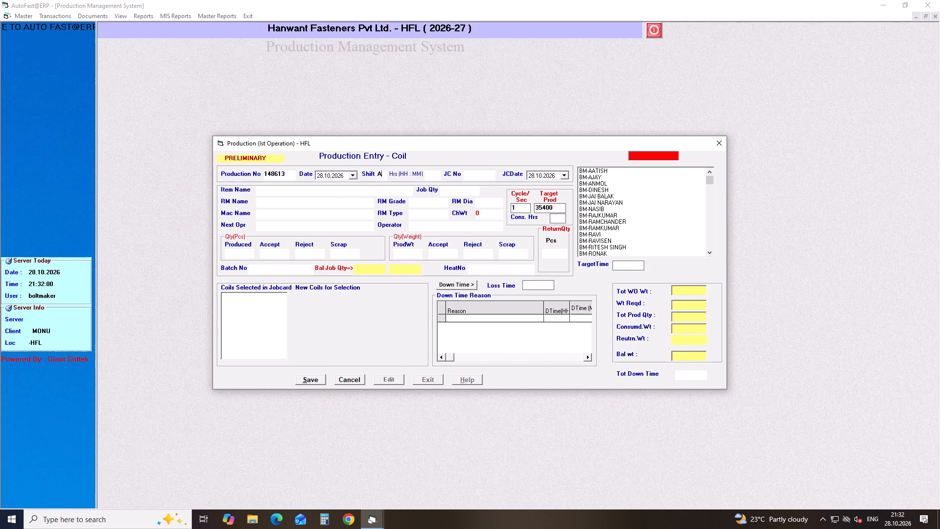
{"action": "key", "text": "Return"}
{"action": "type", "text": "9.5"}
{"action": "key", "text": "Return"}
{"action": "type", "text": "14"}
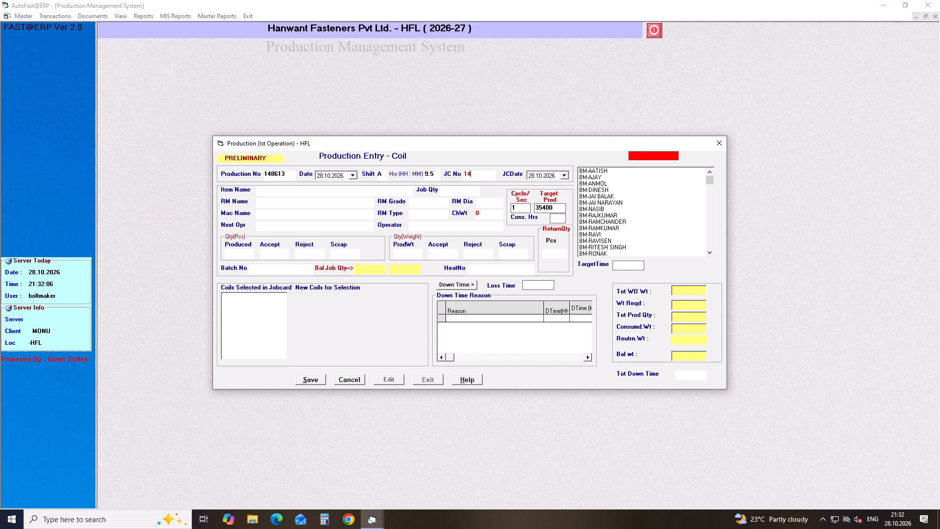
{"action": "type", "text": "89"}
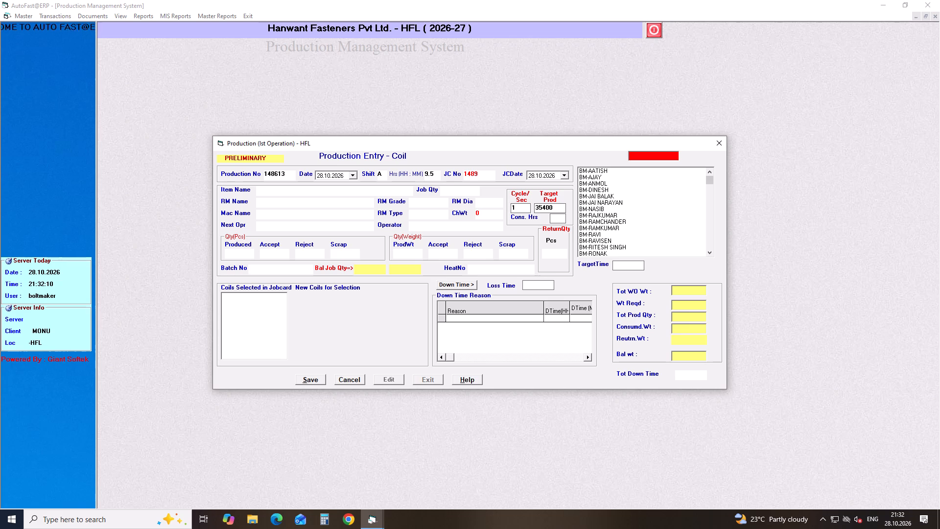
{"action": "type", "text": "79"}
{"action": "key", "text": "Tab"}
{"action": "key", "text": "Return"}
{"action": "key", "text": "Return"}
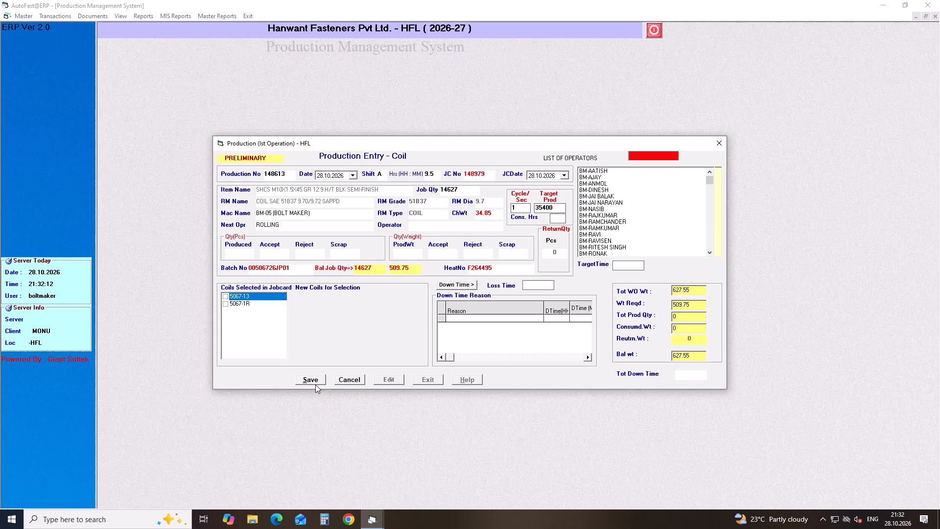
Set the operator to BM-RAVISEN and the produced quantity to 14627 pcs.
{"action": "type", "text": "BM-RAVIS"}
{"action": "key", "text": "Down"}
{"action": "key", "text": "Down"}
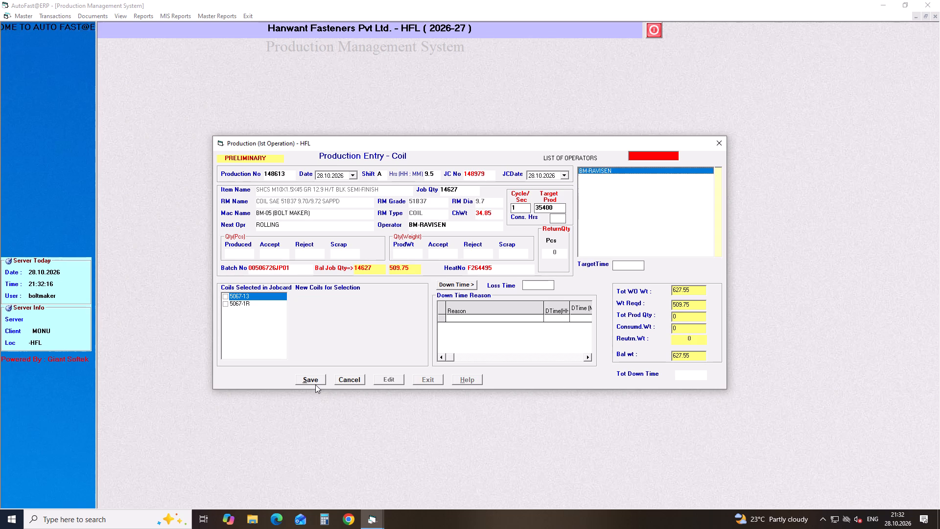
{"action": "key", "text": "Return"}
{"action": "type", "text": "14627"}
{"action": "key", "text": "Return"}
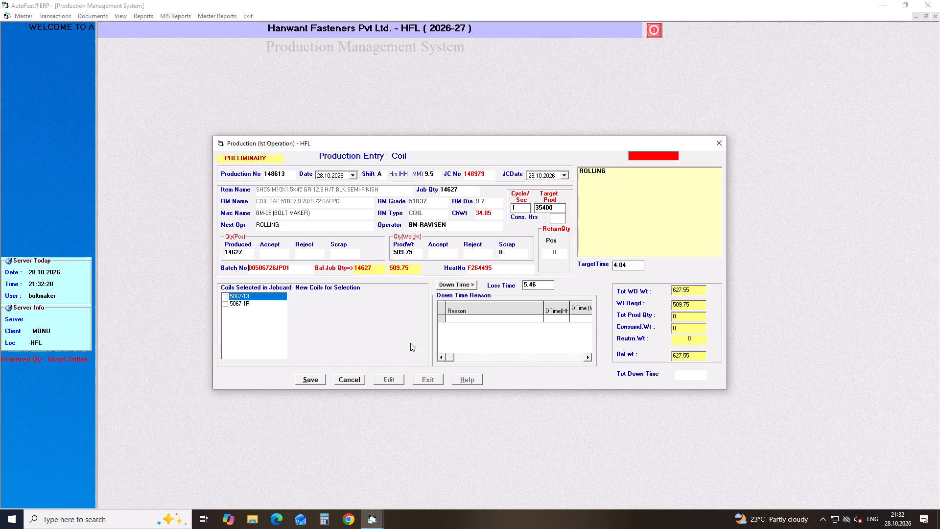
Change the shift hours to 6.0 and step through the entry to recalculate its target and loss time.
{"action": "left_click", "coordinate": [429, 174]}
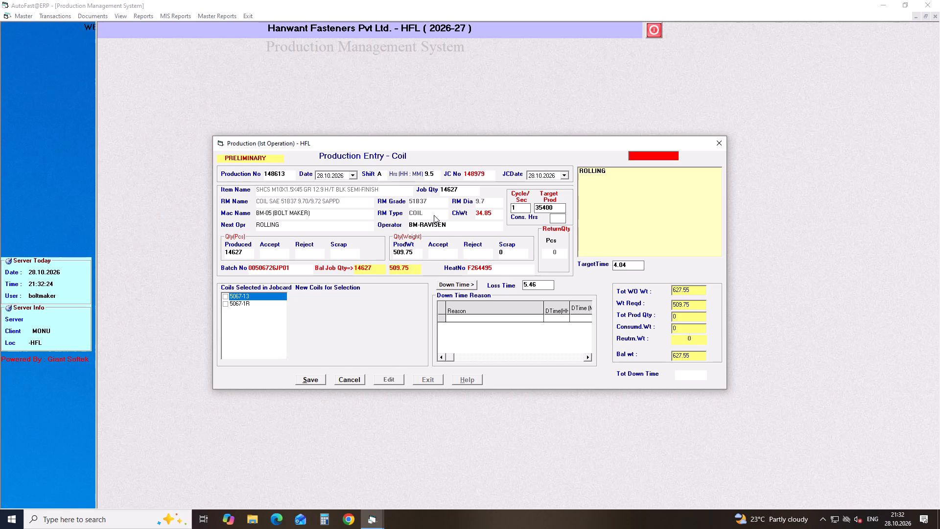
{"action": "left_click", "coordinate": [427, 175]}
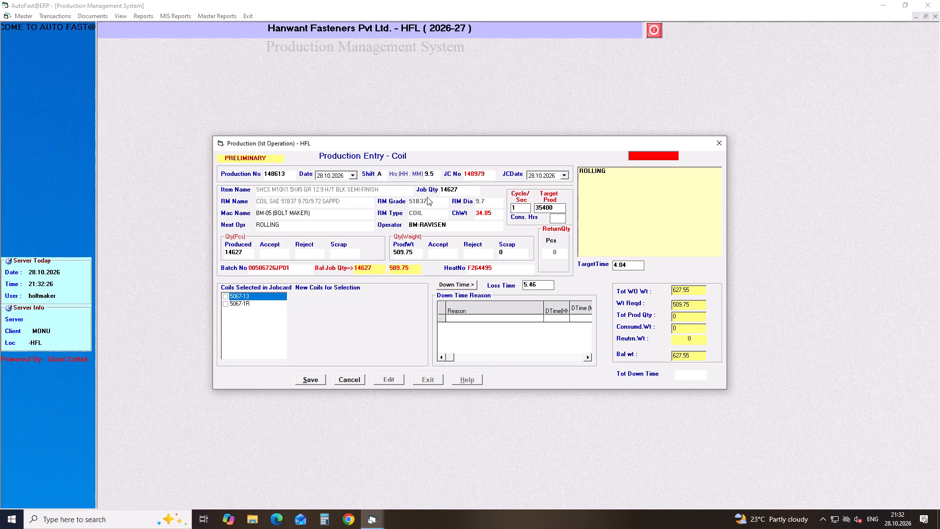
{"action": "key", "text": "BackSpace"}
{"action": "key", "text": "Delete"}
{"action": "key", "text": "Delete"}
{"action": "key", "text": "Delete"}
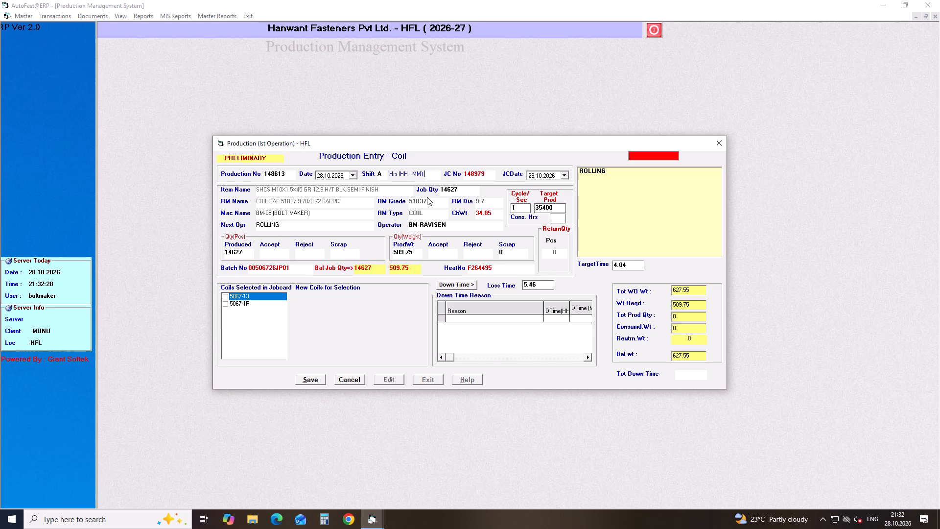
{"action": "type", "text": "6.0"}
{"action": "key", "text": "Return"}
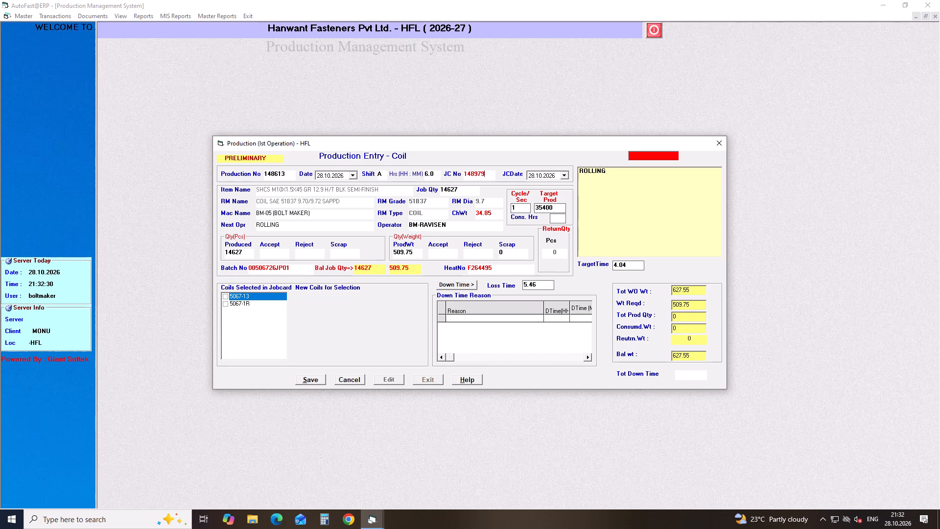
{"action": "key", "text": "Tab"}
{"action": "key", "text": "Return"}
{"action": "key", "text": "Return"}
{"action": "key", "text": "Return"}
{"action": "key", "text": "Return"}
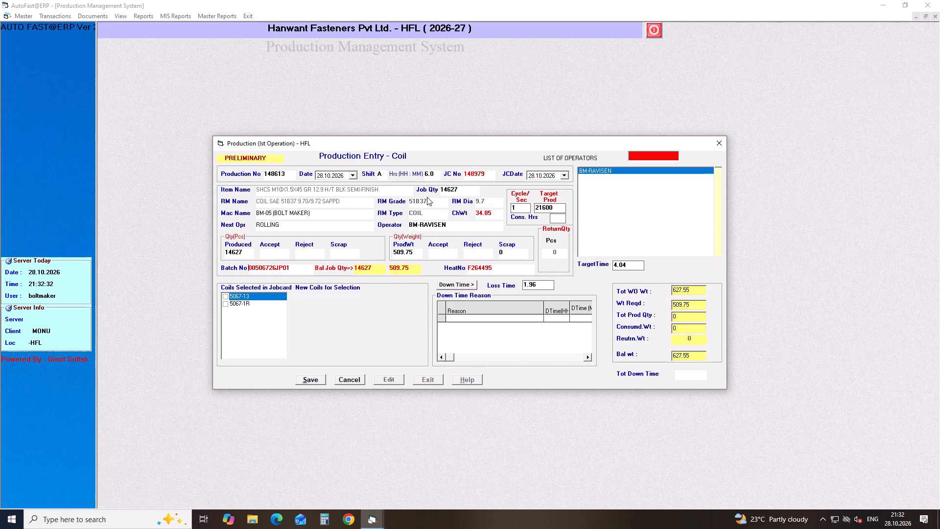
{"action": "key", "text": "Return"}
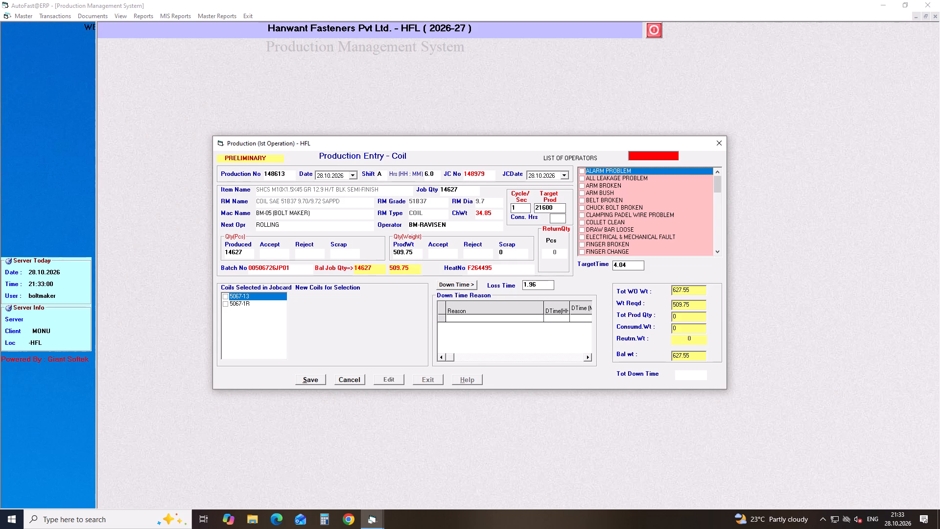
Set the cycle time to 0.95 sec for job card 148979.
{"action": "left_click_drag", "start_coordinate": [526, 211], "coordinate": [482, 212]}
{"action": "type", "text": "0.95"}
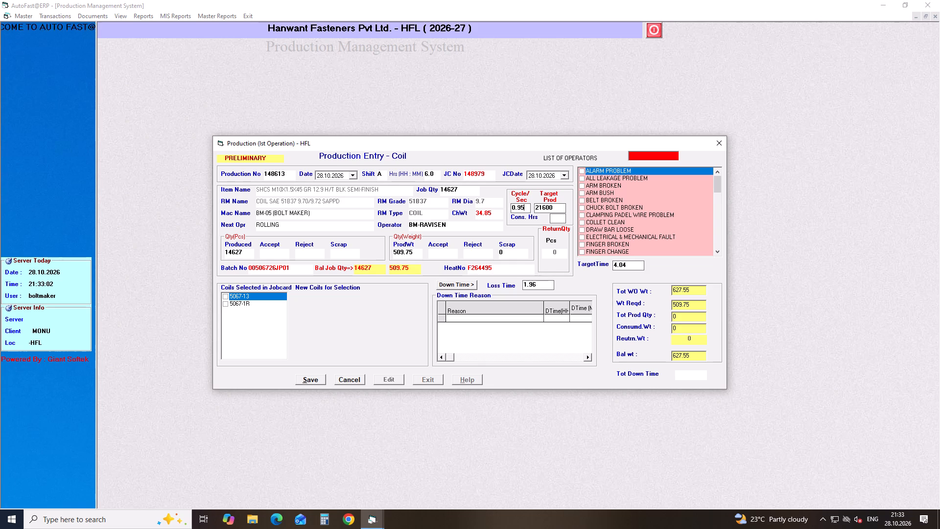
{"action": "key", "text": "Return"}
Record down time of 1.0 hour for TOOL CHANGE and 1.0 hour for TRANSFER PROBLEM on job card 148979.
{"action": "key", "text": "Return"}
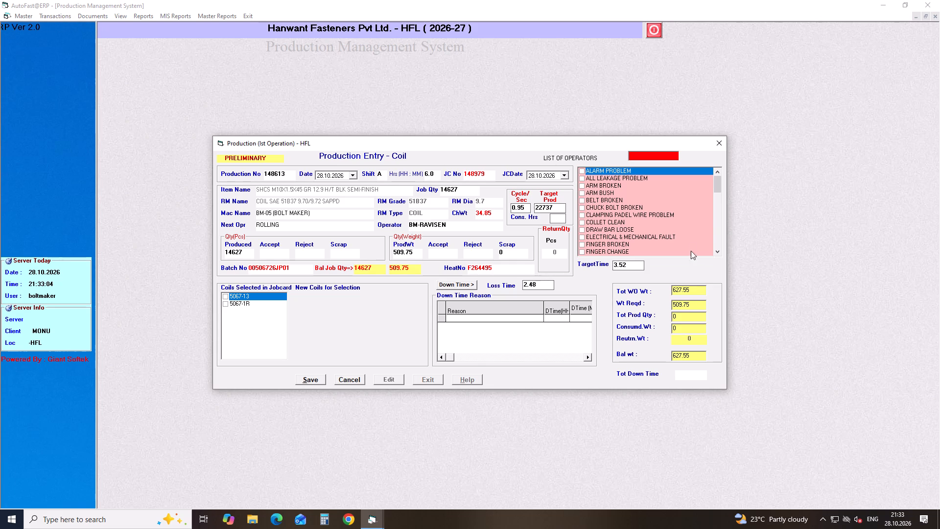
{"action": "left_click_drag", "start_coordinate": [717, 183], "coordinate": [719, 233]}
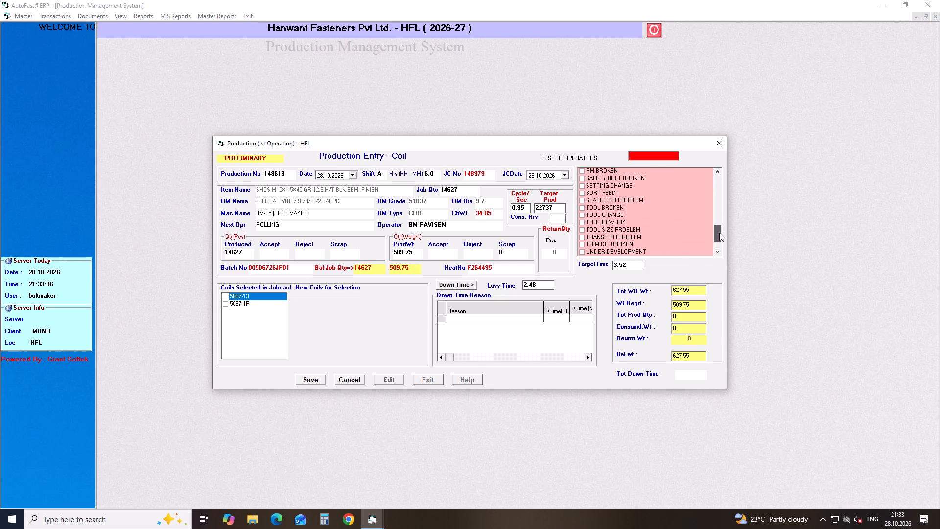
{"action": "left_click", "coordinate": [580, 215]}
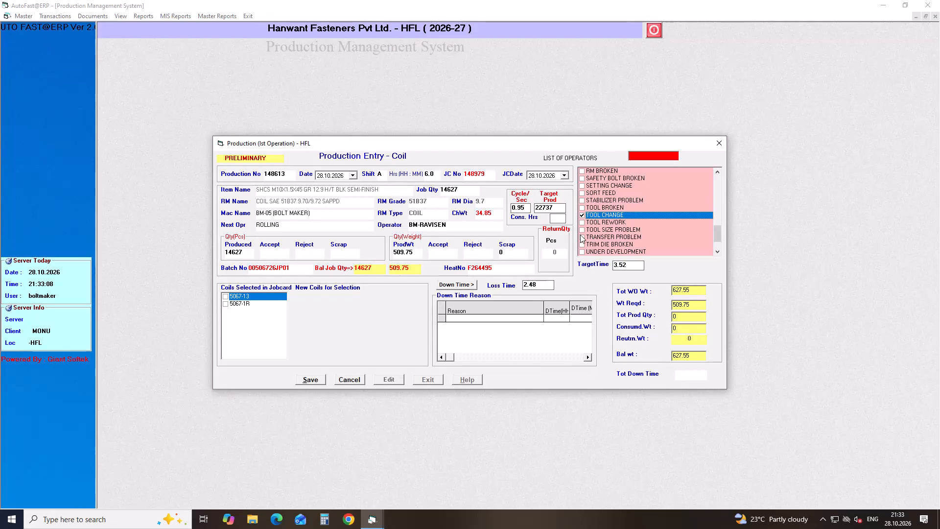
{"action": "left_click", "coordinate": [580, 235]}
{"action": "key", "text": "Return"}
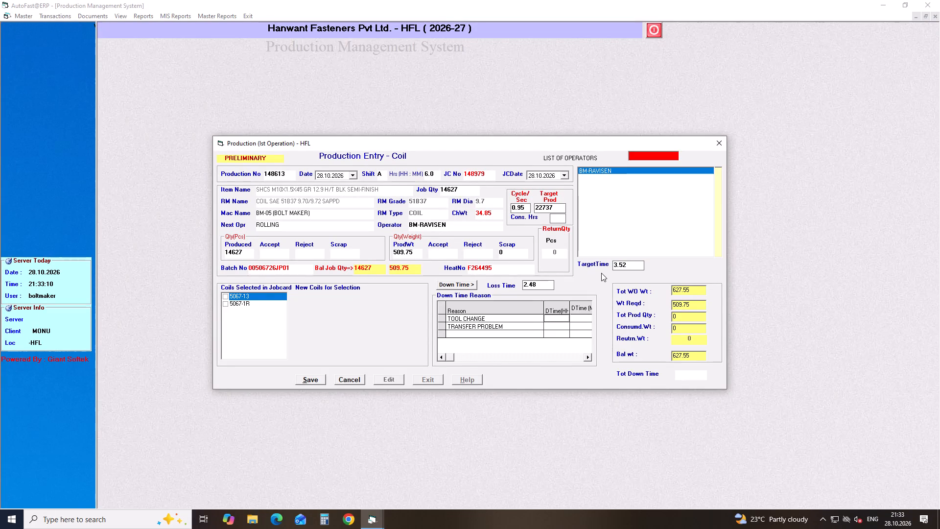
{"action": "type", "text": "1.0"}
{"action": "key", "text": "Down"}
{"action": "type", "text": "1.0"}
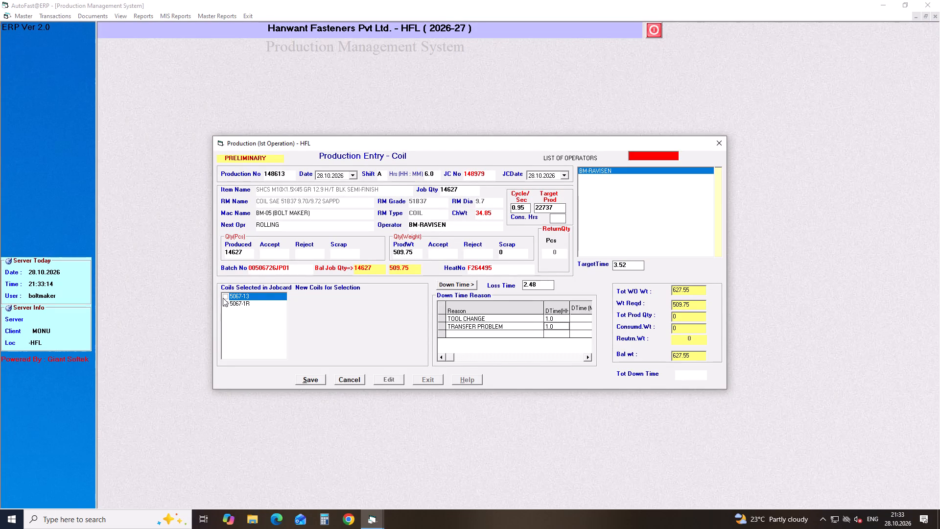
Select coils 5067-13 and 5067-1R for job card 148979 and save the production entry.
{"action": "left_click", "coordinate": [223, 297]}
{"action": "left_click", "coordinate": [221, 302]}
{"action": "left_click", "coordinate": [225, 306]}
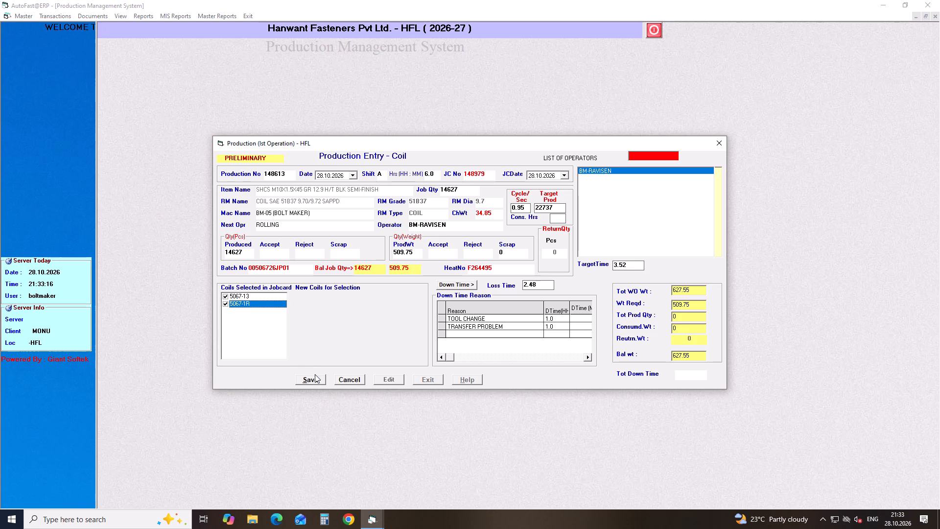
{"action": "left_click", "coordinate": [314, 380]}
{"action": "key", "text": "Return"}
{"action": "key", "text": "Return"}
{"action": "key", "text": "Return"}
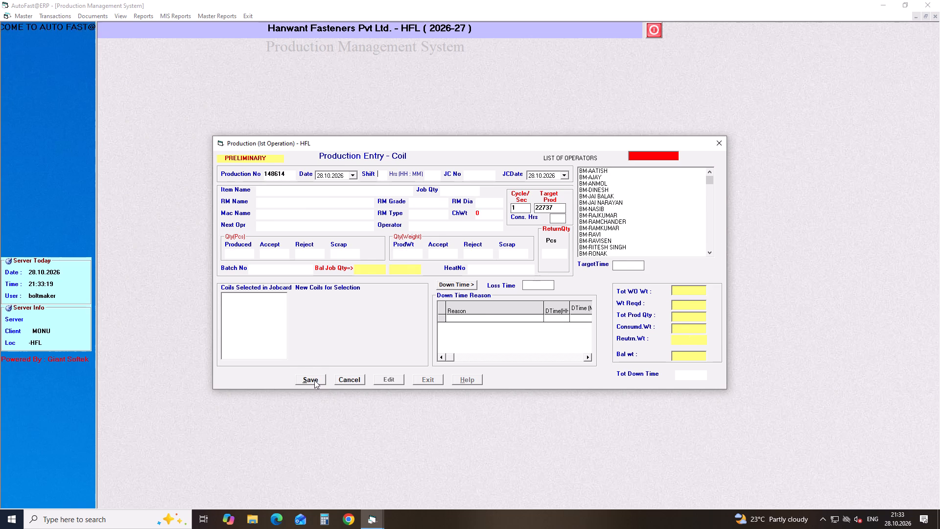
Start another production entry with shift A, 9.5 hours and job card number 148980.
{"action": "key", "text": "a"}
{"action": "key", "text": "Return"}
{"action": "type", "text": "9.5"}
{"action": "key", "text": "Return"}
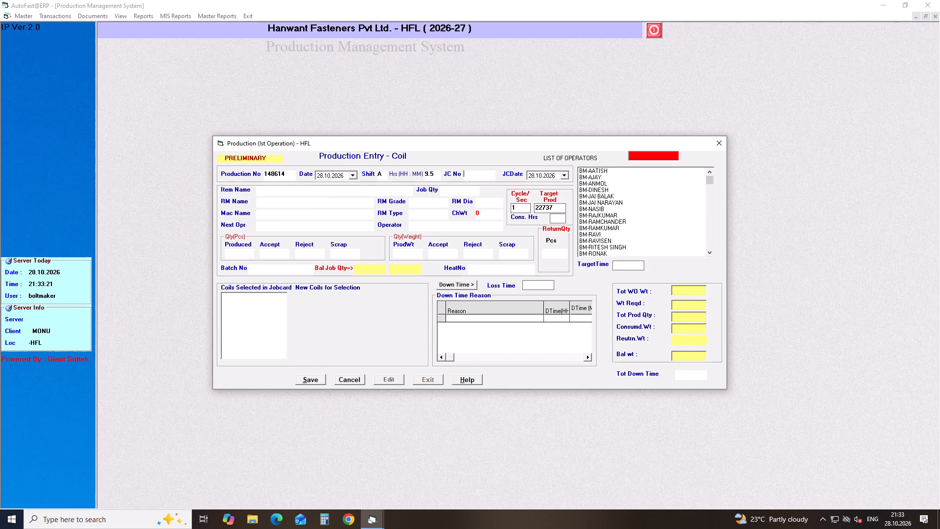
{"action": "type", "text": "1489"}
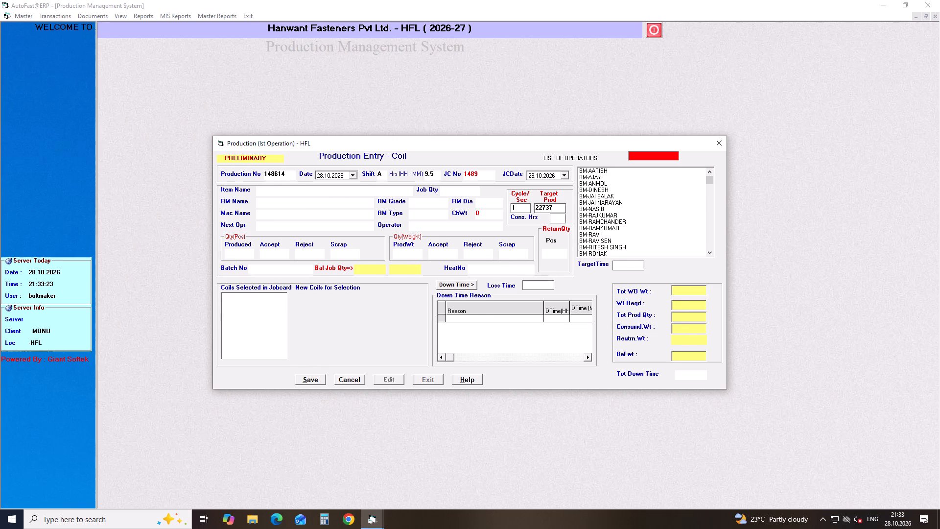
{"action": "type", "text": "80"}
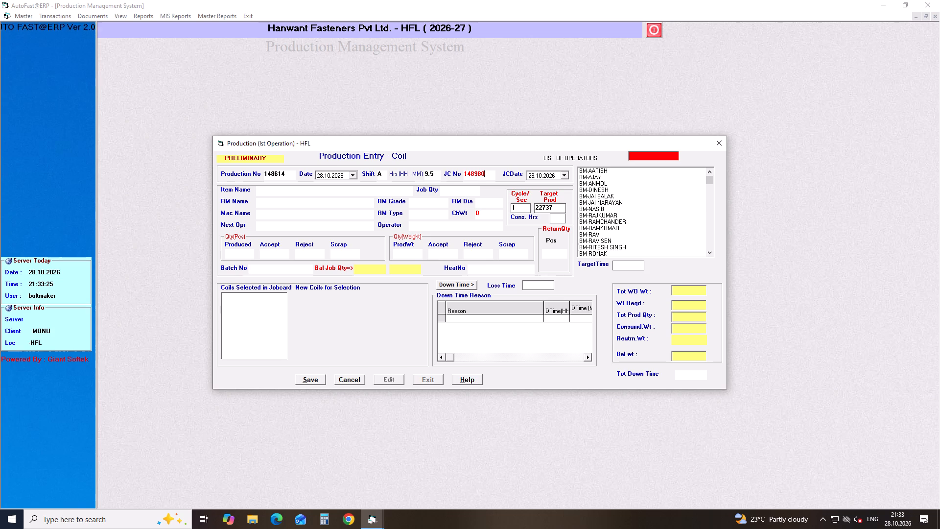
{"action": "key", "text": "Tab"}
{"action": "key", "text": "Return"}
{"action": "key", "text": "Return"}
Set the operator to BM-AJAY and the produced quantity to 26498 pcs.
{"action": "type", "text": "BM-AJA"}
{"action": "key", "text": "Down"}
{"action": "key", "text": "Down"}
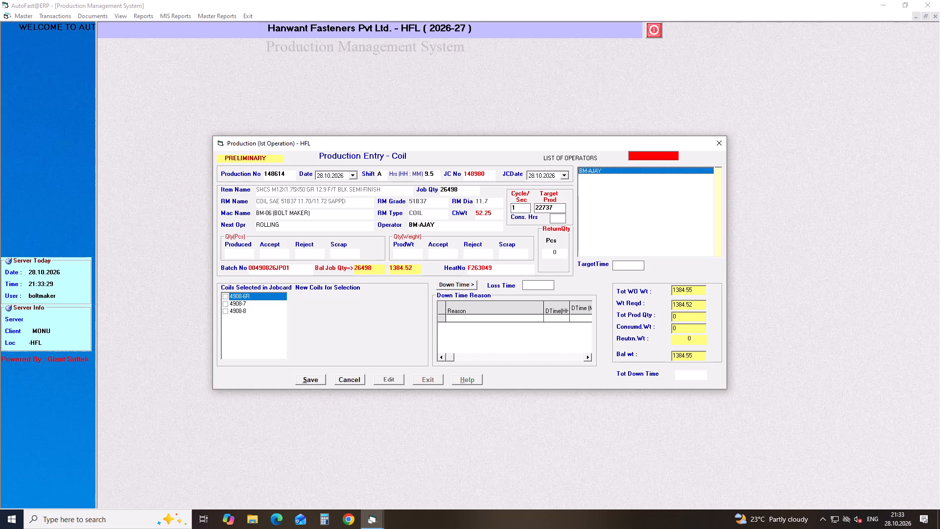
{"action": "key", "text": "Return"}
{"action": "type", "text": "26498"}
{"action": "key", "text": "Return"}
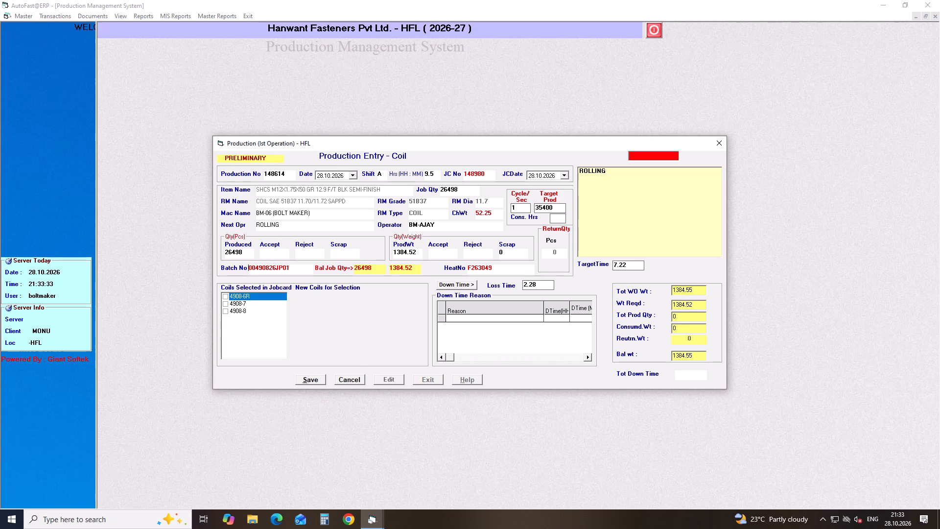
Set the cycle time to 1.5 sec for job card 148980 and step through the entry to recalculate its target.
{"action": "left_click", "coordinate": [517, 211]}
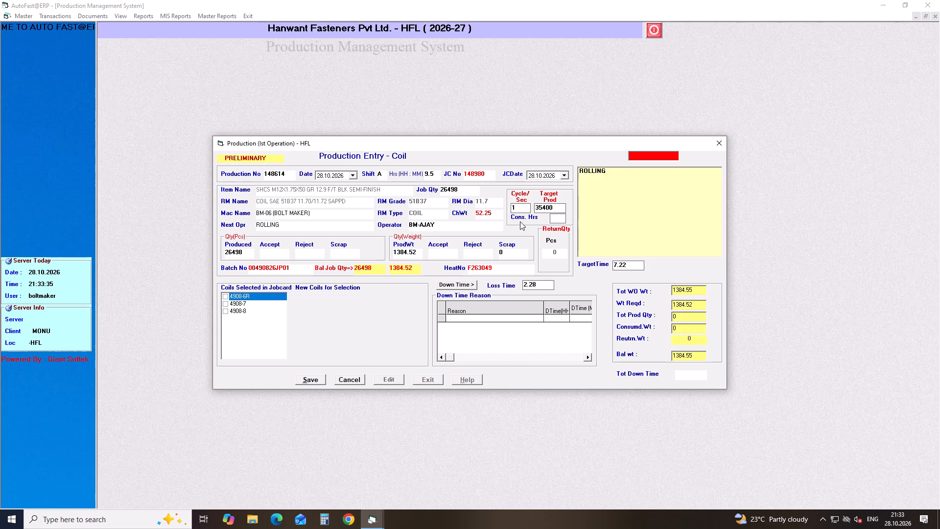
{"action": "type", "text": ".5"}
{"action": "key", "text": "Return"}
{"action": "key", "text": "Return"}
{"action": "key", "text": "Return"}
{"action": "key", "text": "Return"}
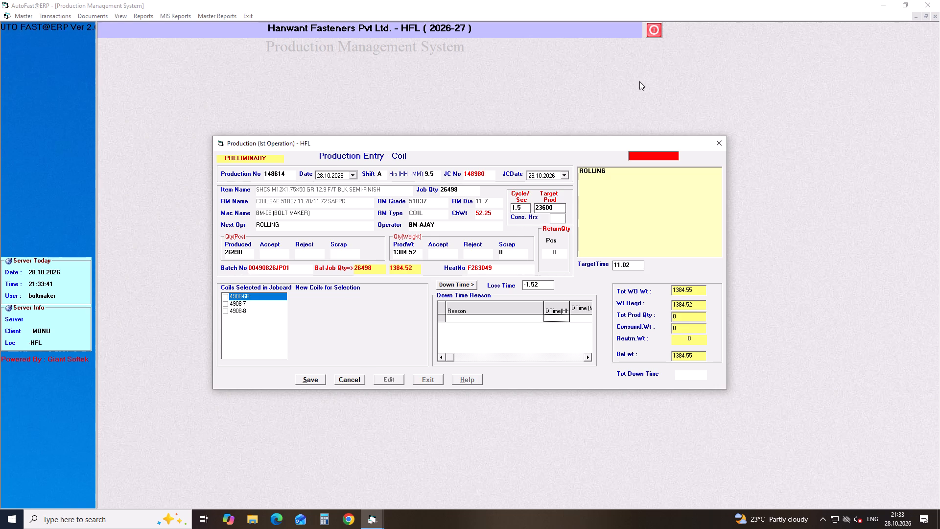
Set the cycle time to 1.3 sec for job card 148980 and step through the entry without adding down time.
{"action": "left_click", "coordinate": [527, 207]}
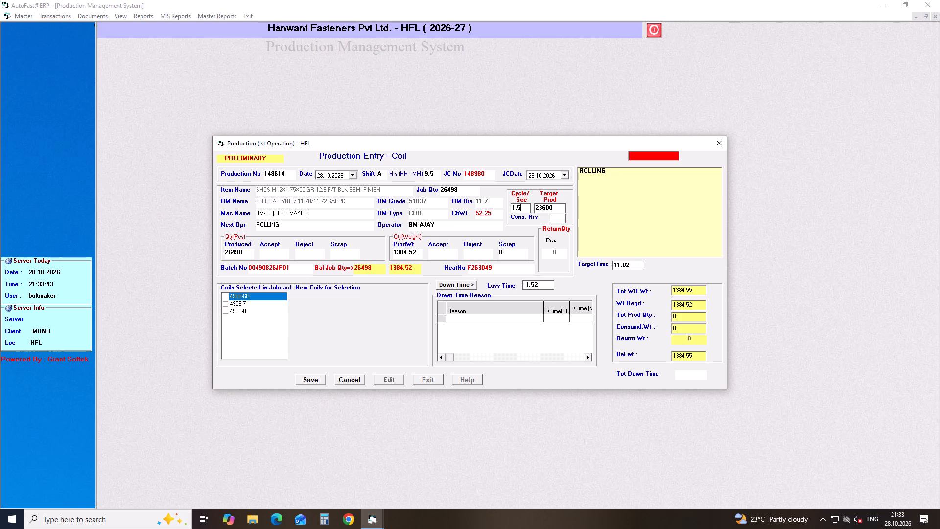
{"action": "key", "text": "BackSpace"}
{"action": "key", "text": "3"}
{"action": "key", "text": "Return"}
{"action": "key", "text": "Return"}
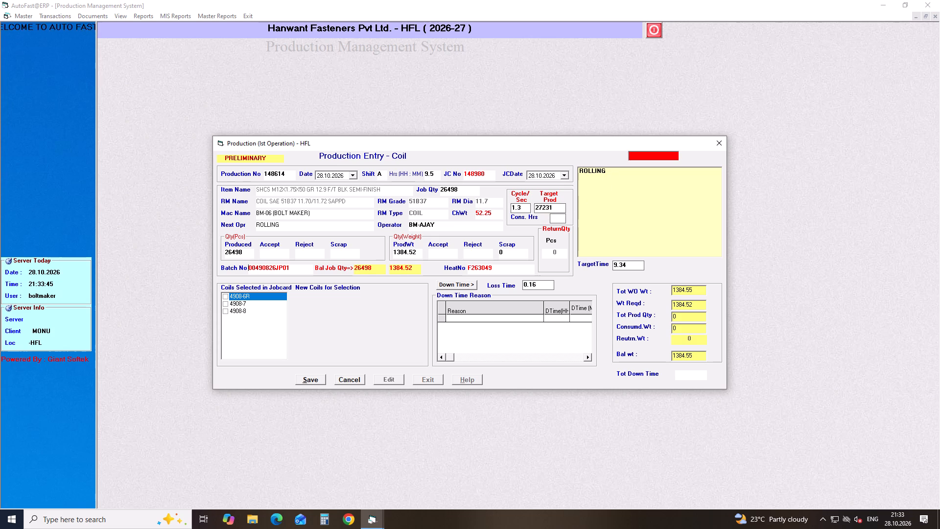
{"action": "key", "text": "Return"}
{"action": "key", "text": "Return"}
{"action": "key", "text": "Return"}
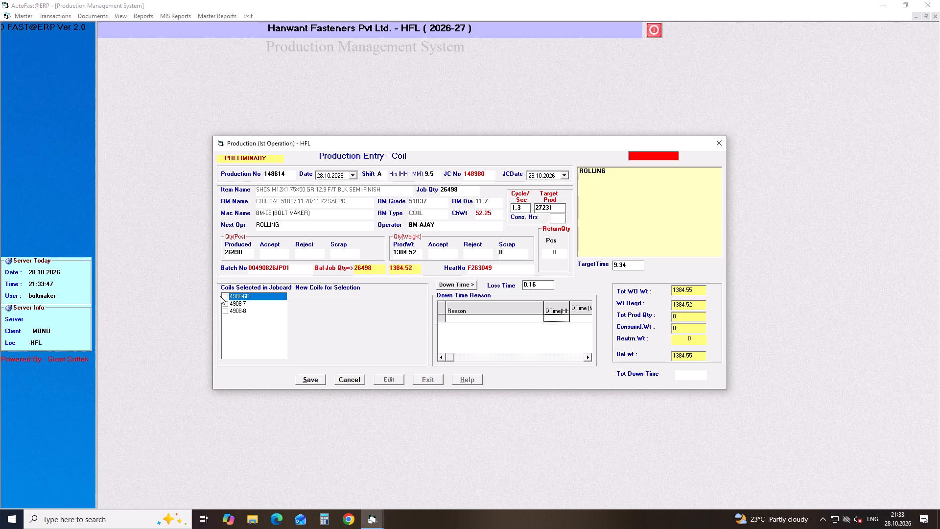
Select coils 4908-6R, 4908-7 and 4908-8 for job card 148980 and save the production entry.
{"action": "left_click", "coordinate": [225, 298]}
{"action": "left_click", "coordinate": [224, 303]}
{"action": "left_click", "coordinate": [225, 312]}
{"action": "left_click", "coordinate": [303, 377]}
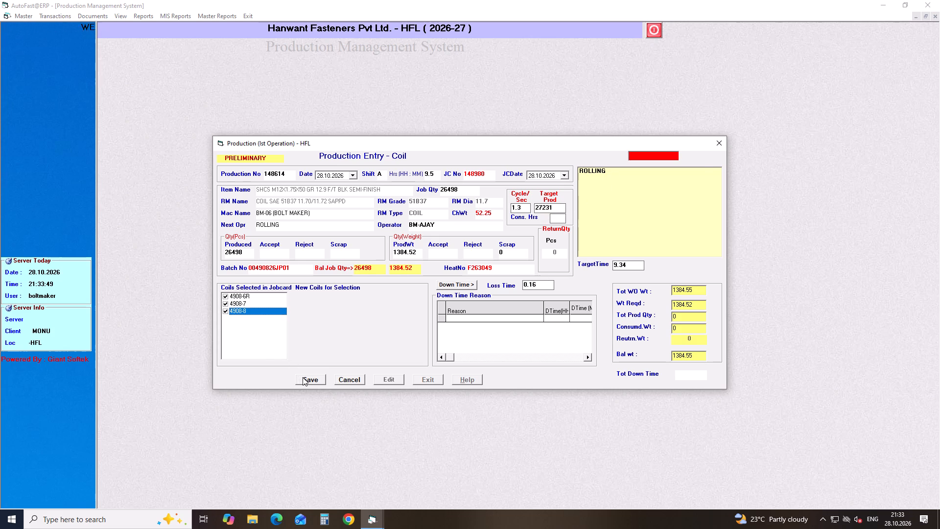
{"action": "key", "text": "Return"}
{"action": "key", "text": "Return"}
{"action": "key", "text": "Return"}
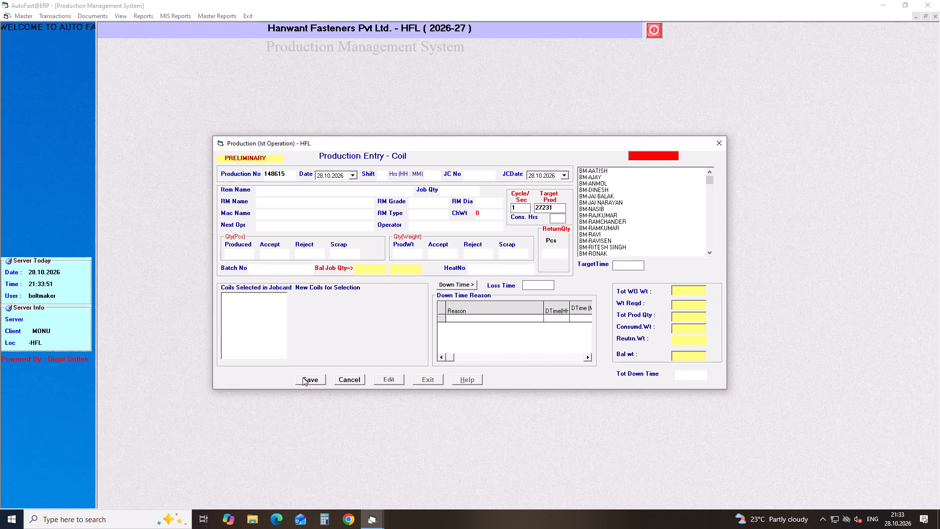
Start another production entry with shift A, 9.5 hours and job card number 148981.
{"action": "key", "text": "a"}
{"action": "key", "text": "Return"}
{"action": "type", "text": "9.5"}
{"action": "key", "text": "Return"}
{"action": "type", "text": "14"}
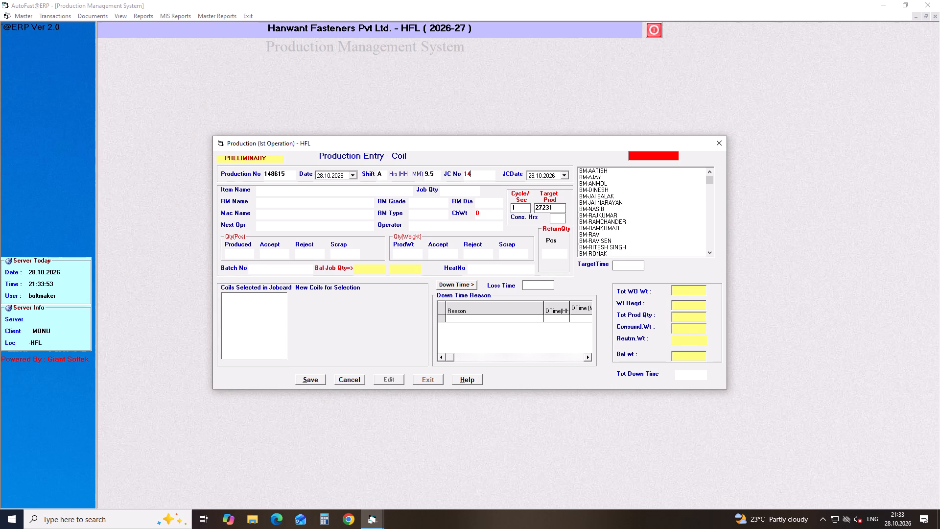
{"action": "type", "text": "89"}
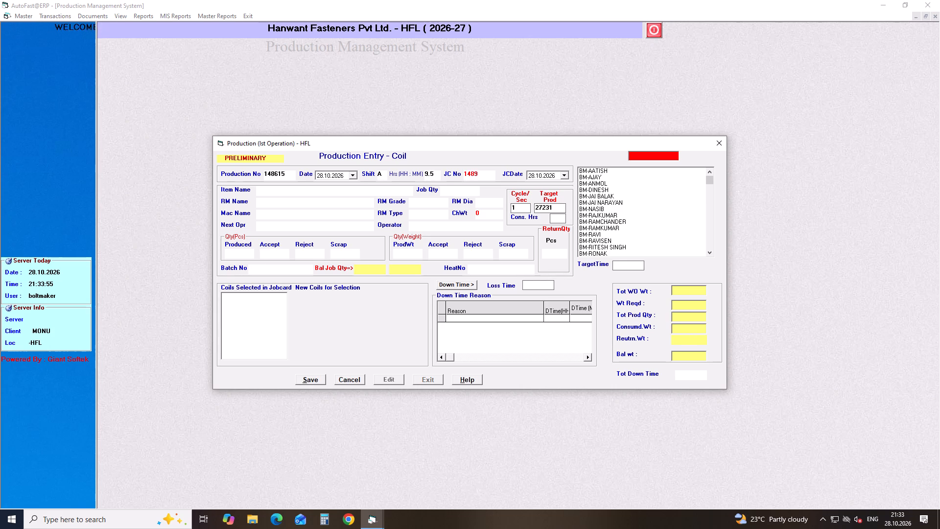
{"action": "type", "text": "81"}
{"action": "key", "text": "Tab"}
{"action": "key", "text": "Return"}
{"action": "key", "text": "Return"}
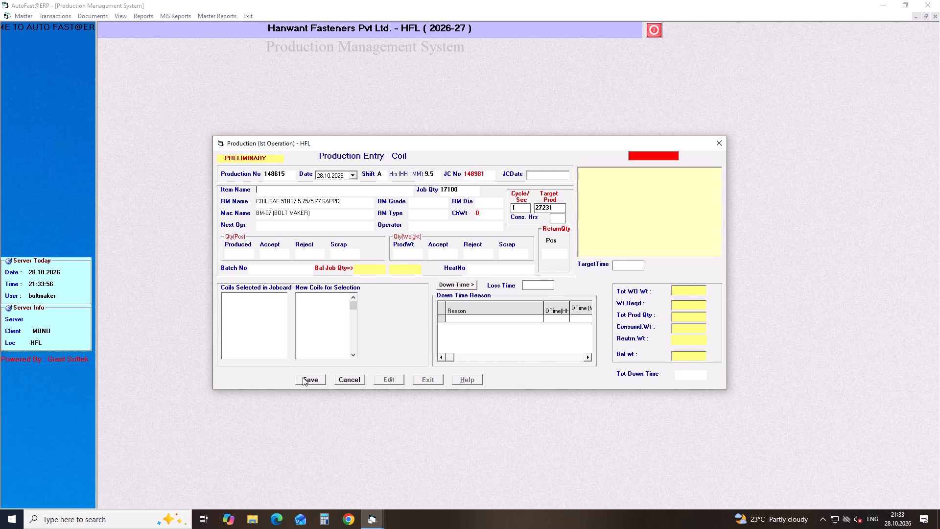
Set the operator to BM-SUMIT and the produced quantity to 17100 pcs.
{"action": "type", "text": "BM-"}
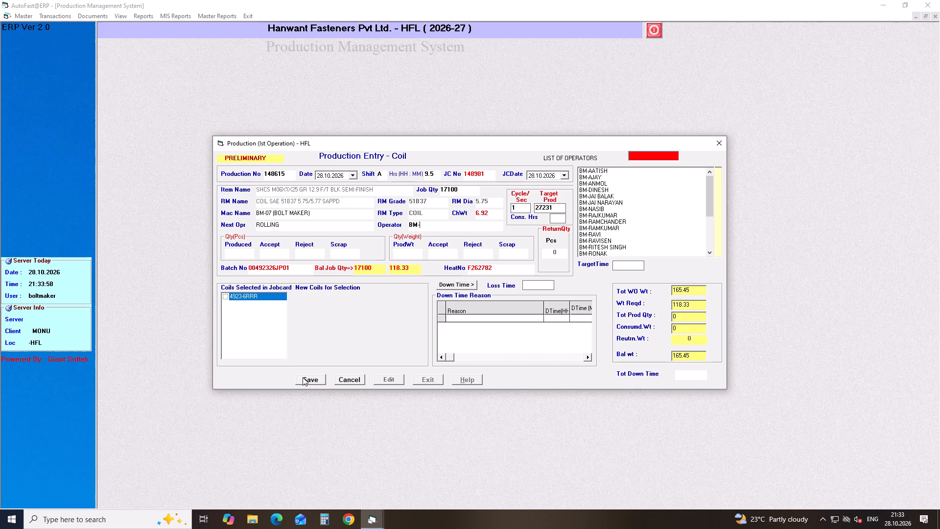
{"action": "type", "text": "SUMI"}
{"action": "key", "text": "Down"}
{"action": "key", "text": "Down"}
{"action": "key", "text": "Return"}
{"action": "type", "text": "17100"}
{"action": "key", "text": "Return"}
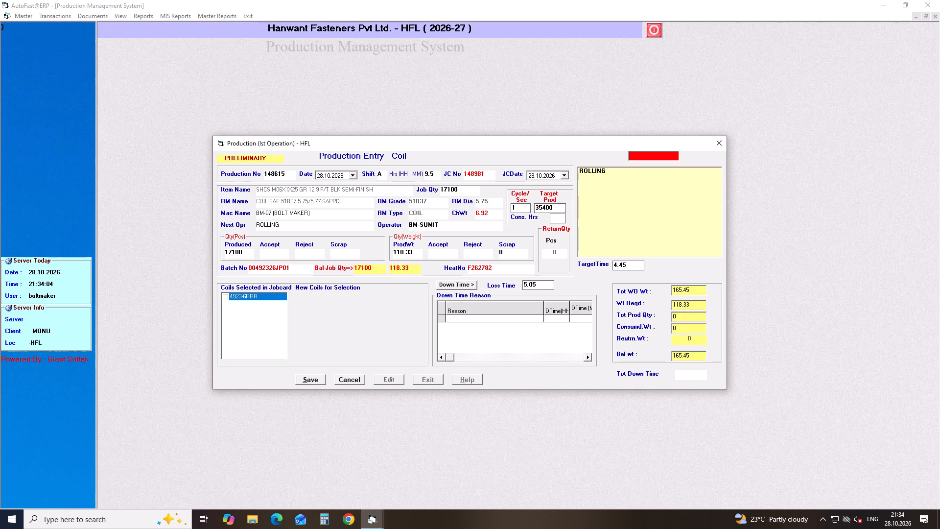
Set the cycle time to 0.90 sec for job card 148981.
{"action": "left_click_drag", "start_coordinate": [520, 205], "coordinate": [497, 214]}
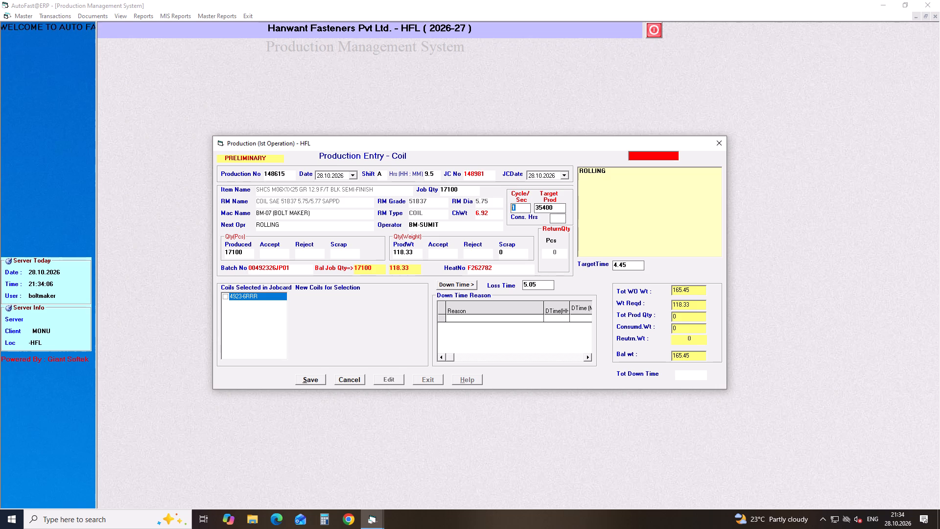
{"action": "type", "text": "0."}
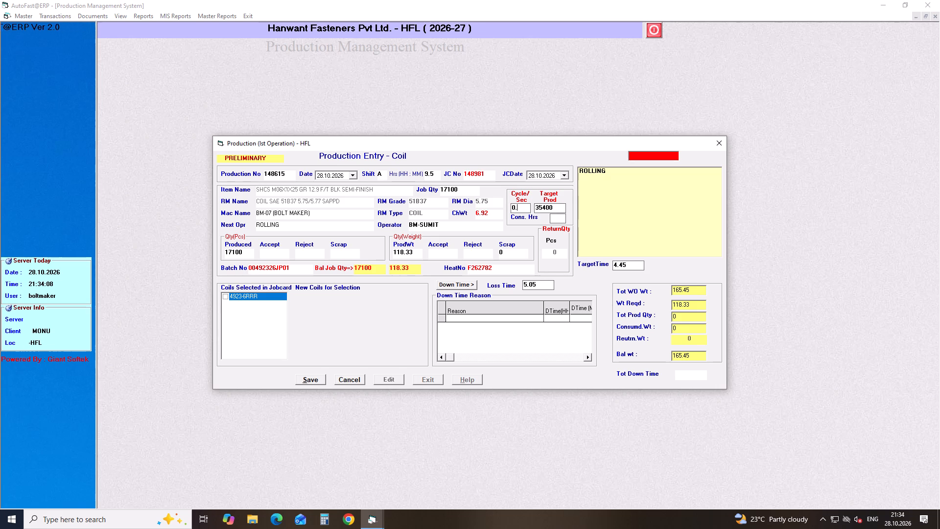
{"action": "type", "text": "90"}
{"action": "key", "text": "Return"}
{"action": "key", "text": "Return"}
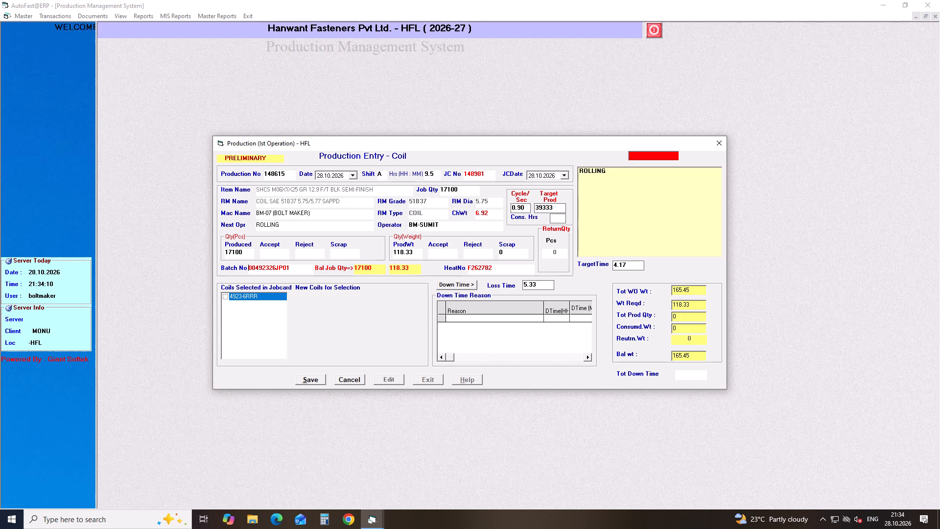
Record down time of 3.0 hours for RESETTING and 2.0 hours for TOOL CHANGE on job card 148981.
{"action": "key", "text": "Return"}
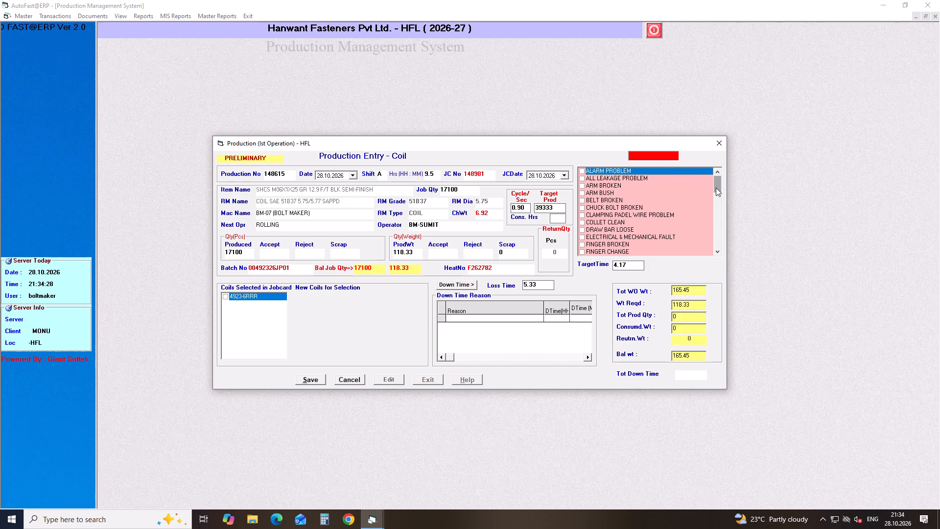
{"action": "left_click_drag", "start_coordinate": [716, 188], "coordinate": [717, 224]}
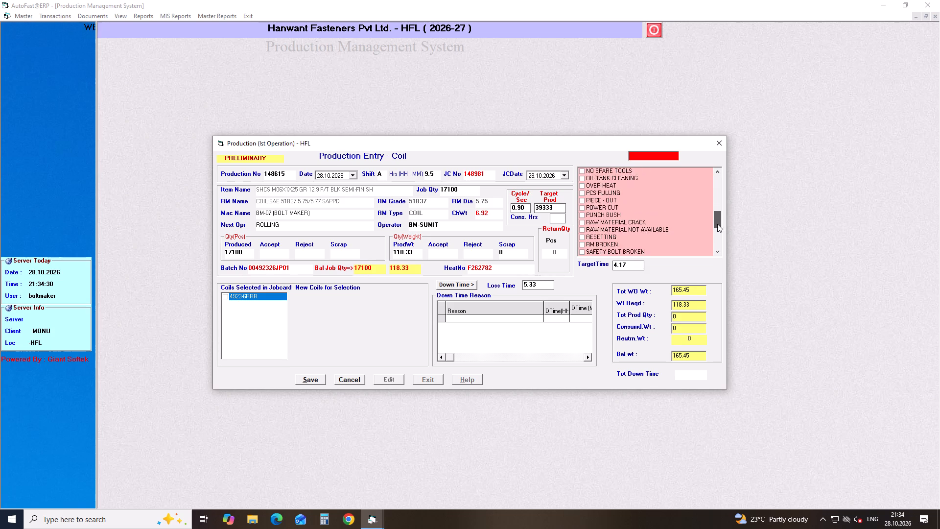
{"action": "left_click_drag", "start_coordinate": [717, 224], "coordinate": [717, 240]}
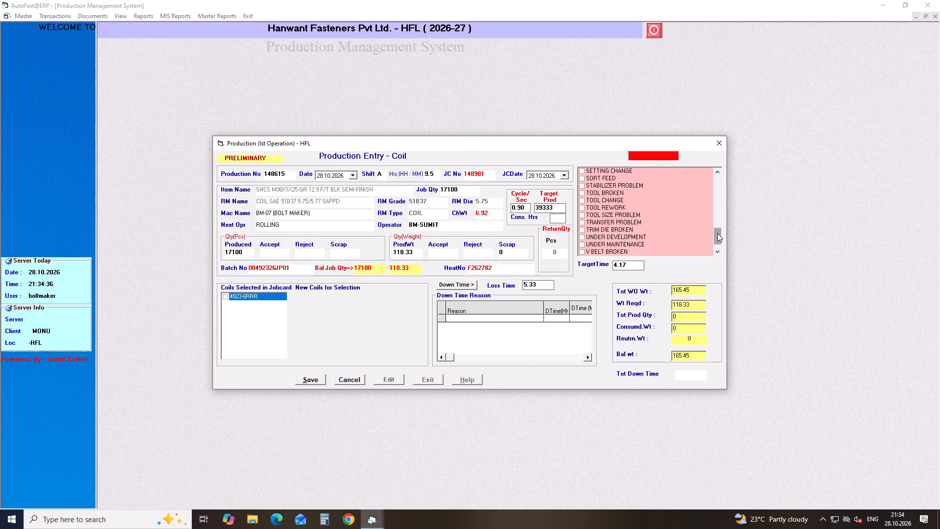
{"action": "left_click", "coordinate": [582, 200]}
{"action": "left_click_drag", "start_coordinate": [716, 235], "coordinate": [713, 216]}
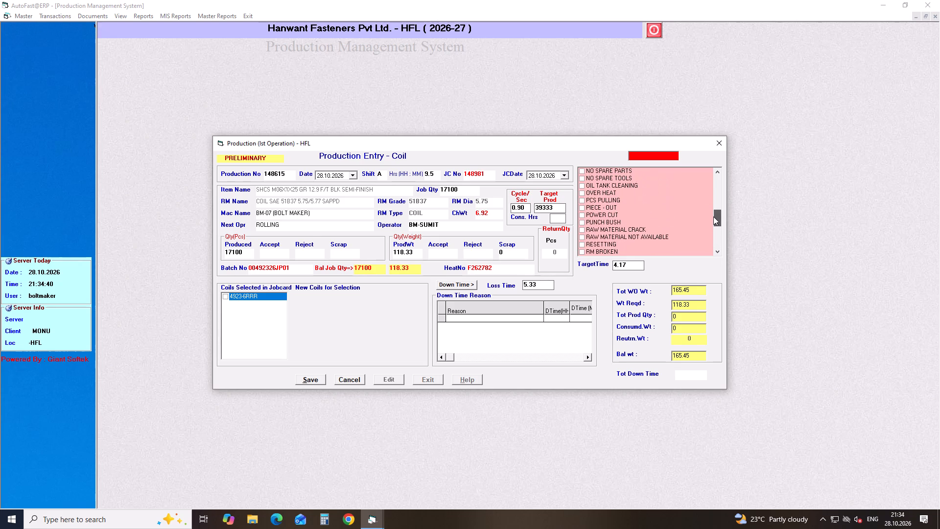
{"action": "left_click_drag", "start_coordinate": [713, 216], "coordinate": [713, 220]}
{"action": "left_click", "coordinate": [581, 223]}
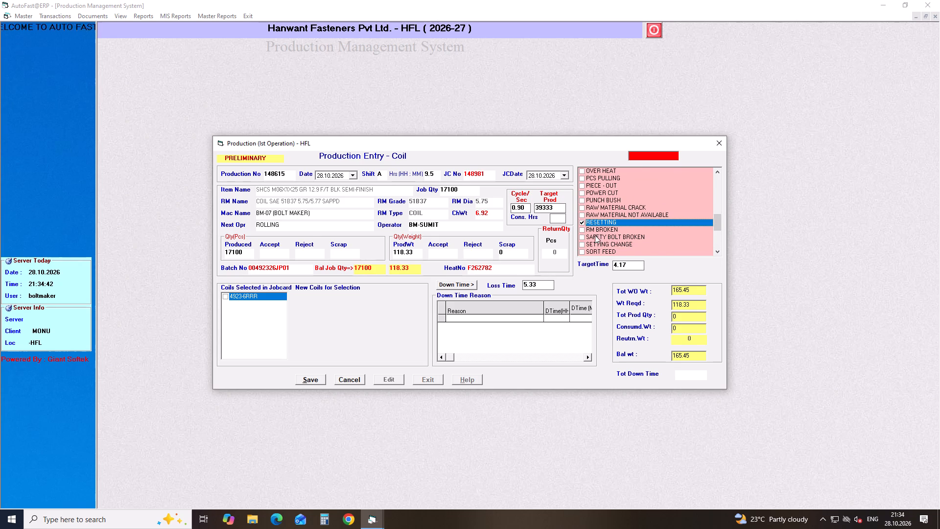
{"action": "key", "text": "Return"}
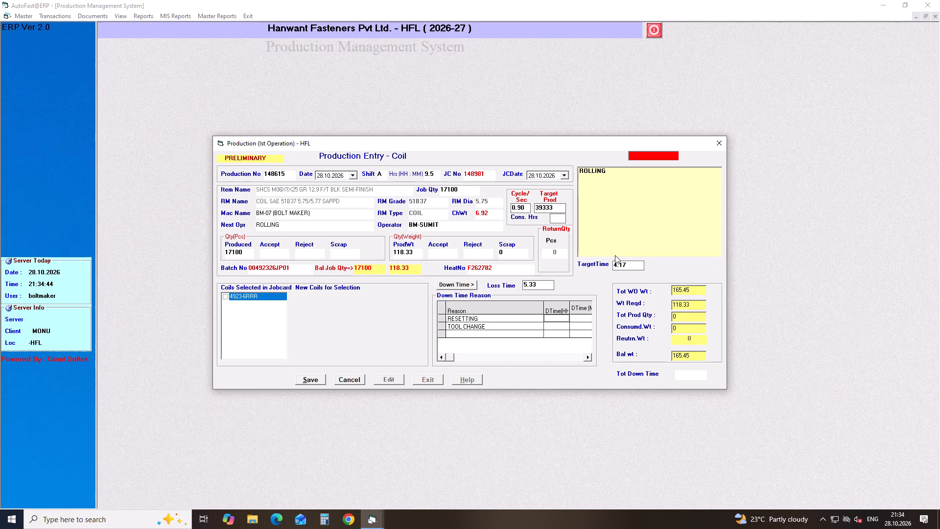
{"action": "type", "text": "3.0"}
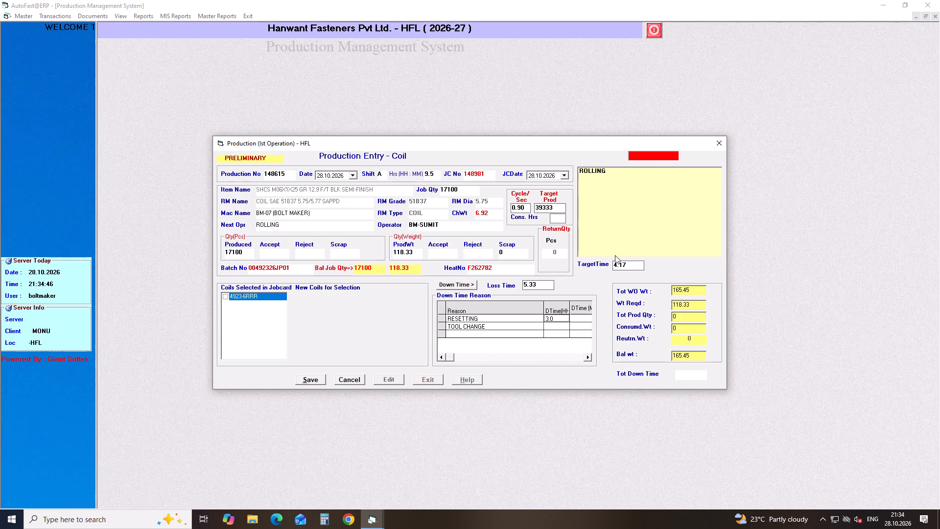
{"action": "key", "text": "Down"}
{"action": "type", "text": "2.0"}
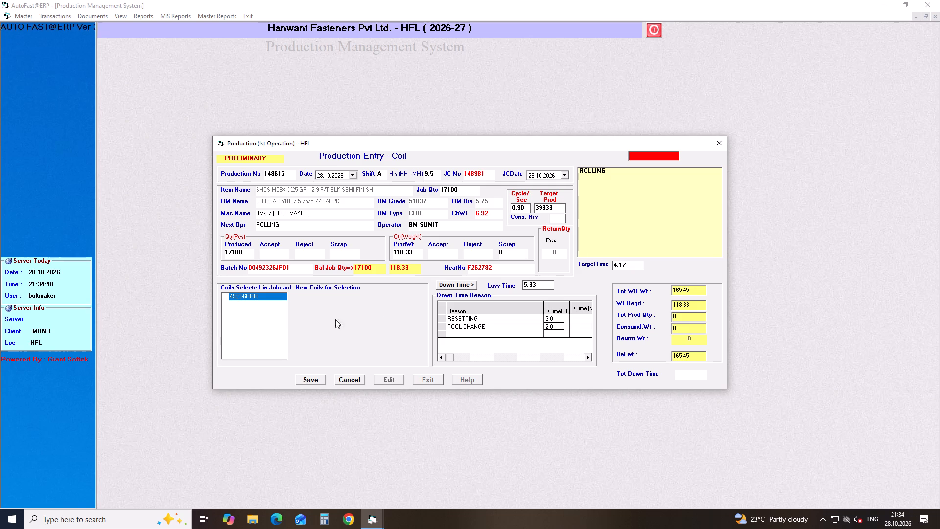
Select coil 4923-6RRR and save the production entry for job card 148981.
{"action": "left_click", "coordinate": [224, 297]}
{"action": "left_click", "coordinate": [305, 379]}
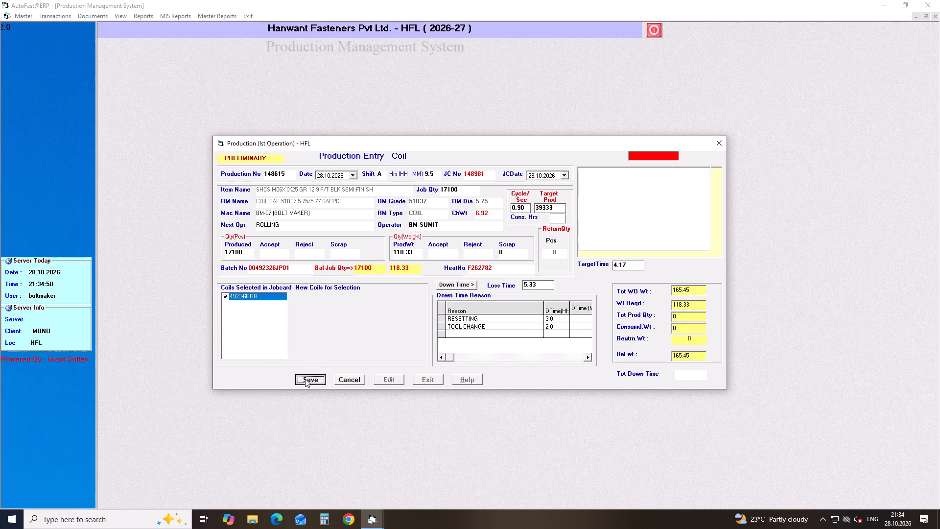
{"action": "key", "text": "Return"}
{"action": "key", "text": "Return"}
{"action": "key", "text": "Return"}
Start another production entry with shift A, 9.5 hours and job card number 148982.
{"action": "key", "text": "a"}
{"action": "key", "text": "Return"}
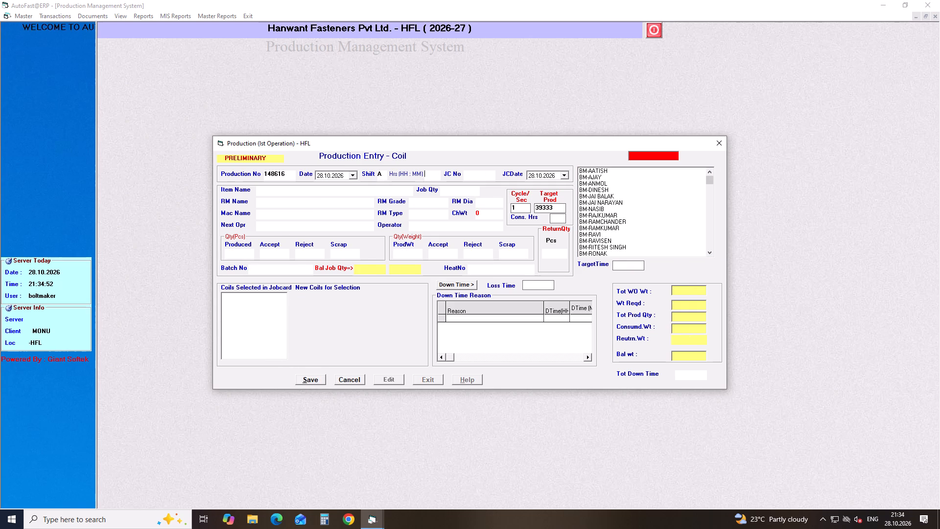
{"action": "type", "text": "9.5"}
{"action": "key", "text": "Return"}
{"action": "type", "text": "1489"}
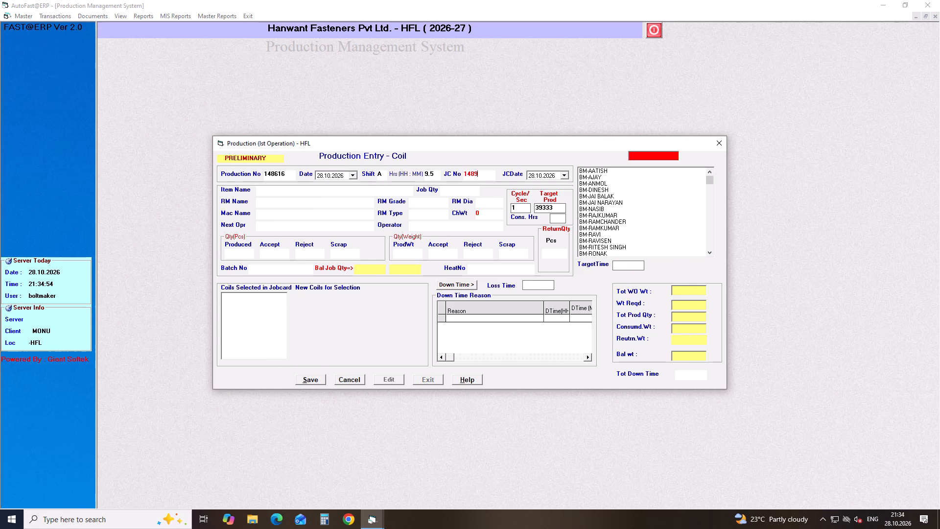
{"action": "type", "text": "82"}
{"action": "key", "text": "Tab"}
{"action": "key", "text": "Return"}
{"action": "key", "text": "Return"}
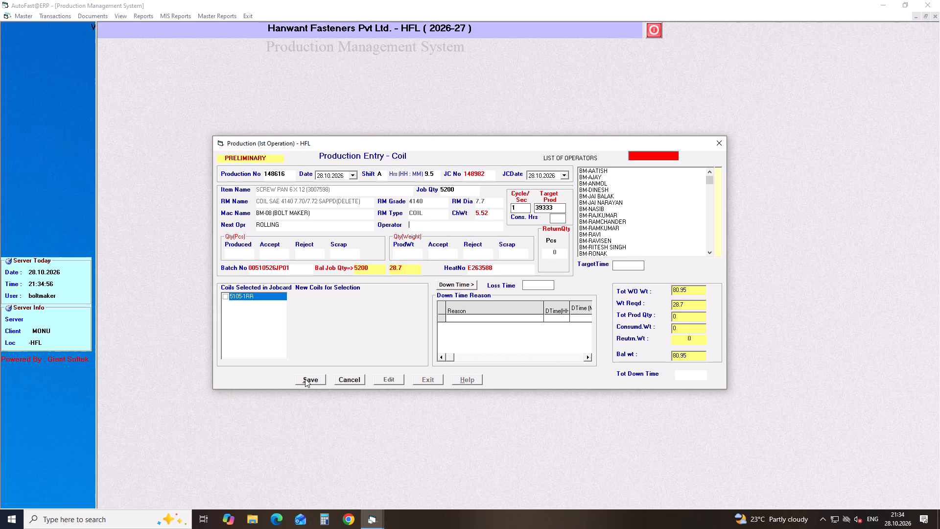
Set the operator to the BM-VIPIN entry and the produced quantity to 5200 pcs.
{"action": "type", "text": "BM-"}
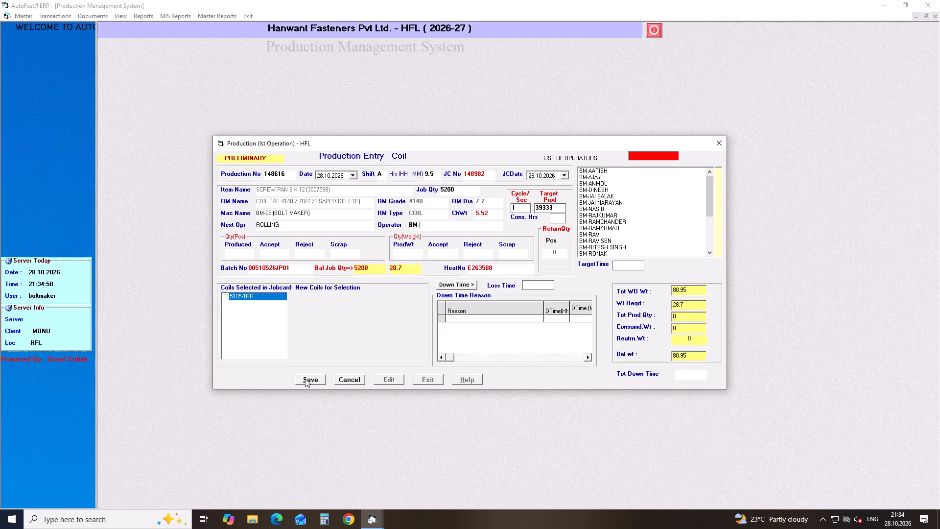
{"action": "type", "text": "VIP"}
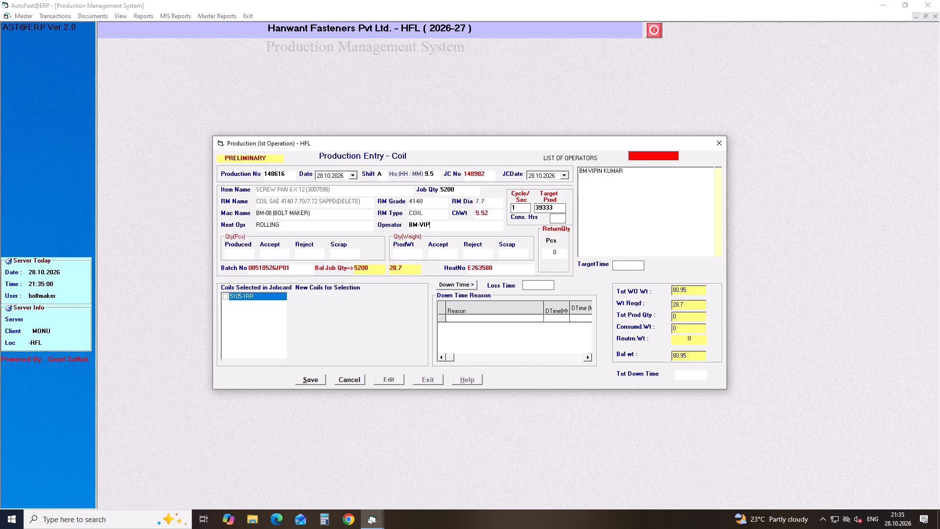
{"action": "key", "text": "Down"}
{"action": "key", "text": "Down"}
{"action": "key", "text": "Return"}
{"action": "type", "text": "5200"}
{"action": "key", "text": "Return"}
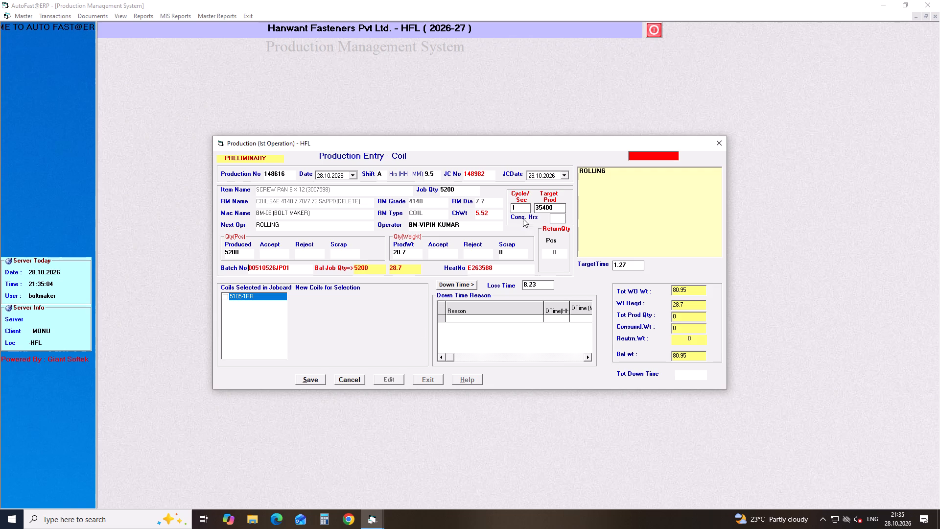
Set the cycle time to 0.85 sec for job card 148982.
{"action": "left_click_drag", "start_coordinate": [523, 211], "coordinate": [500, 211]}
{"action": "type", "text": "0.85"}
{"action": "key", "text": "Return"}
Record down time of 1.0 hour for NO MANPOWER and 7.0 hours for TRANSFER PROBLEM on job card 148982.
{"action": "key", "text": "Return"}
{"action": "key", "text": "Return"}
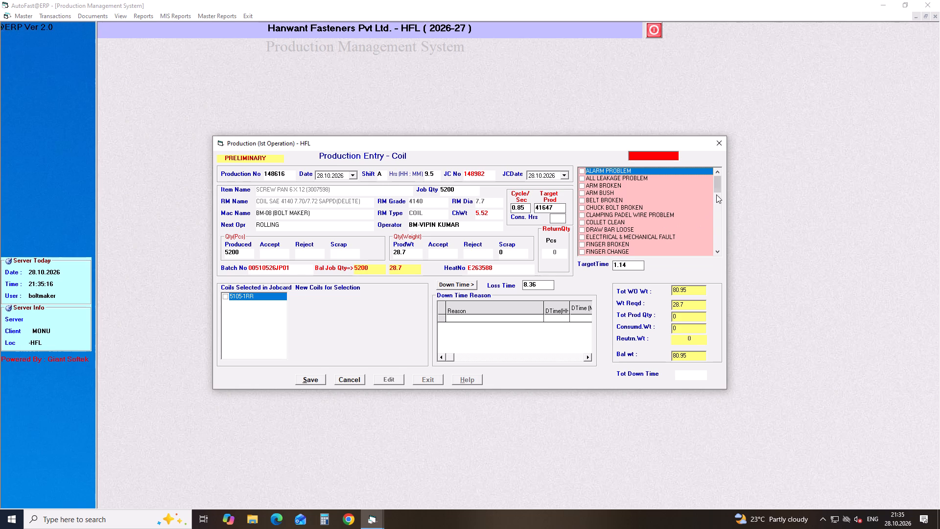
{"action": "left_click_drag", "start_coordinate": [717, 186], "coordinate": [717, 213]}
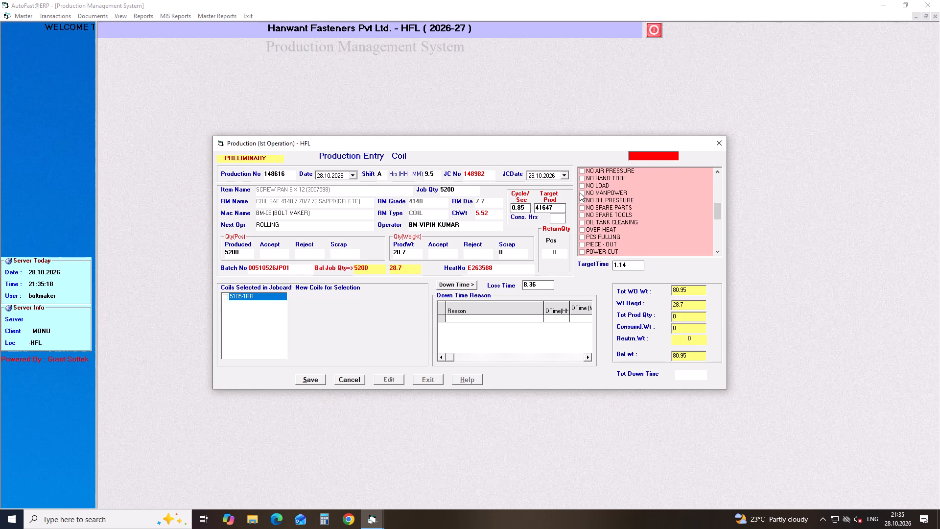
{"action": "left_click", "coordinate": [580, 192]}
{"action": "left_click_drag", "start_coordinate": [715, 207], "coordinate": [716, 226]}
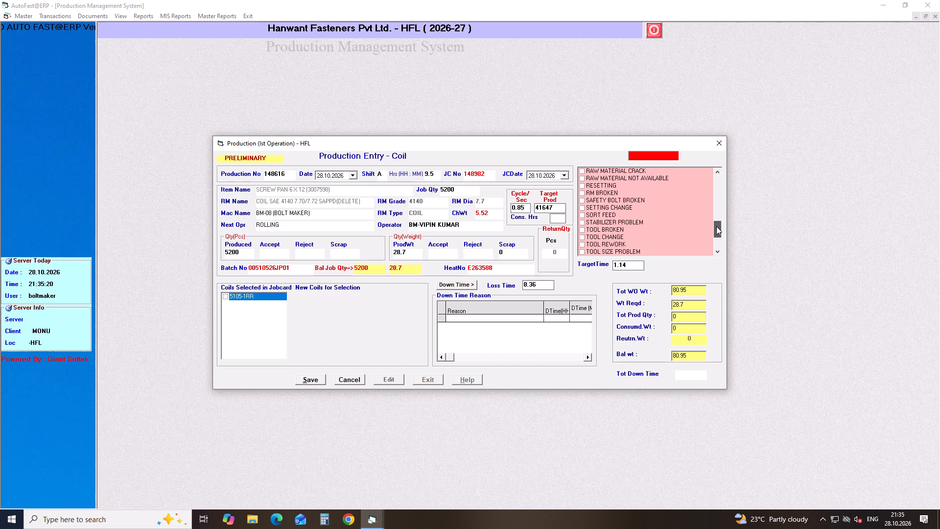
{"action": "left_click_drag", "start_coordinate": [716, 226], "coordinate": [716, 230]}
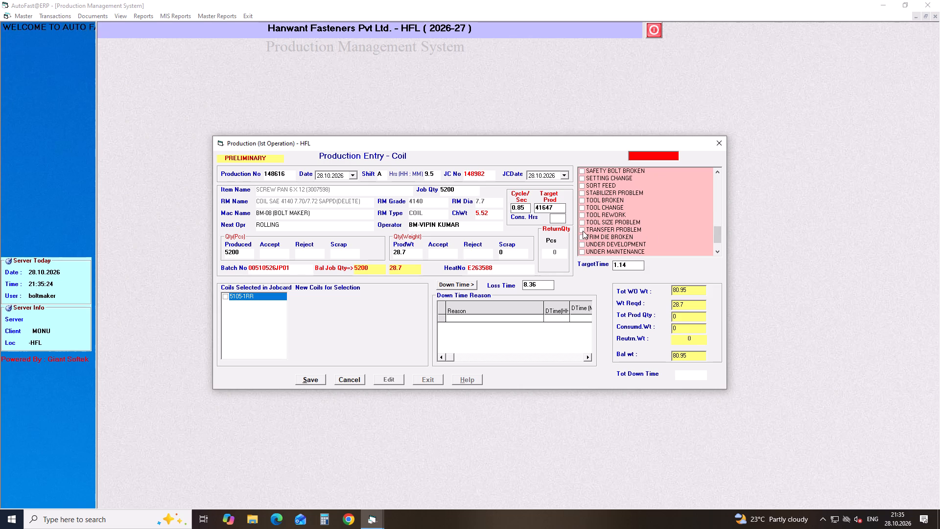
{"action": "left_click", "coordinate": [581, 231]}
{"action": "key", "text": "Return"}
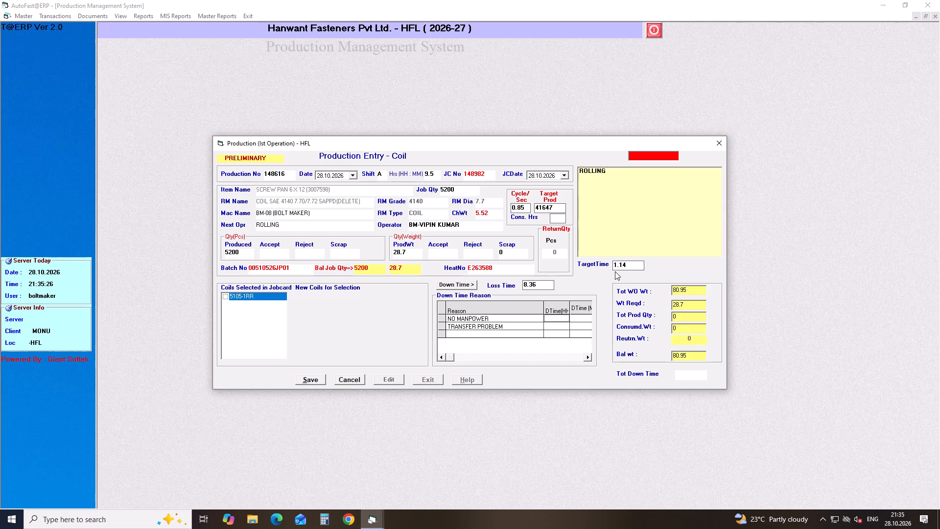
{"action": "type", "text": "1.0"}
{"action": "key", "text": "Down"}
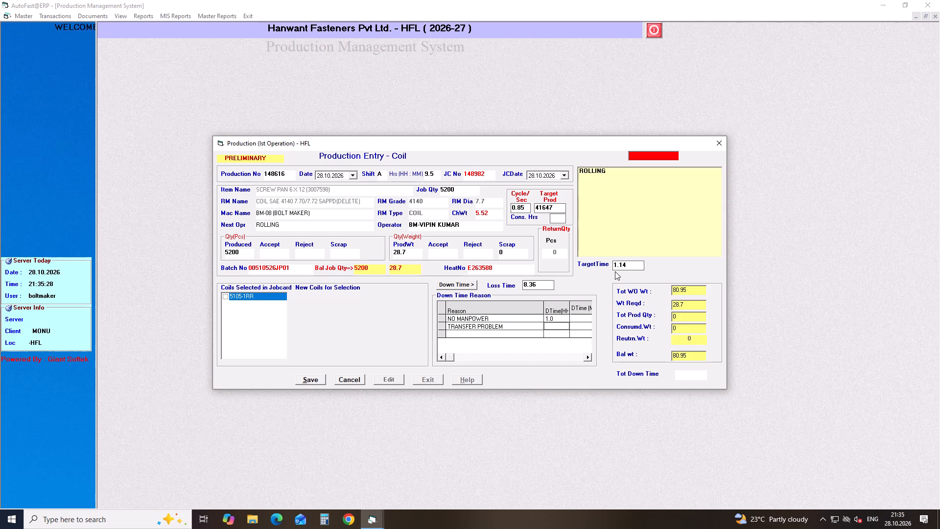
{"action": "type", "text": "70"}
{"action": "key", "text": "BackSpace"}
{"action": "type", "text": ".0"}
Select coil 5105-1RR and save the production entry for job card 148982.
{"action": "left_click", "coordinate": [225, 298]}
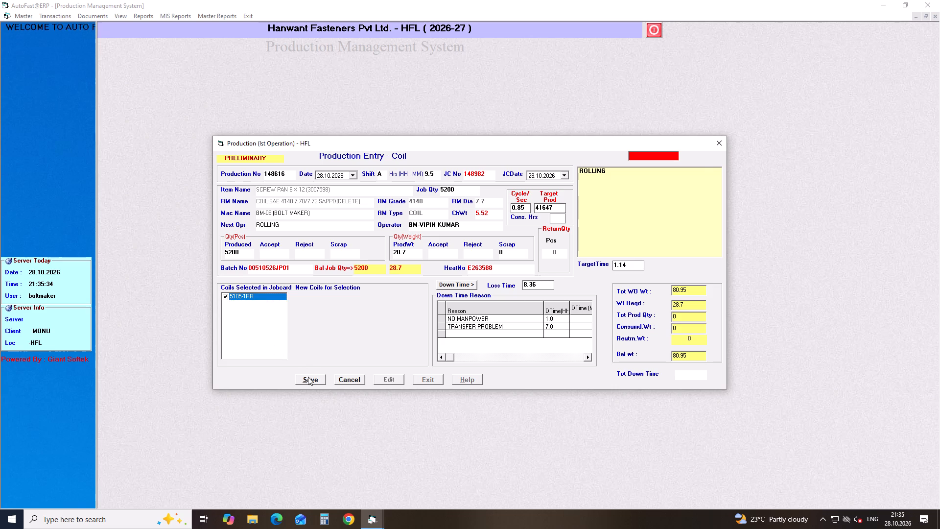
{"action": "left_click", "coordinate": [308, 378]}
{"action": "key", "text": "Return"}
{"action": "key", "text": "Return"}
{"action": "key", "text": "Return"}
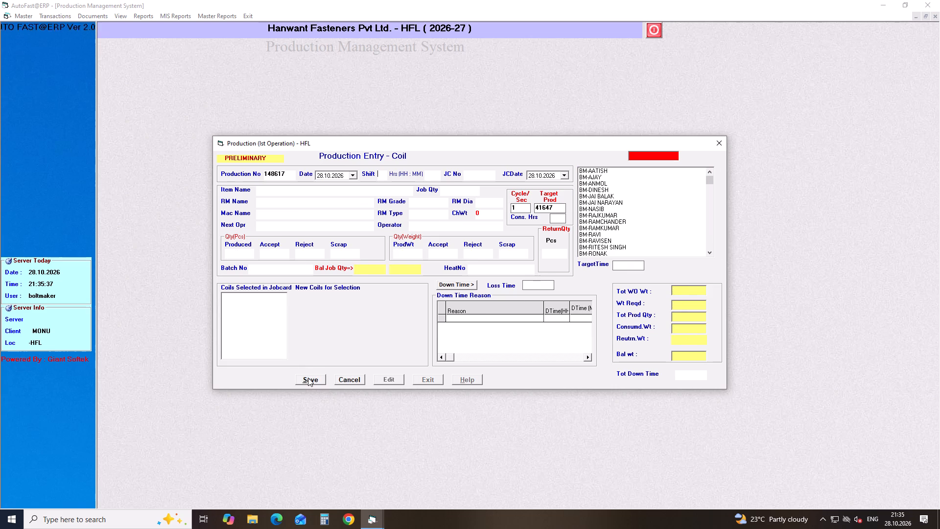
Start another production entry with shift A, 9.5 hours and job card number 148983.
{"action": "key", "text": "a"}
{"action": "key", "text": "Return"}
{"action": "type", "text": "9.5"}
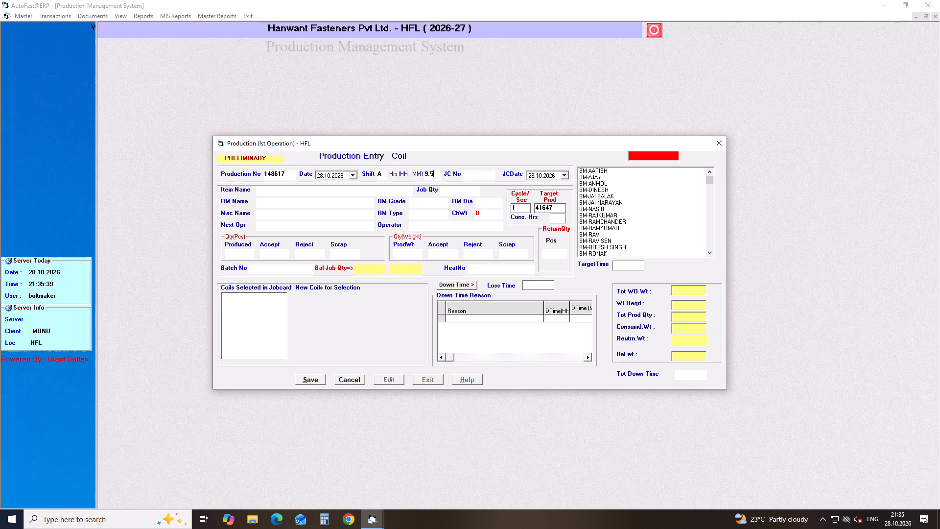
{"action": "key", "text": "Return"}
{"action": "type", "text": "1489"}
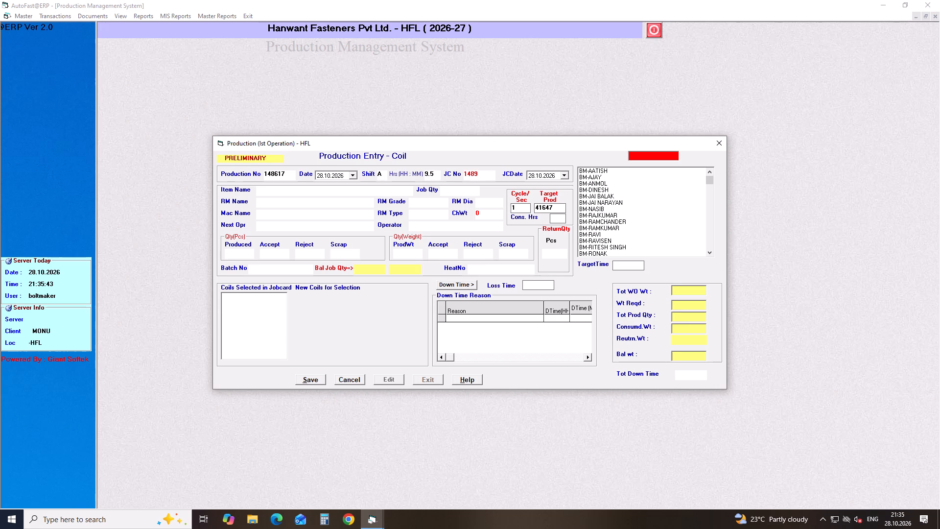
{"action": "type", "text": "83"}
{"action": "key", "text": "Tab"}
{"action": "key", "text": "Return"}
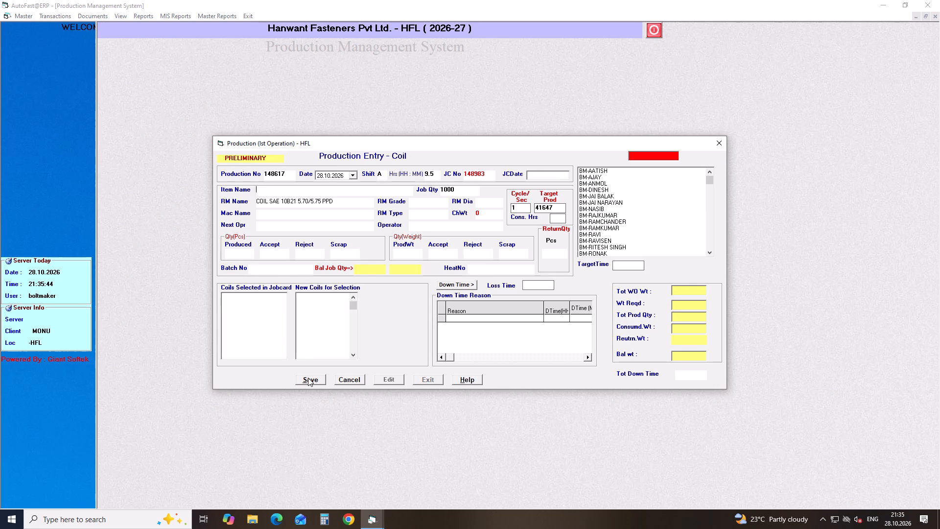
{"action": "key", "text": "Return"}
Set the operator to BM-RONAK and the produced quantity to 1000 pcs.
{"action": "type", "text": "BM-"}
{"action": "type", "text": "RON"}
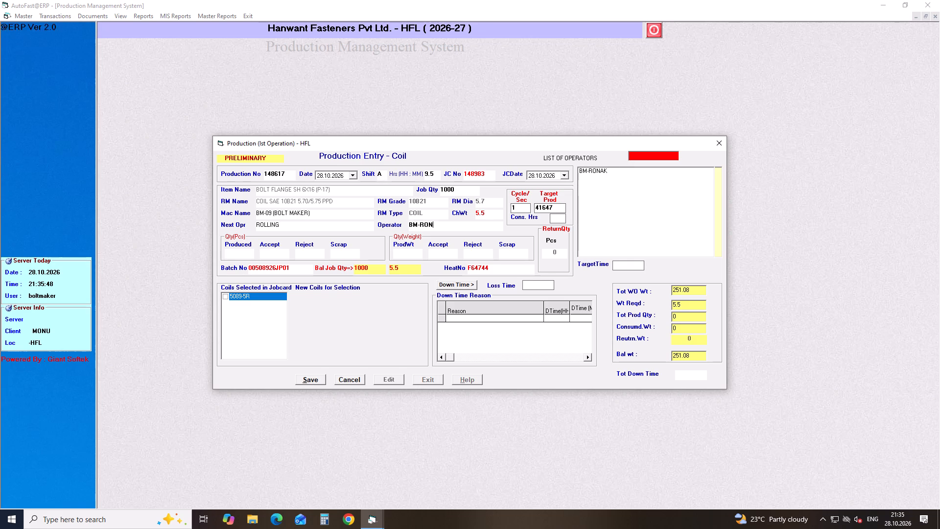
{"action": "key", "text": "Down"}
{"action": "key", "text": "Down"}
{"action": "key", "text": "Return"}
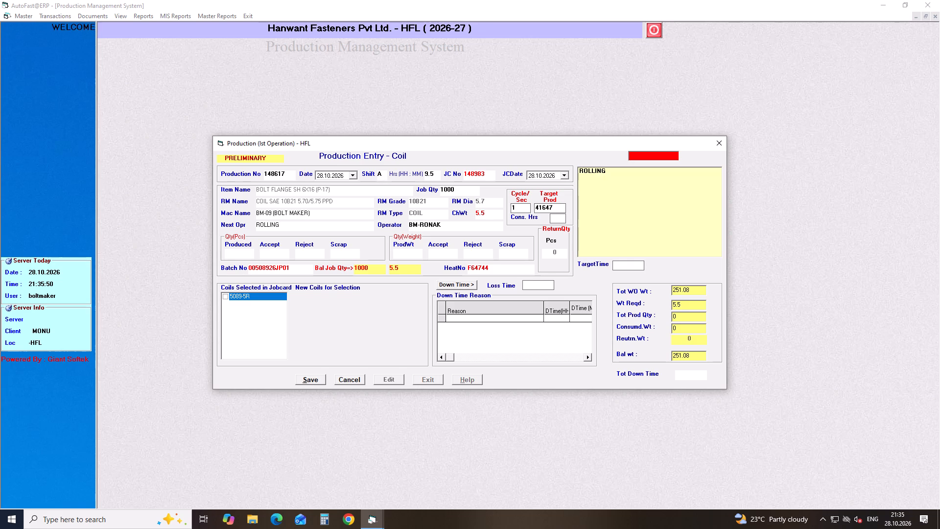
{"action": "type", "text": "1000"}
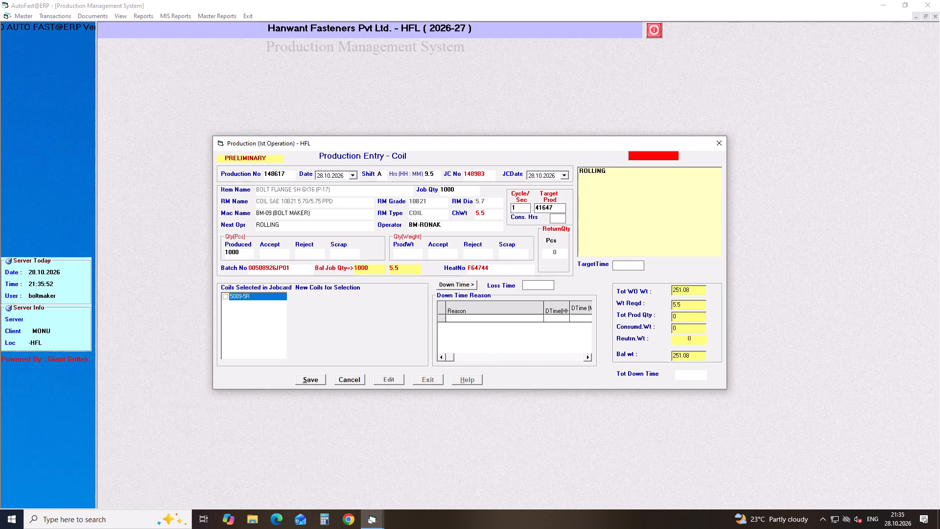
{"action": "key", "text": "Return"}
Change the shift hours for job card 148983 to 0.50 and recalculate the entry's target and loss time.
{"action": "left_click_drag", "start_coordinate": [436, 177], "coordinate": [399, 178]}
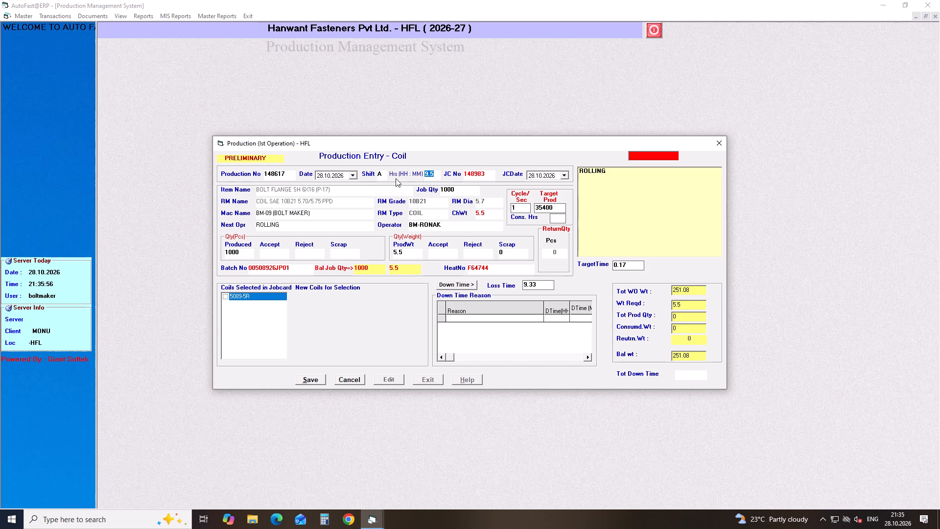
{"action": "type", "text": "0.50"}
{"action": "key", "text": "Return"}
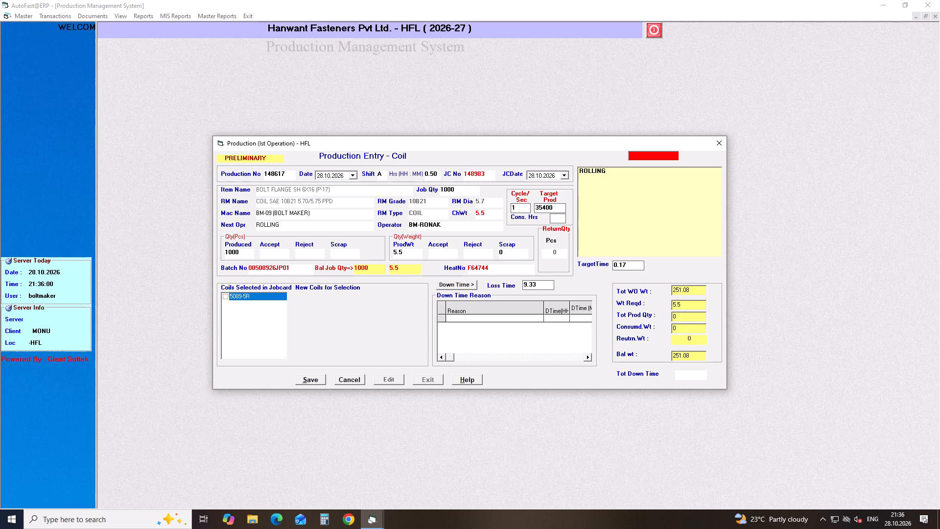
{"action": "key", "text": "Tab"}
{"action": "key", "text": "Return"}
{"action": "key", "text": "Return"}
{"action": "key", "text": "Return"}
{"action": "key", "text": "Return"}
{"action": "key", "text": "Return"}
{"action": "key", "text": "Return"}
{"action": "key", "text": "Return"}
{"action": "key", "text": "Return"}
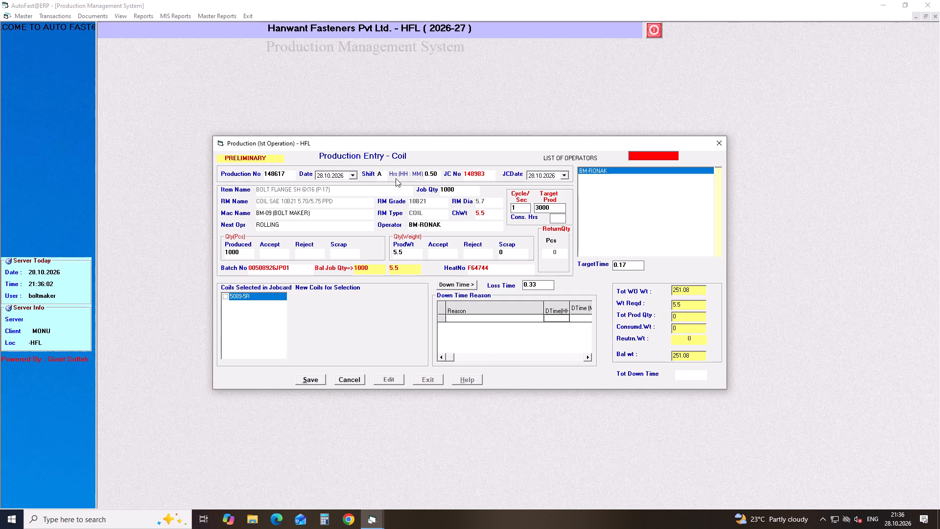
Select coil 5089-5R and save the production entry for job card 148983.
{"action": "left_click", "coordinate": [226, 296]}
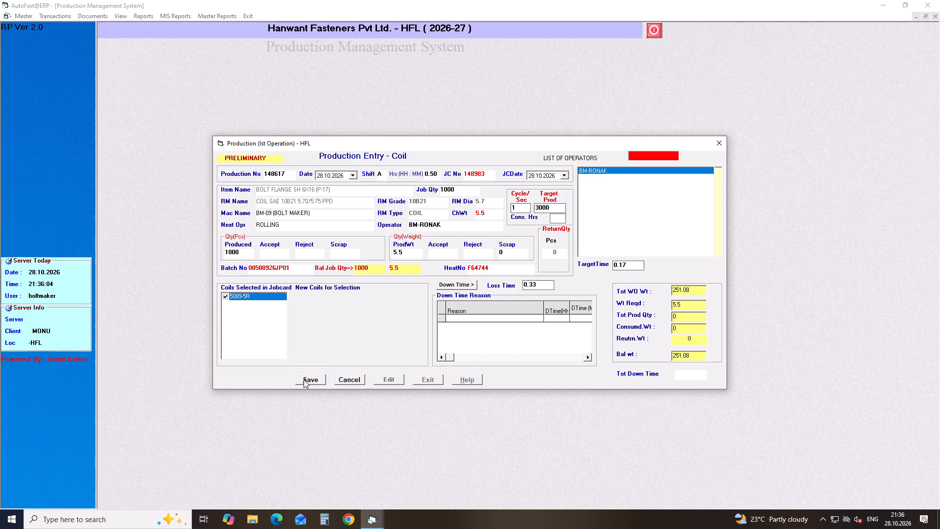
{"action": "left_click", "coordinate": [304, 380]}
{"action": "key", "text": "Return"}
{"action": "key", "text": "Return"}
{"action": "key", "text": "Return"}
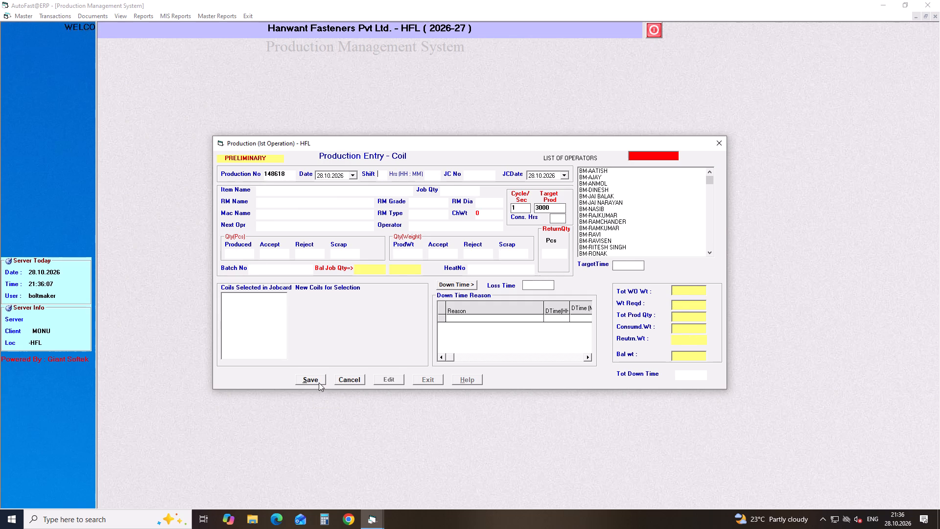
Start another production entry with shift A, 9.5 hours and job card number 148984.
{"action": "key", "text": "a"}
{"action": "key", "text": "Return"}
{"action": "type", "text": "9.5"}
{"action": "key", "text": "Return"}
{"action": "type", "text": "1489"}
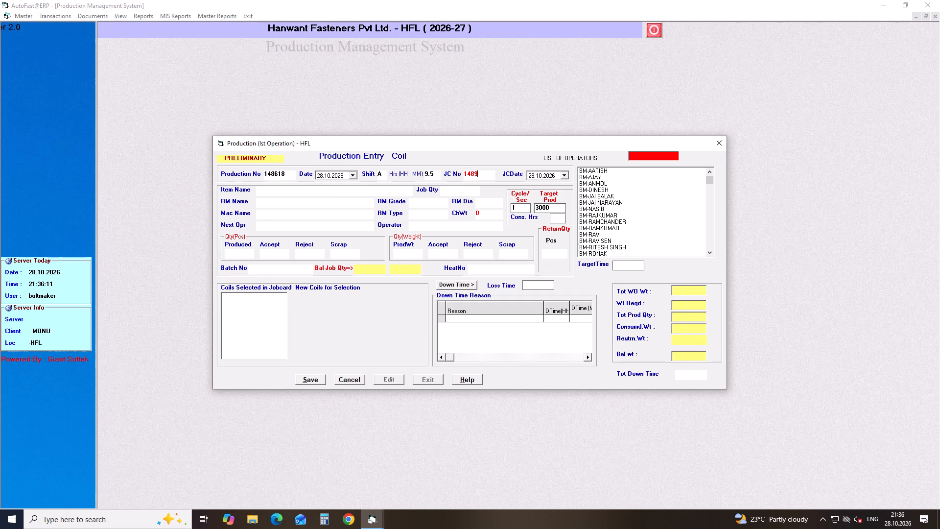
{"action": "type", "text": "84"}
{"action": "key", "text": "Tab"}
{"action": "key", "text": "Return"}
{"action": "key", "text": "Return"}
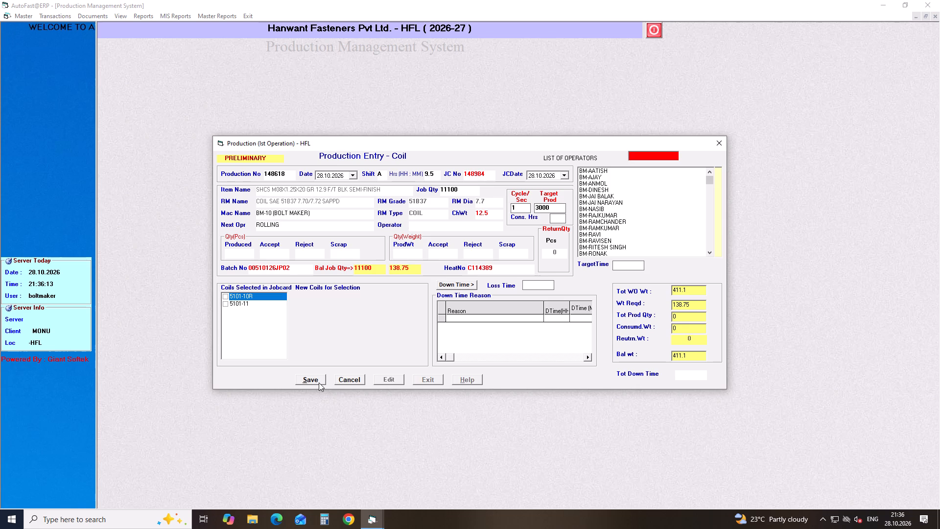
Set the operator to the BM-ZABBAR entry and the produced quantity to 11100 pcs.
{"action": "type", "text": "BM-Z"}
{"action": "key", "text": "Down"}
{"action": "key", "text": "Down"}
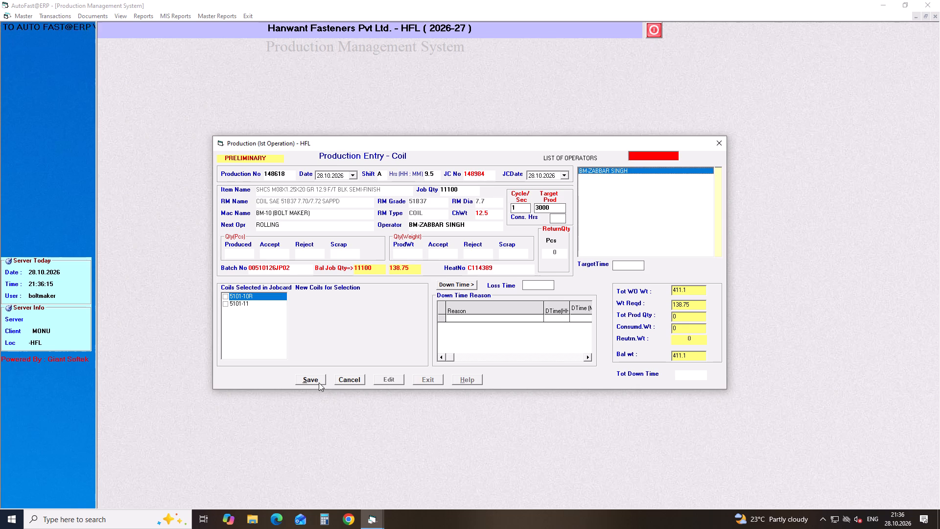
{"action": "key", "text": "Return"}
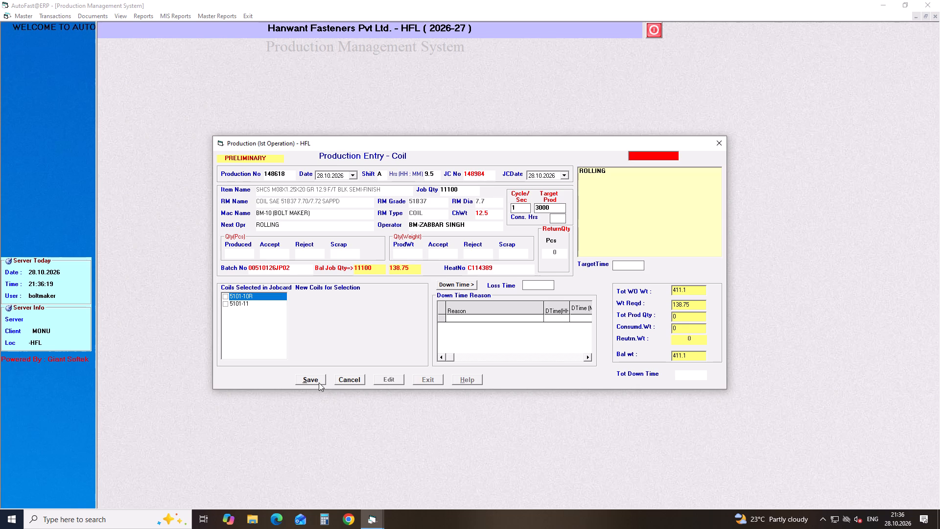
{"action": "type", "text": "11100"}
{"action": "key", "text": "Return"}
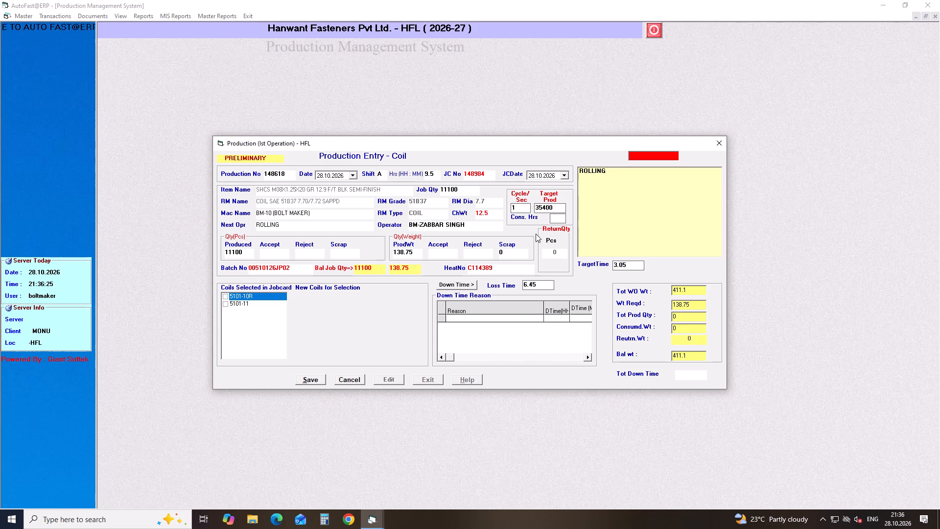
Record down time of 6.0 hours for SETTING CHANGE on job card 148984.
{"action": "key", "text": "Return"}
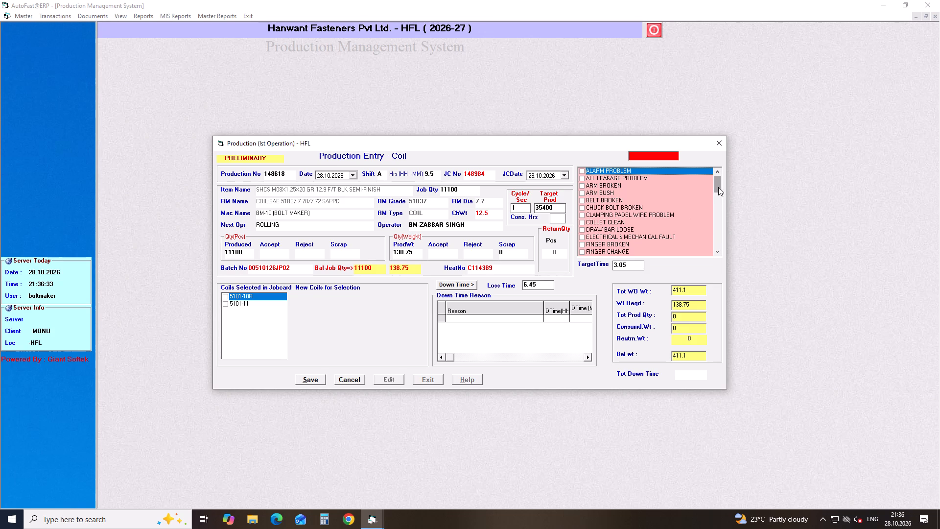
{"action": "left_click_drag", "start_coordinate": [718, 187], "coordinate": [718, 217]}
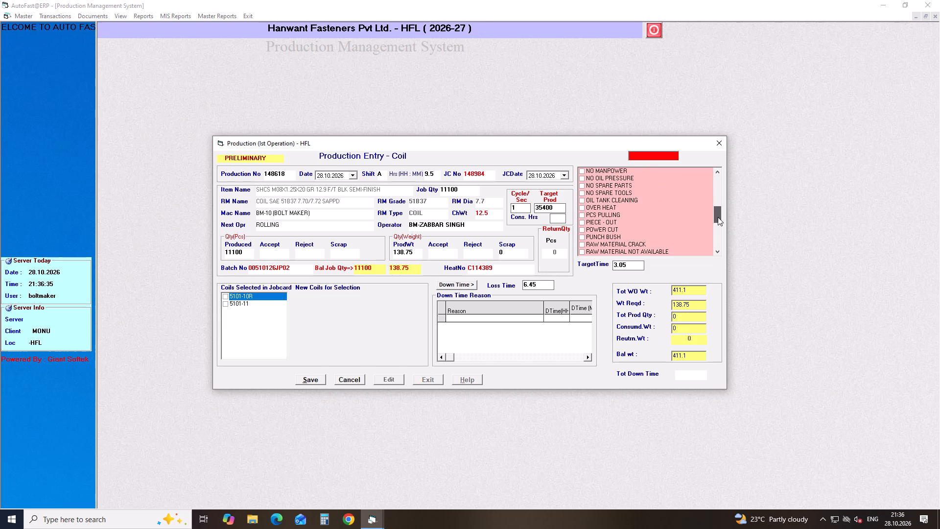
{"action": "left_click_drag", "start_coordinate": [718, 217], "coordinate": [717, 231]}
{"action": "left_click", "coordinate": [580, 207]}
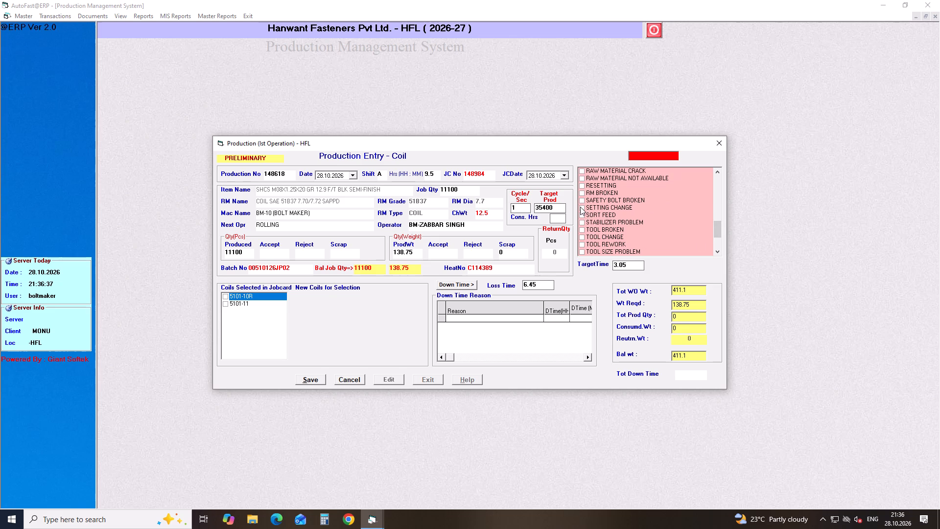
{"action": "key", "text": "Return"}
{"action": "type", "text": "6.0"}
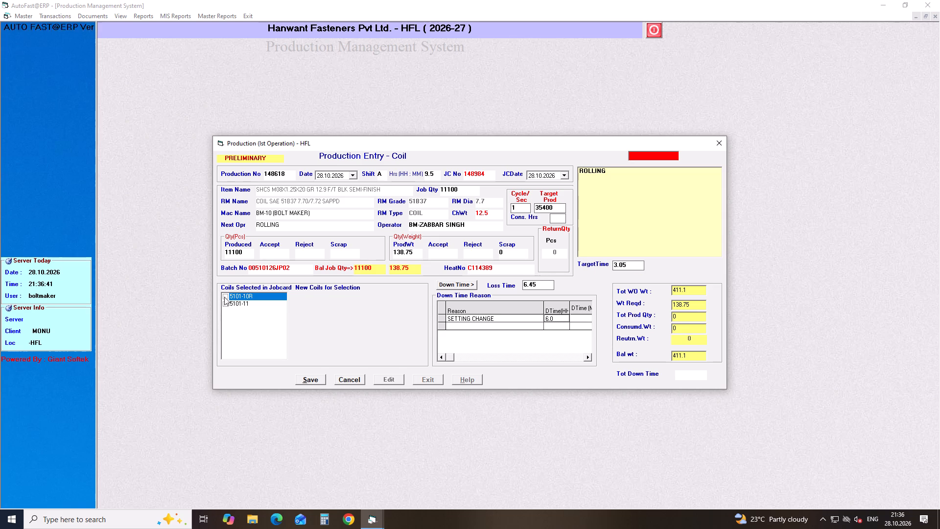
Select coils 5101-10R and 5101-11 and save the production entry for job card 148984.
{"action": "left_click", "coordinate": [225, 295]}
{"action": "left_click", "coordinate": [226, 301]}
{"action": "left_click", "coordinate": [318, 380]}
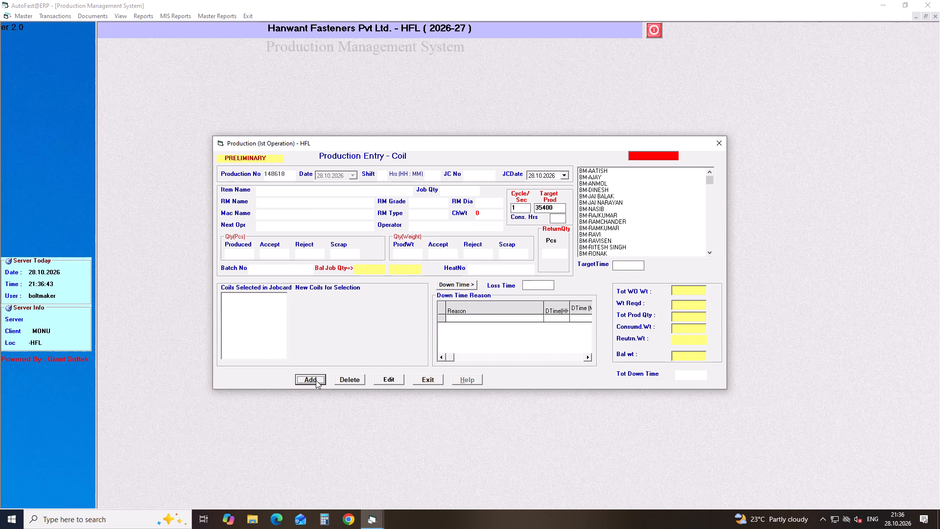
Start another production entry with shift A, 9.5 hours and job card number 148985.
{"action": "key", "text": "Return"}
{"action": "key", "text": "Return"}
{"action": "key", "text": "Return"}
{"action": "key", "text": "a"}
{"action": "key", "text": "Return"}
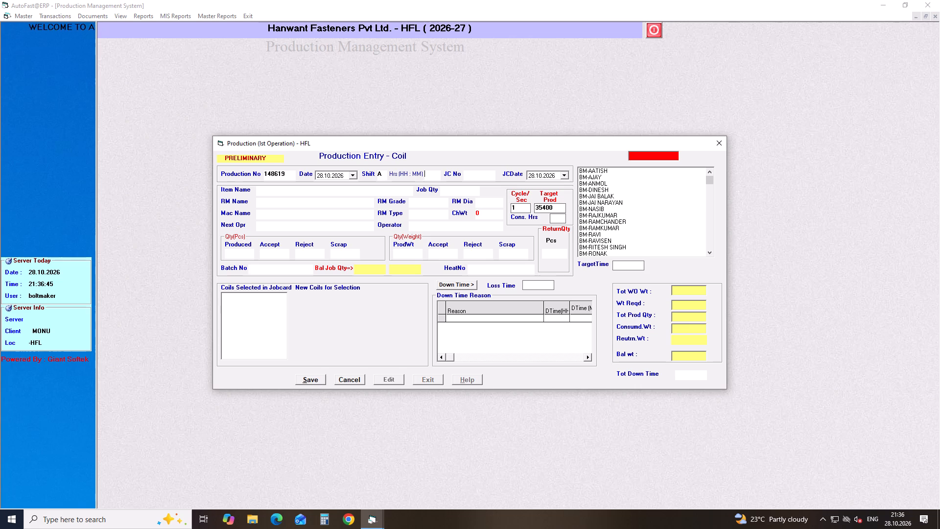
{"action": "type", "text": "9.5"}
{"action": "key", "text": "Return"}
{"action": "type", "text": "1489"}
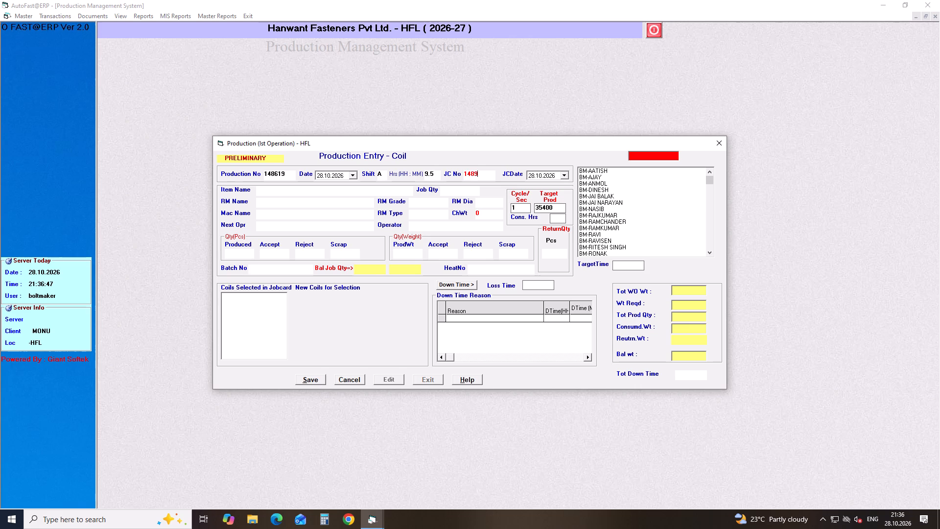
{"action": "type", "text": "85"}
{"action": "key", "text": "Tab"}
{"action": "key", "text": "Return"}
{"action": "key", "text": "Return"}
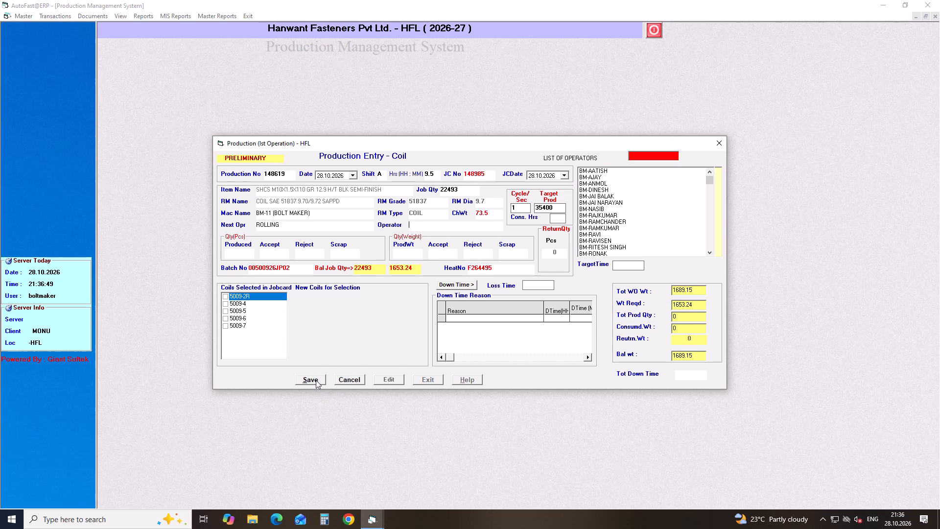
Set the operator to BM-SARVAN and the produced quantity to 22493 pcs.
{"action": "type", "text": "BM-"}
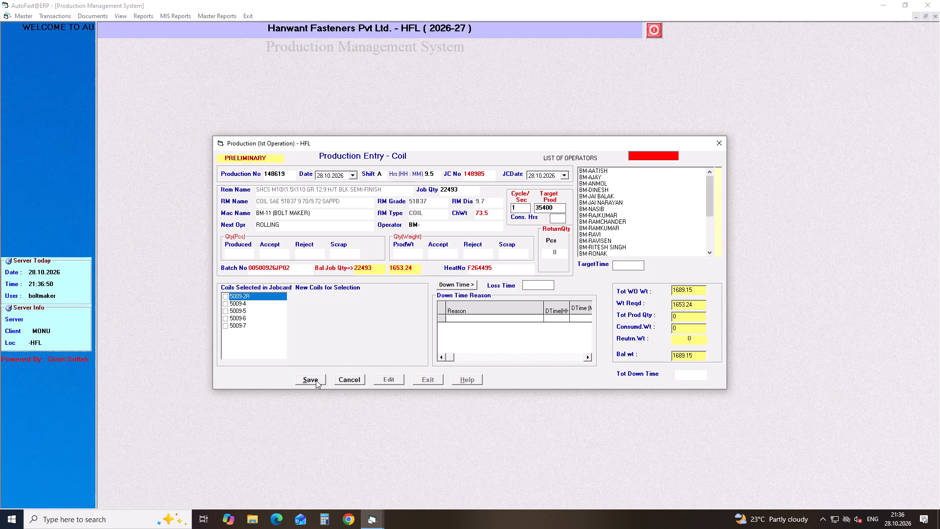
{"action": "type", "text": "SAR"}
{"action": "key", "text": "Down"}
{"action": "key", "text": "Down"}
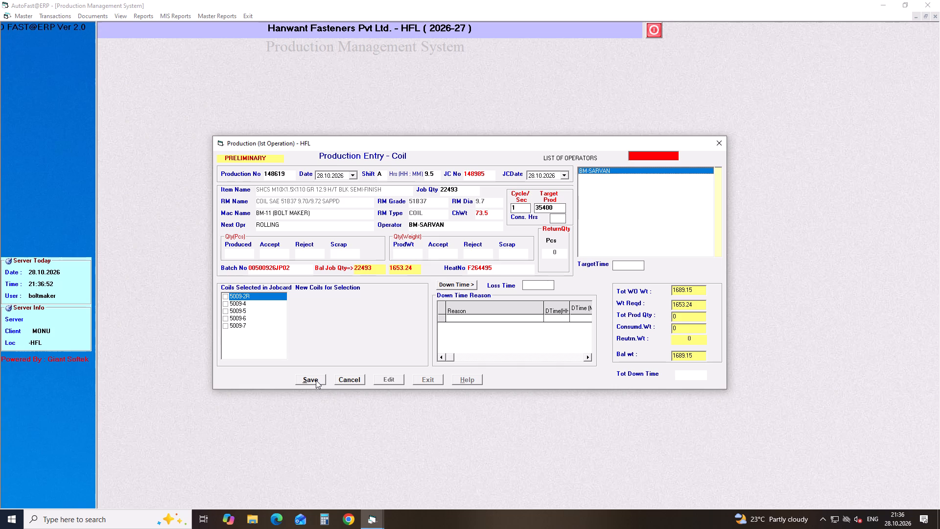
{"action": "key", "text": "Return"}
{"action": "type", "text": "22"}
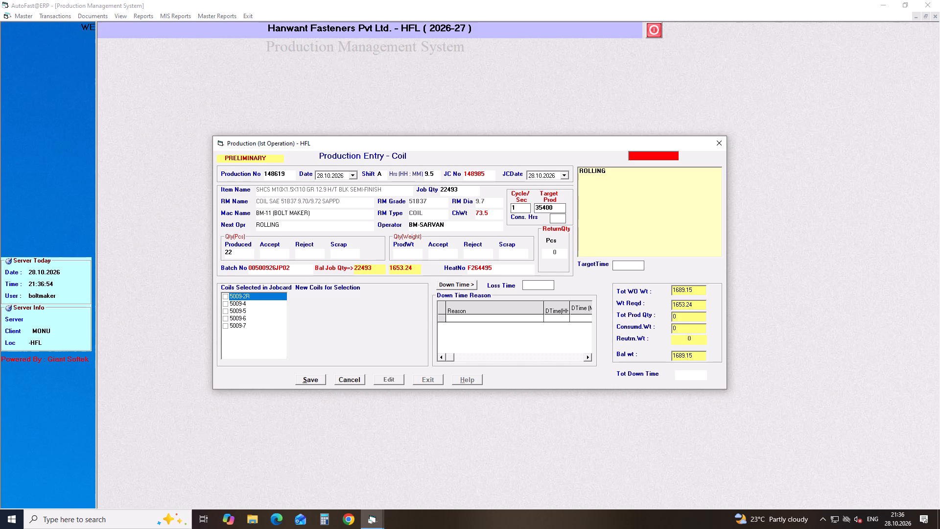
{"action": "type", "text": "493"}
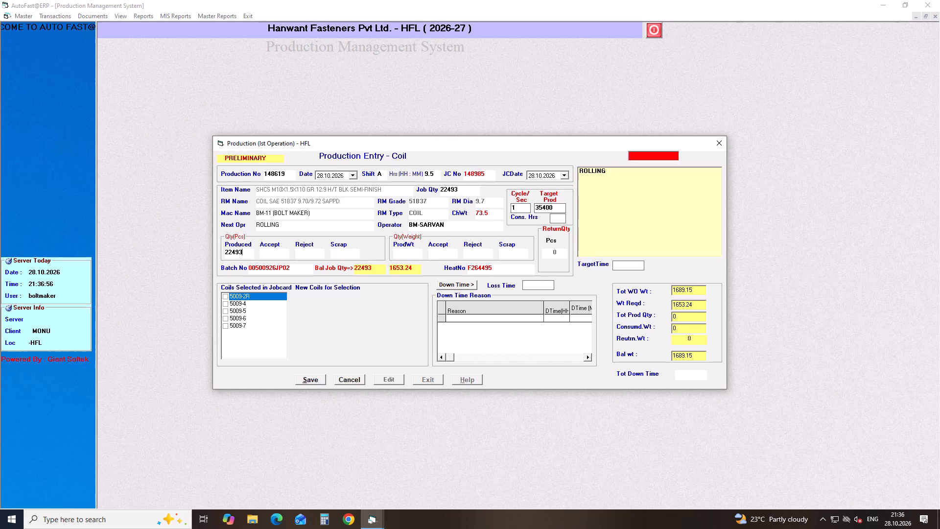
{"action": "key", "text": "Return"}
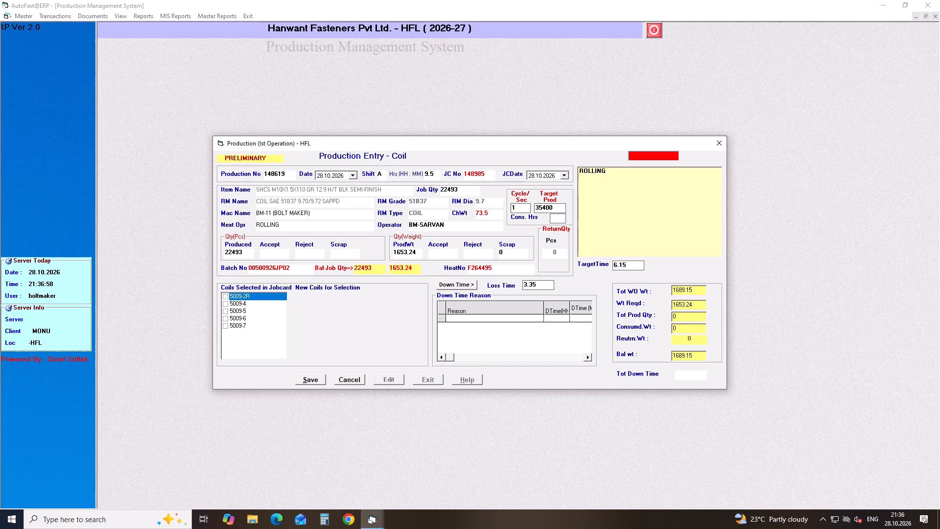
Set the cycle time for job card 148985 to 1.5 seconds.
{"action": "left_click", "coordinate": [516, 209]}
{"action": "type", "text": ".5"}
{"action": "key", "text": "Return"}
{"action": "key", "text": "Return"}
{"action": "key", "text": "Return"}
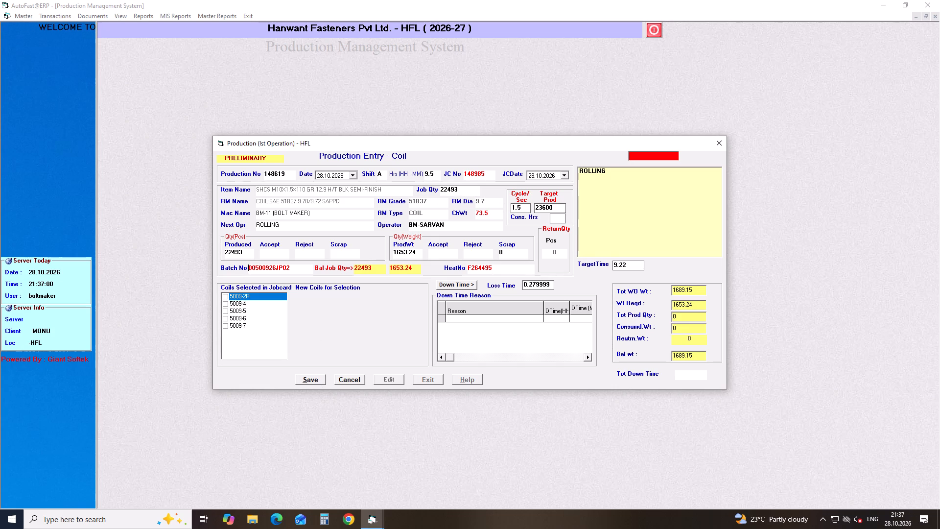
{"action": "key", "text": "Return"}
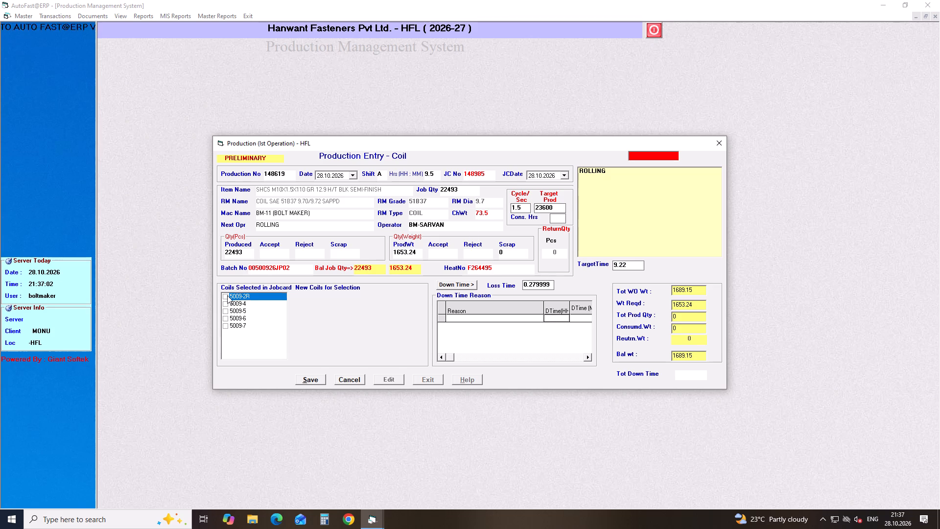
Select coils 5009-2R, 5009-4, 5009-5, 5009-6 and 5009-7 and save the production entry for job card 148985.
{"action": "left_click", "coordinate": [227, 295]}
{"action": "left_click", "coordinate": [226, 302]}
{"action": "left_click", "coordinate": [226, 311]}
{"action": "left_click", "coordinate": [225, 320]}
{"action": "left_click", "coordinate": [225, 325]}
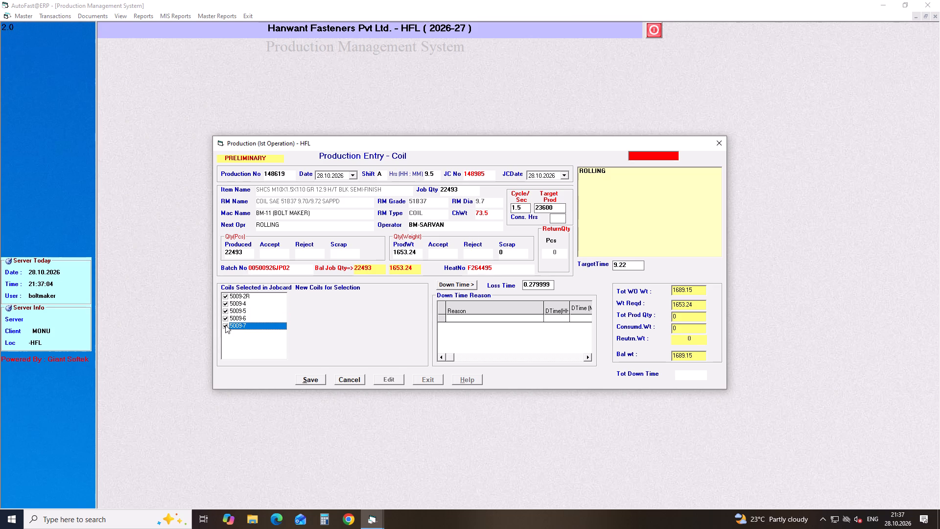
{"action": "left_click", "coordinate": [311, 379]}
Start another production entry with shift A, 8.0 hours and job card number 148986.
{"action": "key", "text": "Return"}
{"action": "key", "text": "Return"}
{"action": "key", "text": "Return"}
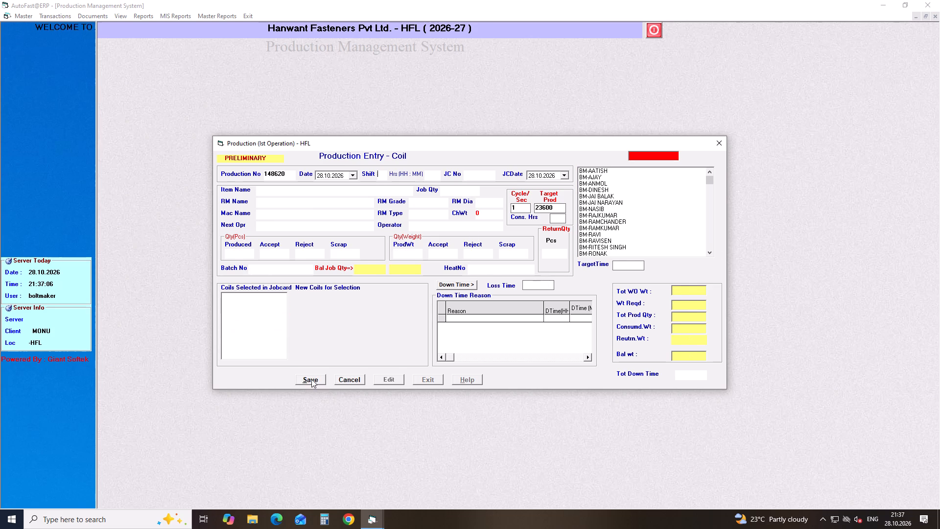
{"action": "key", "text": "a"}
{"action": "key", "text": "Return"}
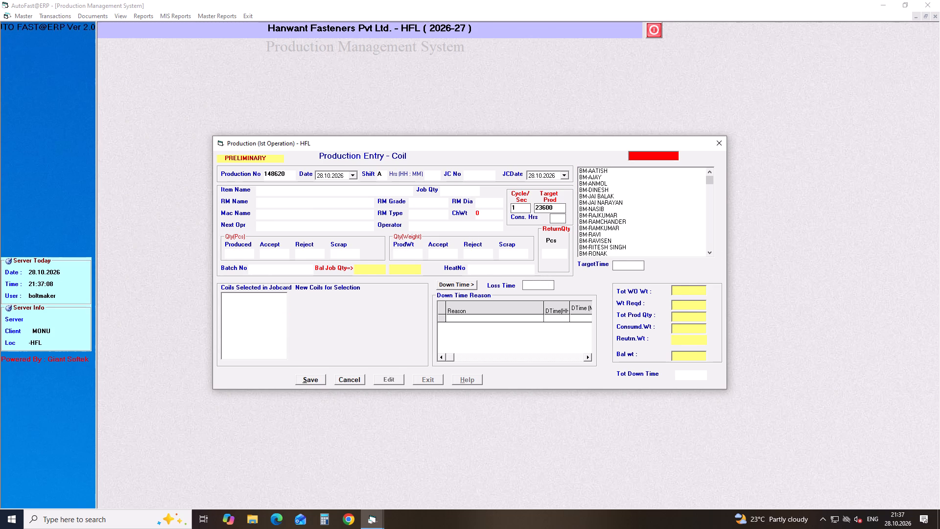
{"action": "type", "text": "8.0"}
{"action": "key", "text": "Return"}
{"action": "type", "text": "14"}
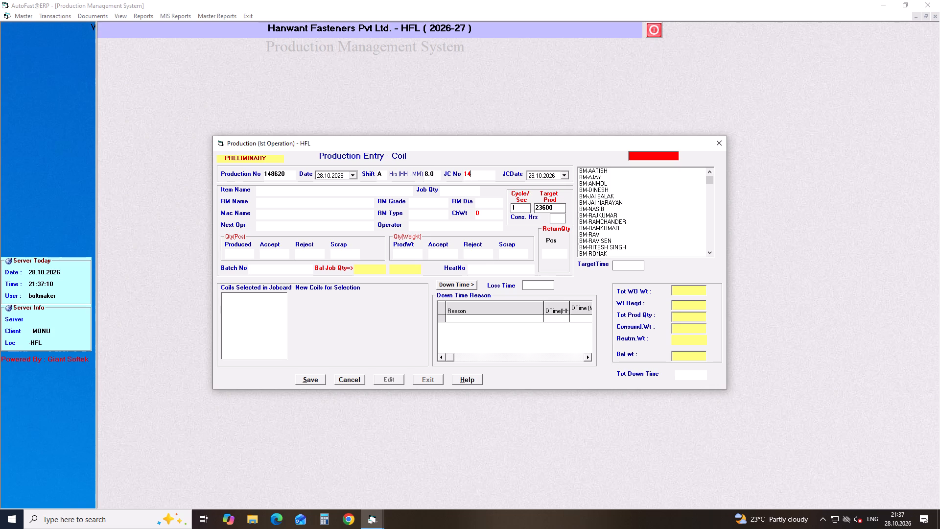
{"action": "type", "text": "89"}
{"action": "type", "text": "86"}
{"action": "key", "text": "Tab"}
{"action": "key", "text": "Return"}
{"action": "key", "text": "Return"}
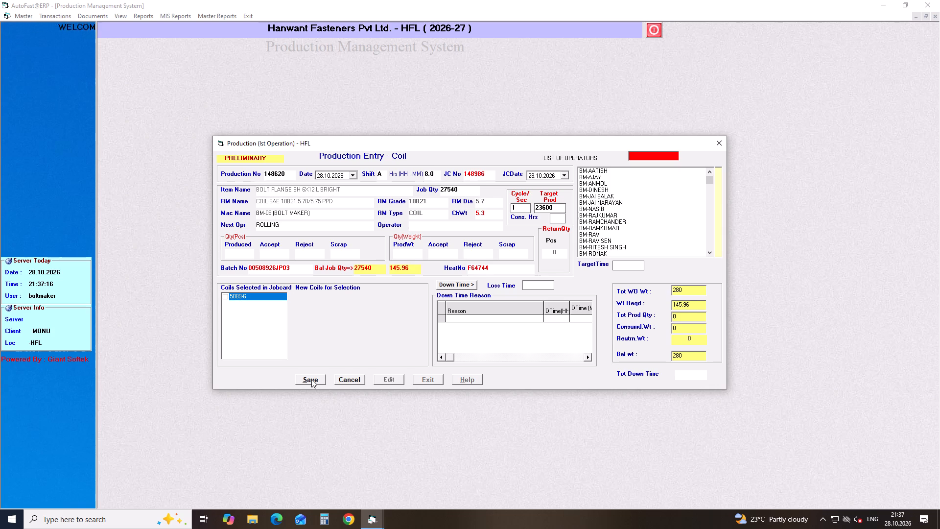
Set the operator to BM-RONAK and the produced quantity to 27540 pcs.
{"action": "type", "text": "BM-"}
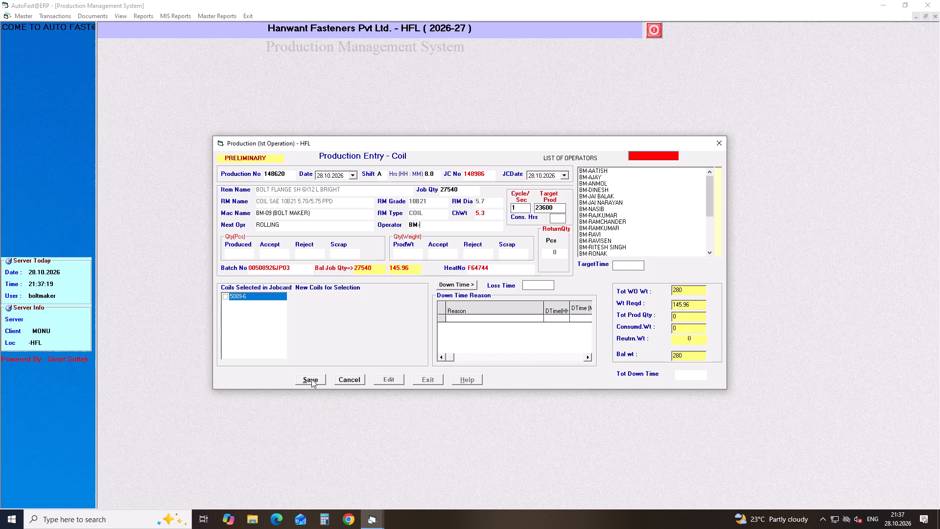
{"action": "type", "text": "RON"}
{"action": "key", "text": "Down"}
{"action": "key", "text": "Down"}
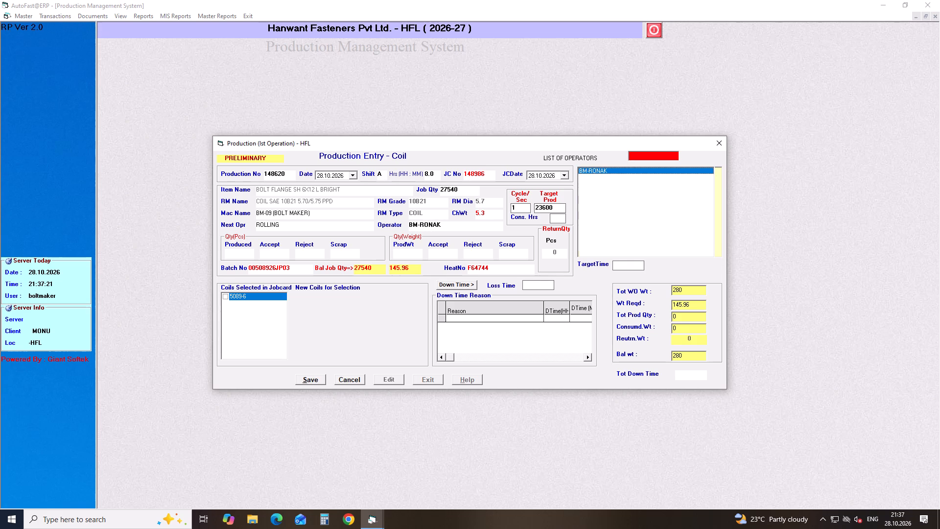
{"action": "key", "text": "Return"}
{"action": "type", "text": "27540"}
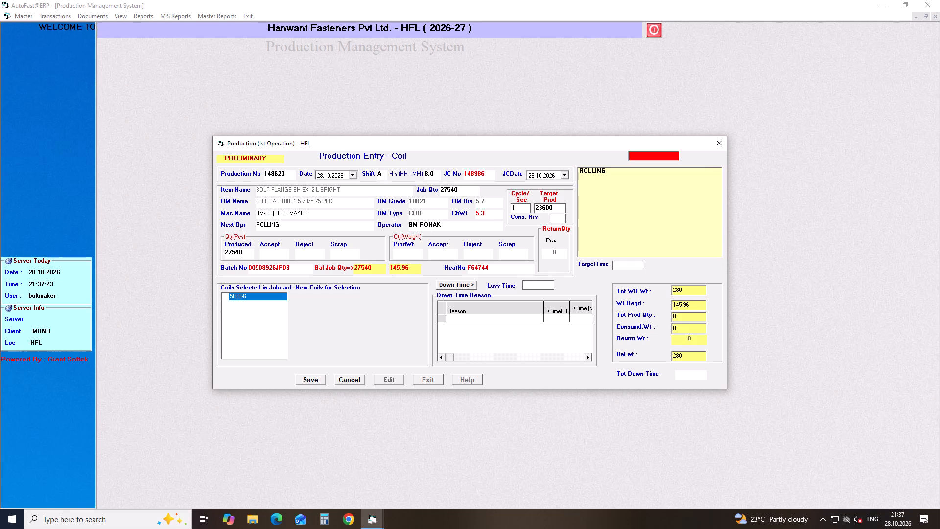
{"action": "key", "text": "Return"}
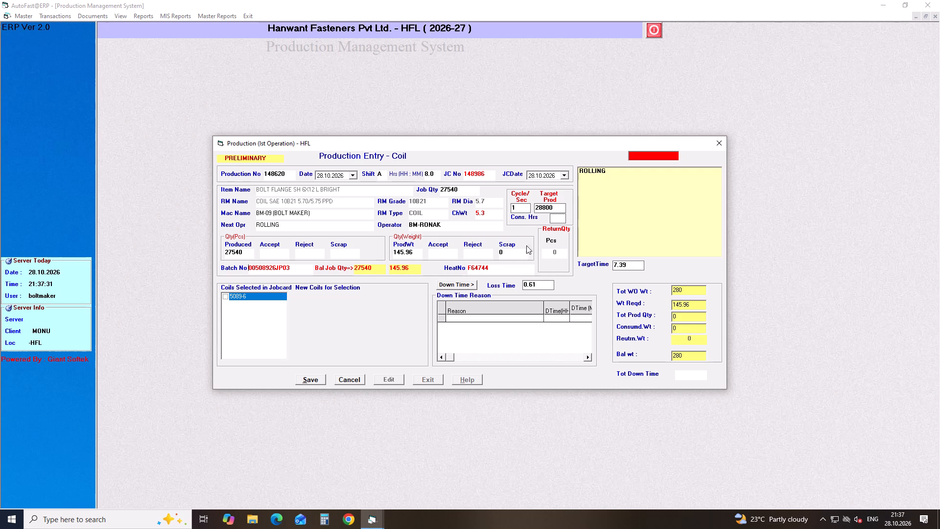
Set the cycle time for job card 148986 to 0.90 seconds.
{"action": "left_click_drag", "start_coordinate": [517, 209], "coordinate": [474, 220]}
{"action": "type", "text": "0.90"}
{"action": "key", "text": "Return"}
{"action": "key", "text": "Return"}
{"action": "key", "text": "Return"}
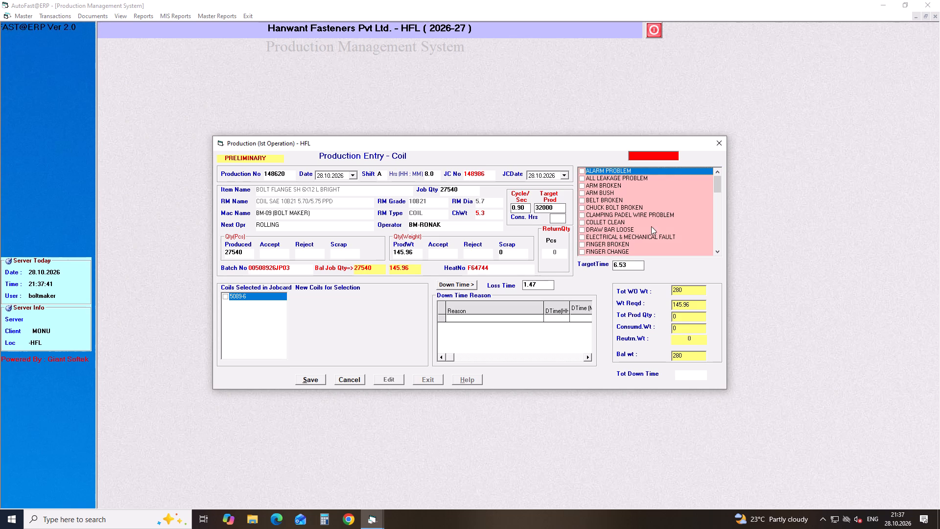
Record down time of 1.0 hour for SETTING CHANGE on job card 148986.
{"action": "left_click_drag", "start_coordinate": [720, 182], "coordinate": [722, 221]}
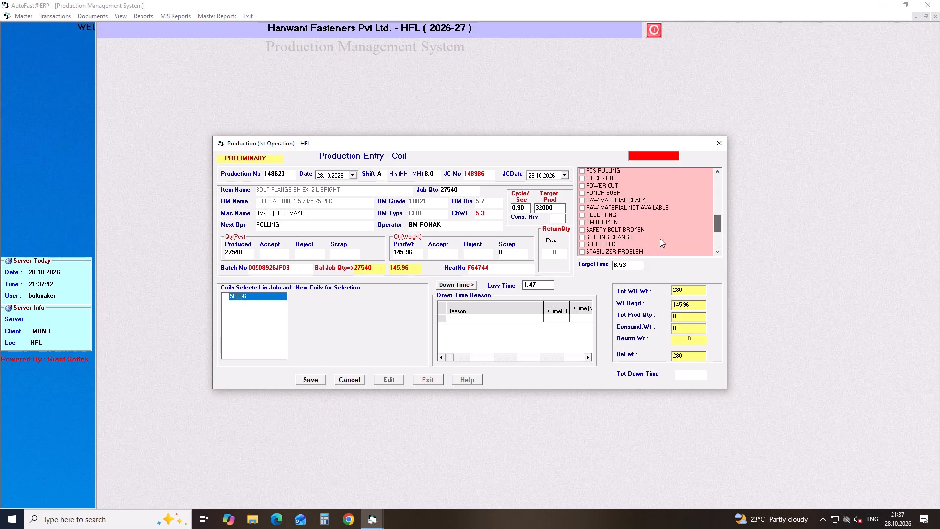
{"action": "left_click", "coordinate": [582, 240]}
{"action": "key", "text": "Return"}
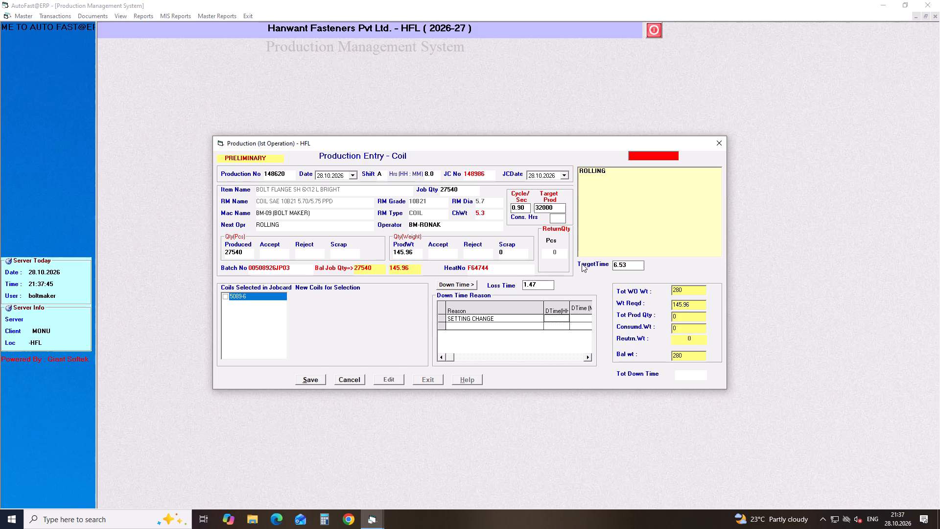
{"action": "type", "text": "1.0"}
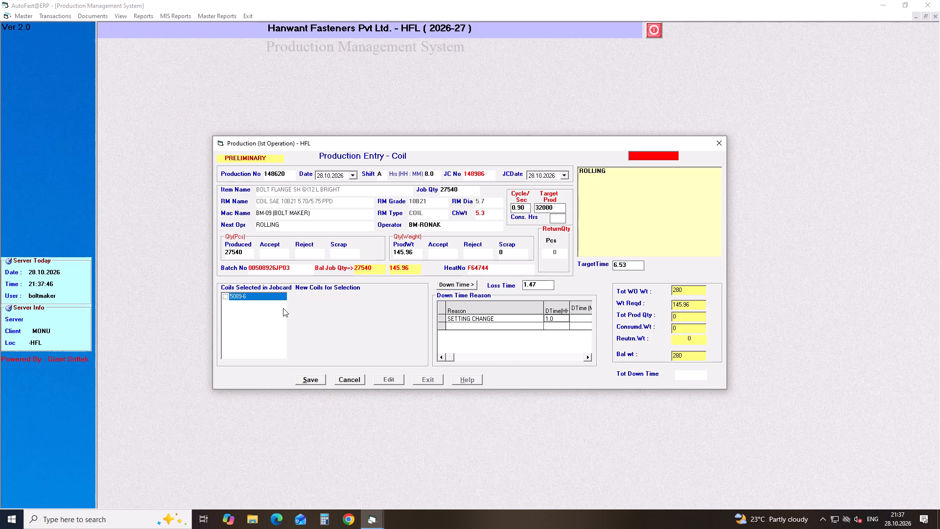
Select coil 5089-6 and save the production entry for job card 148986.
{"action": "left_click", "coordinate": [224, 295]}
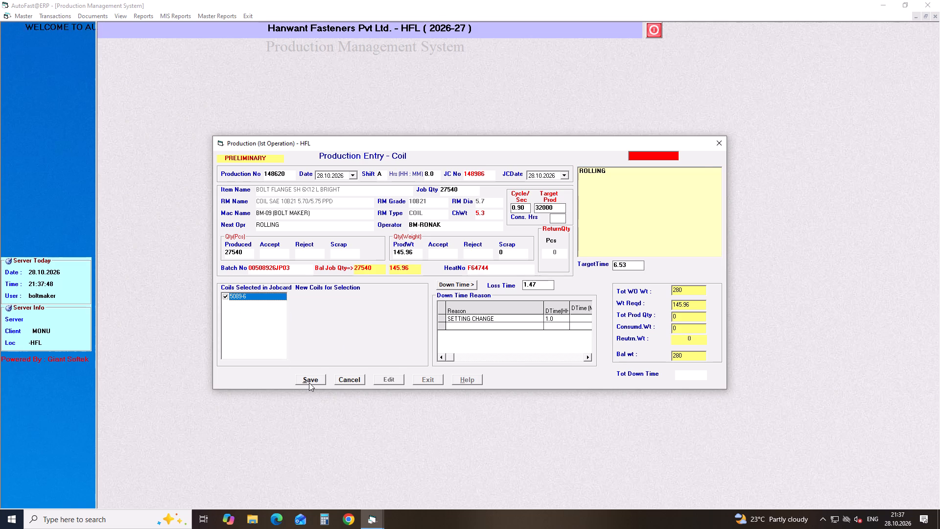
{"action": "left_click", "coordinate": [309, 383]}
Start another production entry with shift A, 3.5 hours and job card number 148987.
{"action": "key", "text": "Return"}
{"action": "key", "text": "Return"}
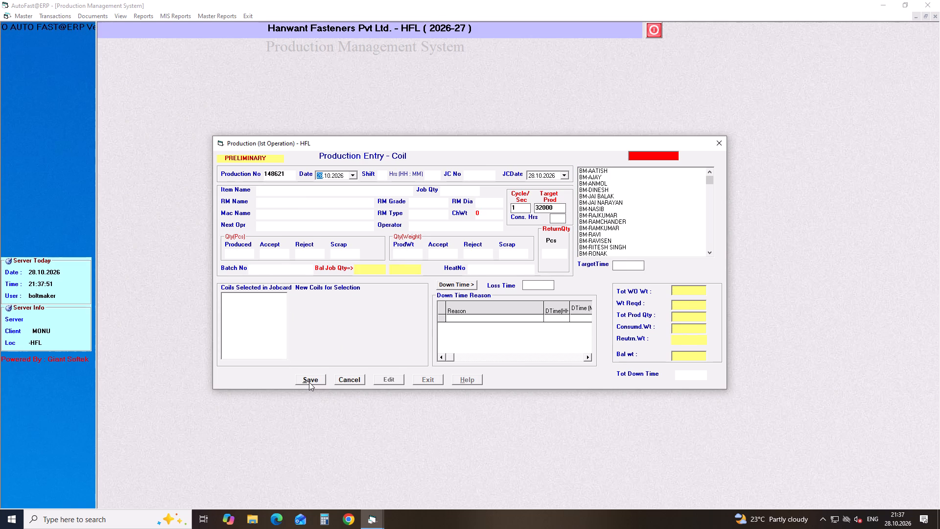
{"action": "key", "text": "Return"}
{"action": "key", "text": "a"}
{"action": "key", "text": "Return"}
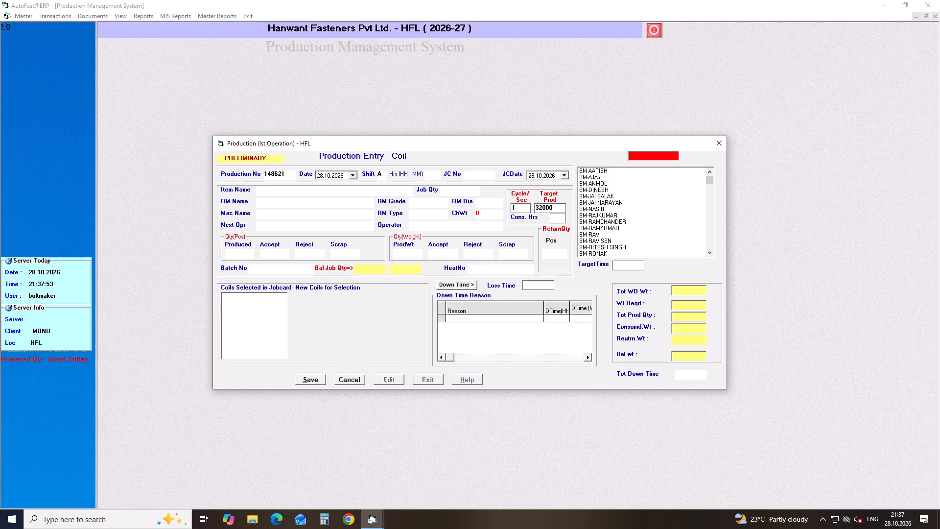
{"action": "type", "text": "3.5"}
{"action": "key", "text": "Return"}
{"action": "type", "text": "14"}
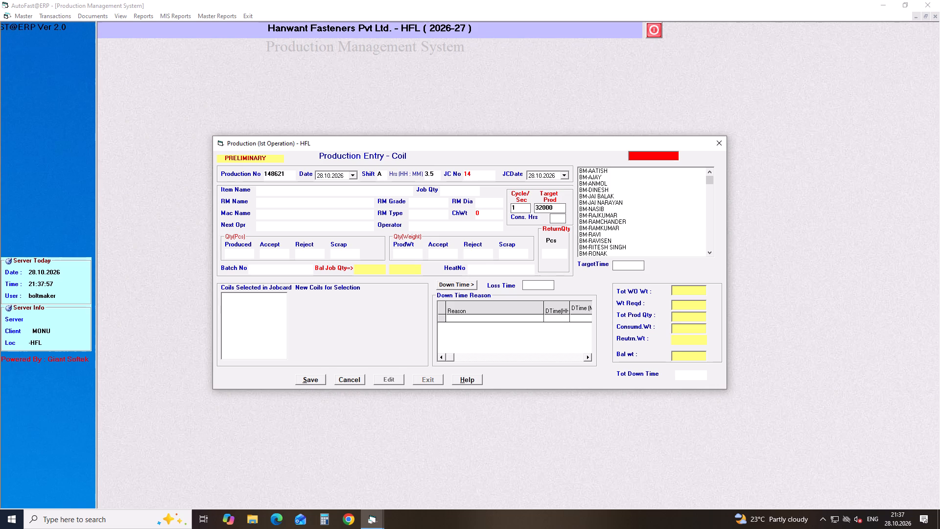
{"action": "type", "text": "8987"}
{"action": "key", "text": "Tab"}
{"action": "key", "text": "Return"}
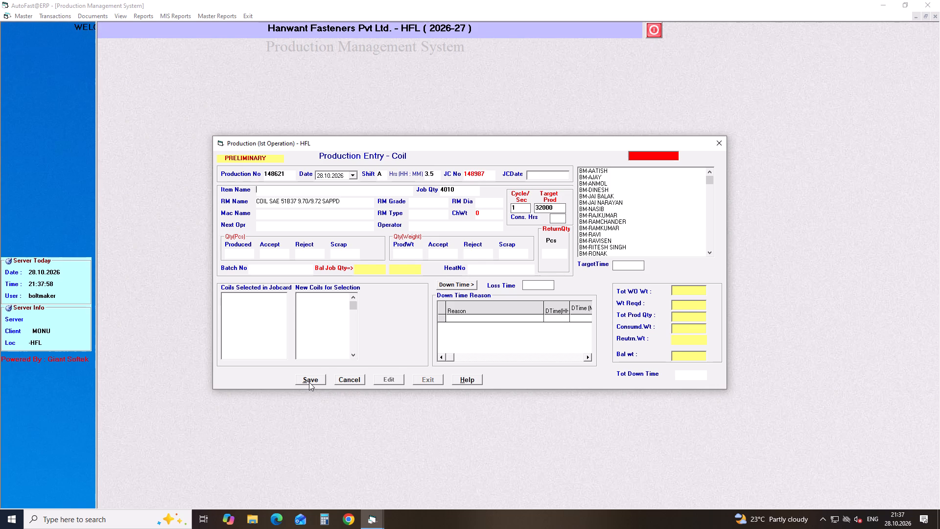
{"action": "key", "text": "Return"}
Set the operator to BM-RAVISEN and the produced quantity to 4010 pcs.
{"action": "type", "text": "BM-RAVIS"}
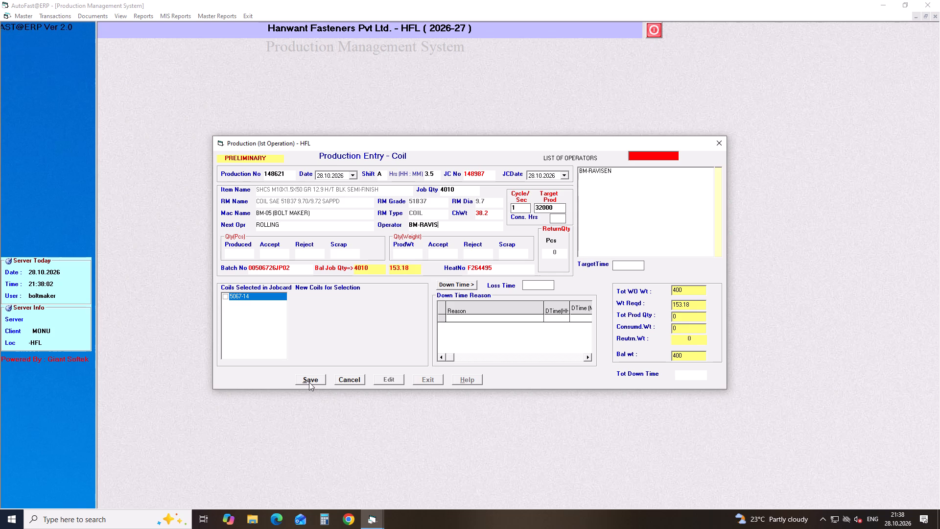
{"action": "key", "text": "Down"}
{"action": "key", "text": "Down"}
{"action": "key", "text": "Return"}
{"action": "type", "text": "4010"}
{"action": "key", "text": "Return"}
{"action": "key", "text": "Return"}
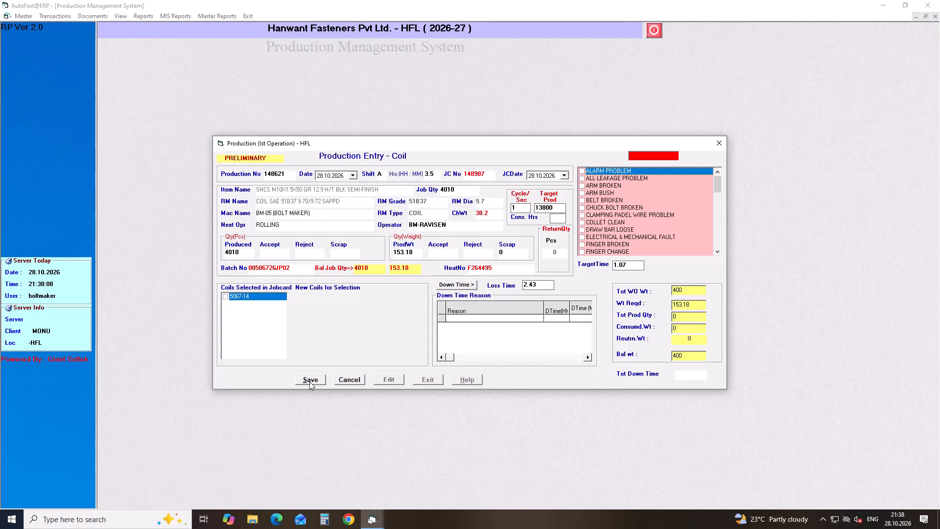
Record down time of 2.0 hours for SETTING CHANGE on job card 148987.
{"action": "left_click_drag", "start_coordinate": [718, 184], "coordinate": [715, 208]}
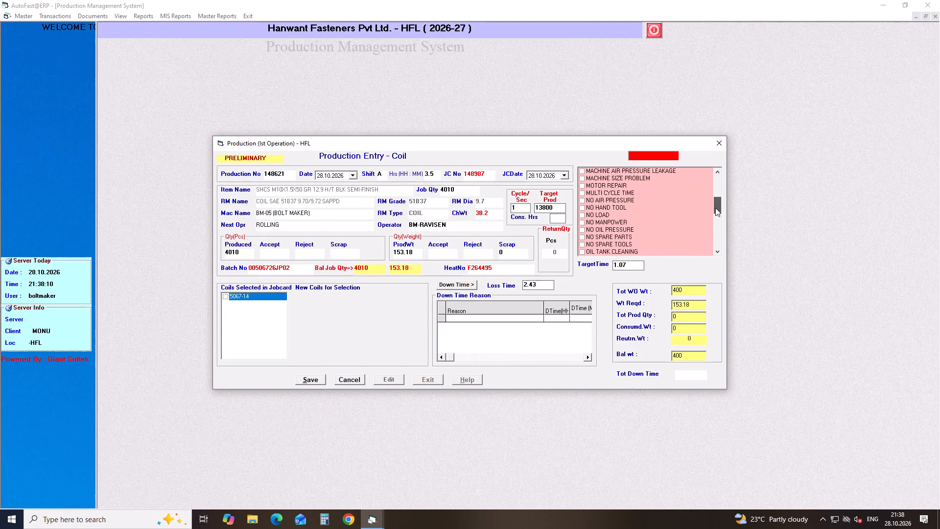
{"action": "left_click_drag", "start_coordinate": [715, 208], "coordinate": [712, 225]}
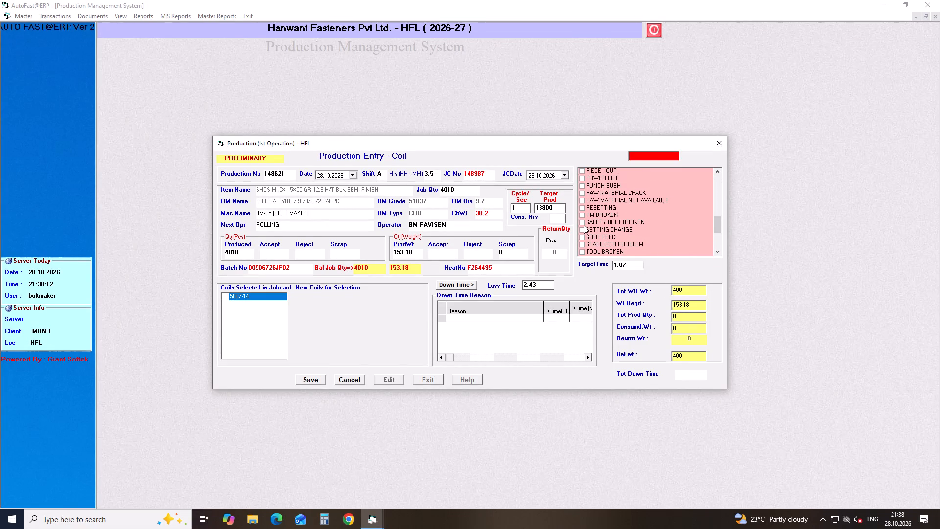
{"action": "left_click", "coordinate": [581, 230]}
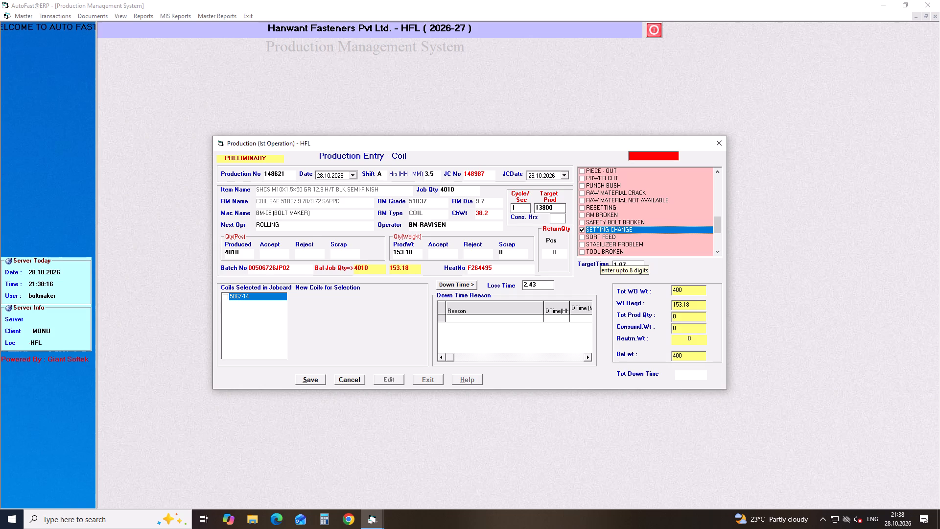
{"action": "key", "text": "Return"}
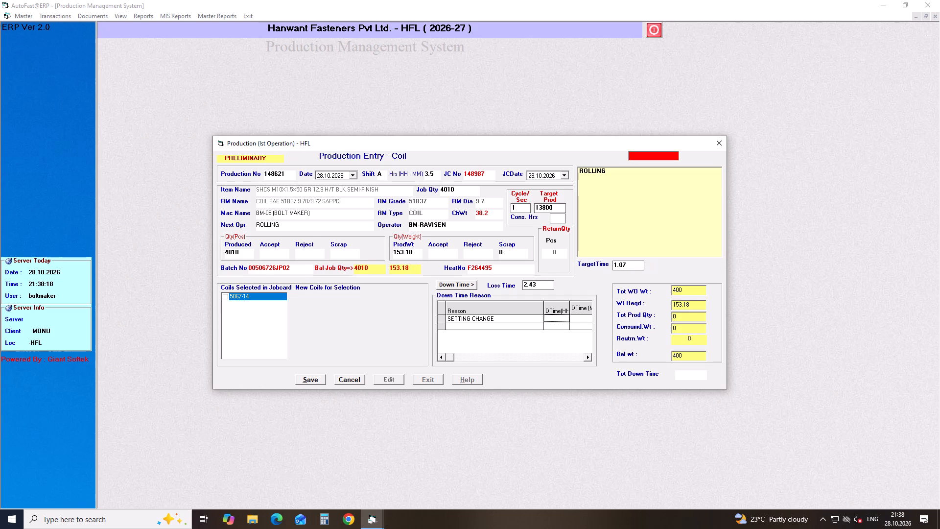
{"action": "type", "text": "2.0"}
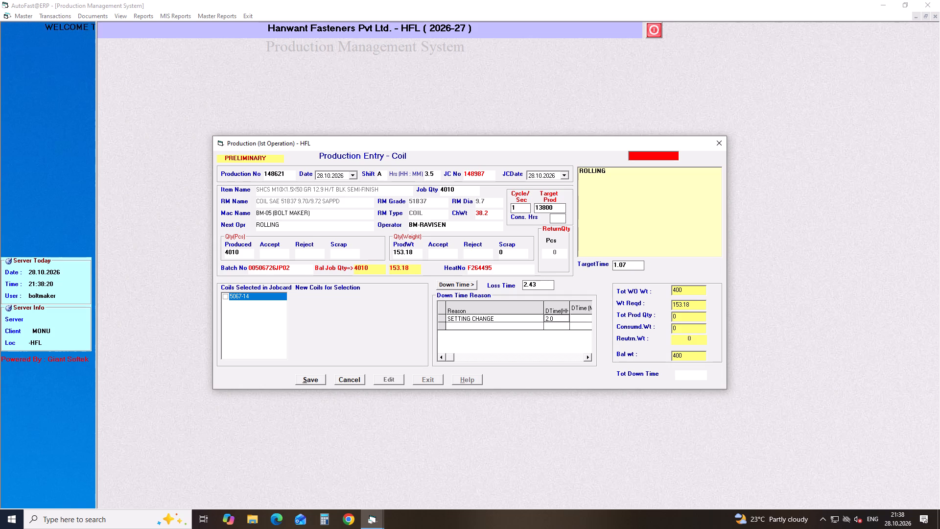
Select coil 5067-14, save the production entry for job card 148987 and close the entry form.
{"action": "left_click", "coordinate": [228, 296]}
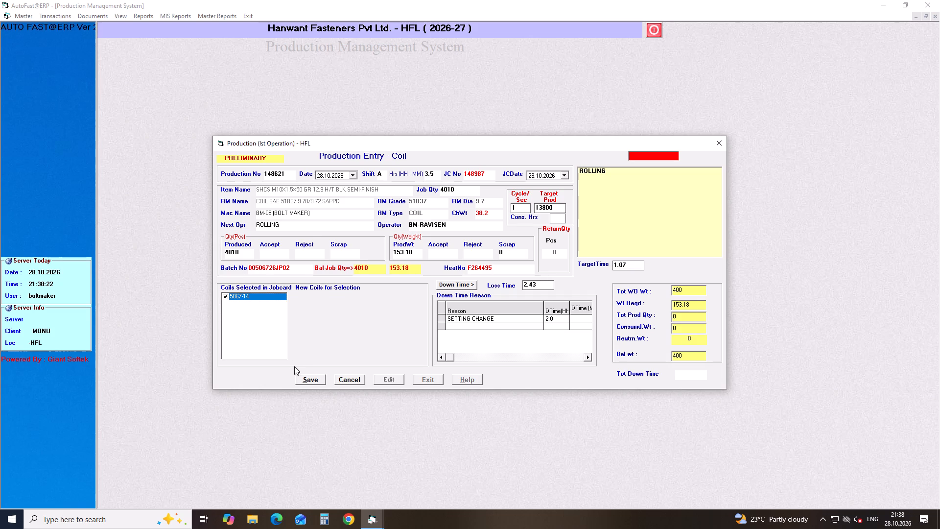
{"action": "left_click", "coordinate": [305, 377]}
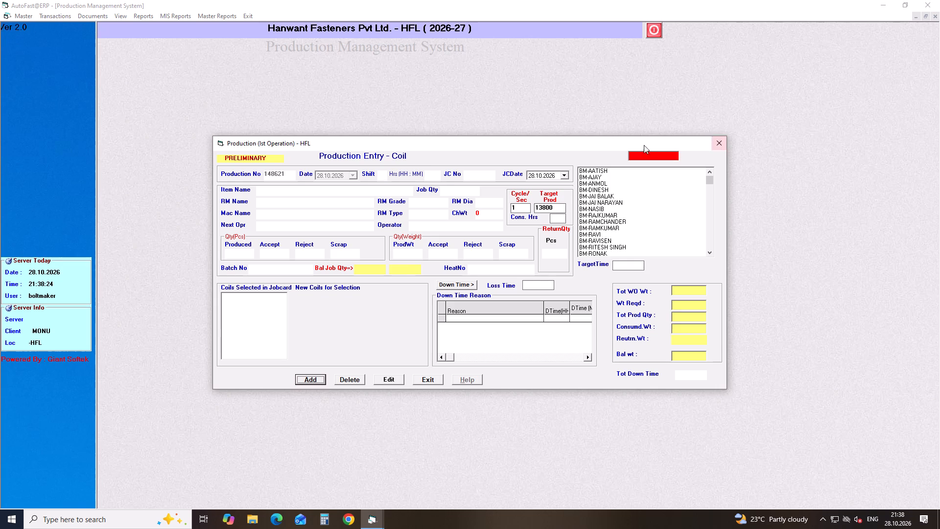
{"action": "left_click", "coordinate": [713, 144]}
Show the in-house production items pending inspection for all operations as on 28.10.2026.
{"action": "left_click", "coordinate": [118, 15]}
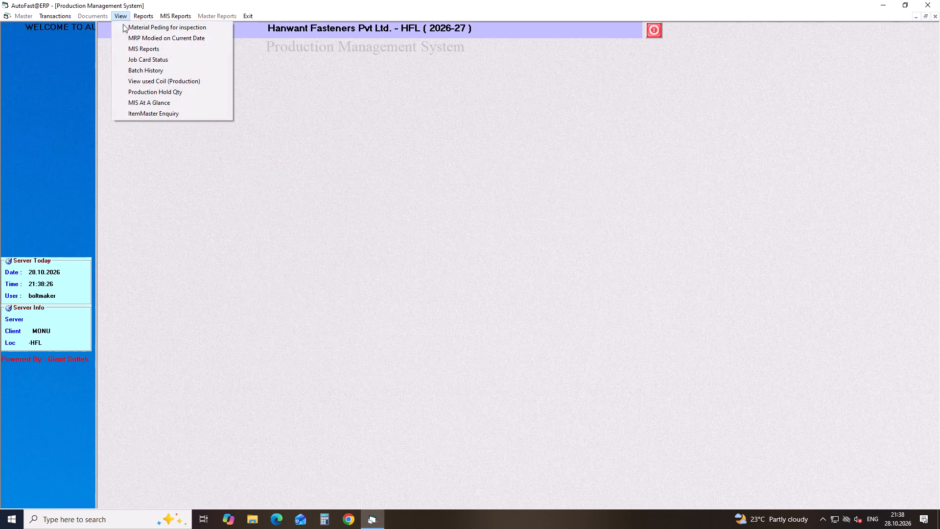
{"action": "left_click", "coordinate": [125, 28]}
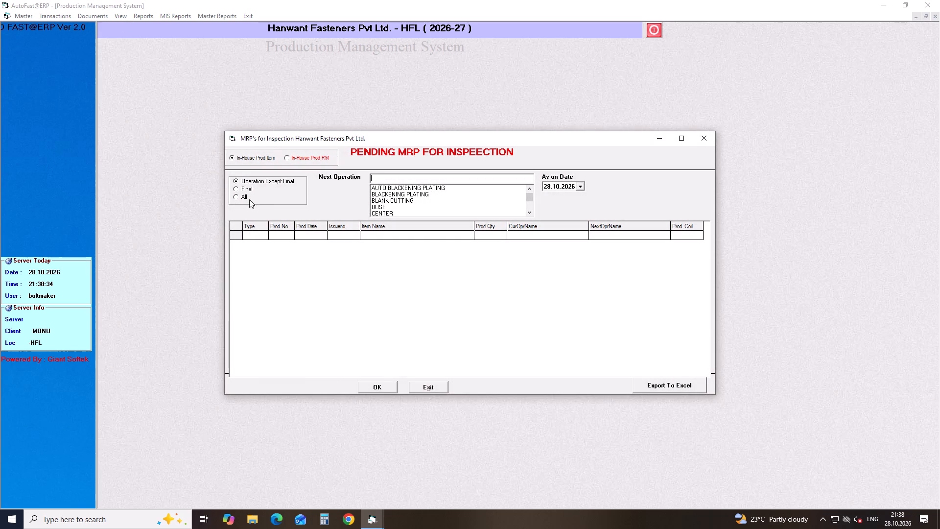
{"action": "left_click", "coordinate": [247, 198]}
{"action": "key", "text": "Return"}
{"action": "key", "text": "Return"}
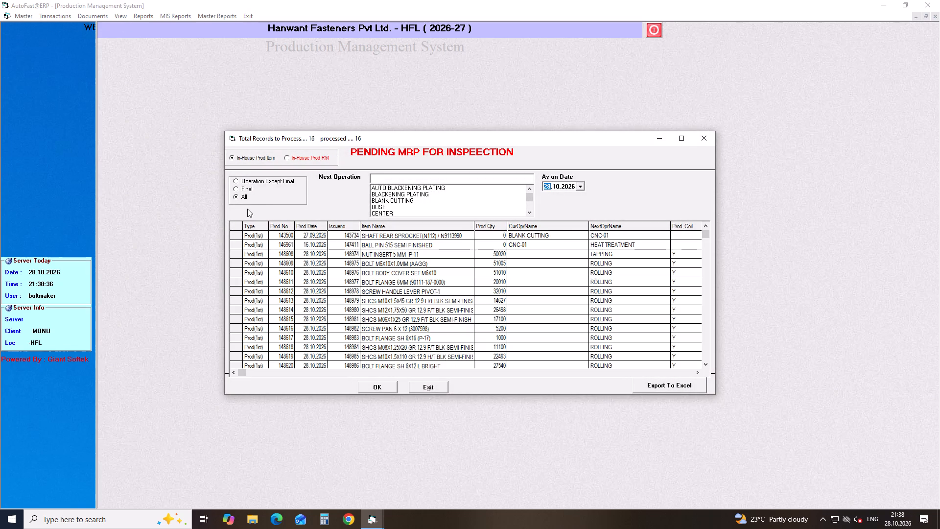
Open production entry 148608 (NUT INSERT 5 MM P-11) from the pending list for editing.
{"action": "left_click", "coordinate": [398, 254]}
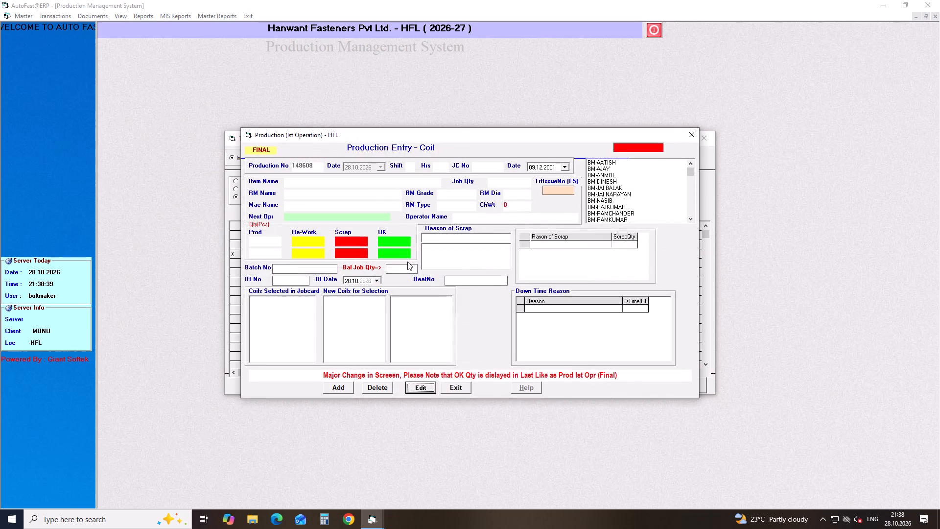
{"action": "key", "text": "Return"}
{"action": "key", "text": "Return"}
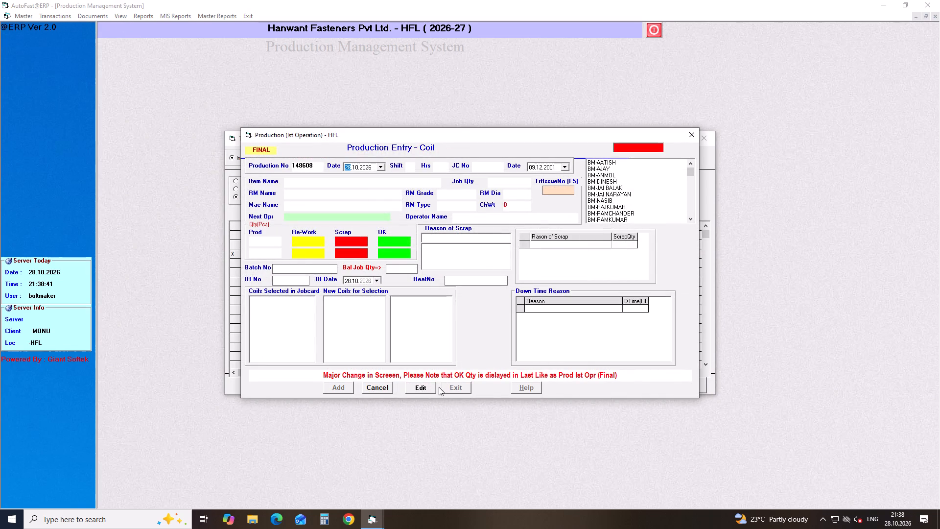
{"action": "left_click", "coordinate": [430, 387]}
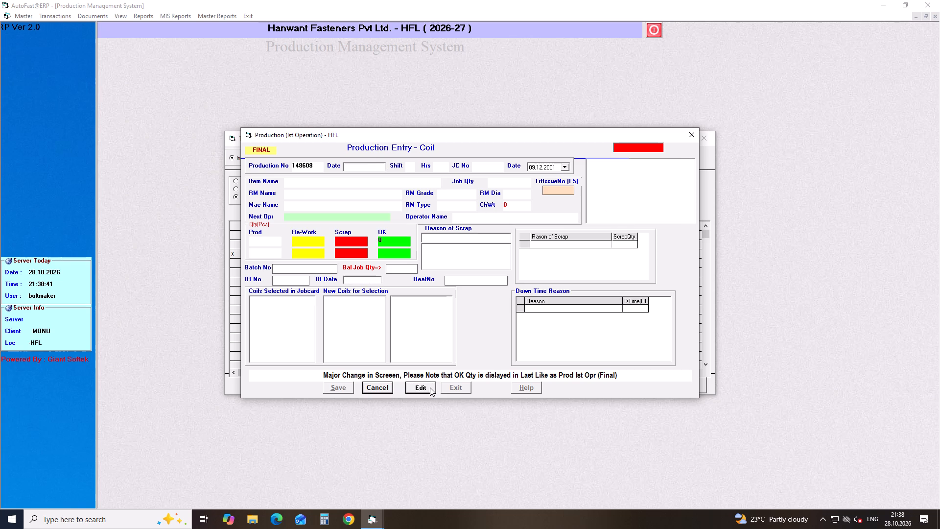
{"action": "key", "text": "Return"}
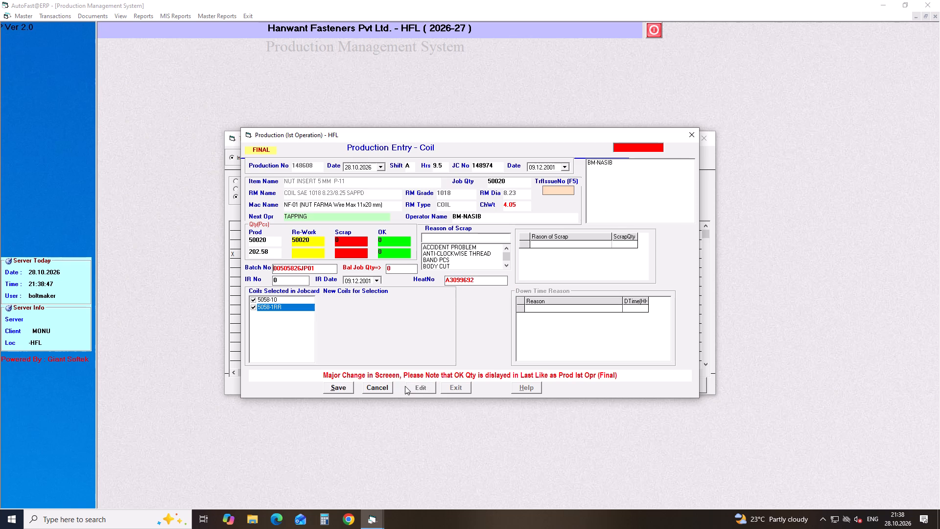
Set re-work to 0 and scrap to 20 pcs on entry 148608, with CUTT OFF as the reason for 20 pcs.
{"action": "left_click_drag", "start_coordinate": [315, 241], "coordinate": [240, 240]}
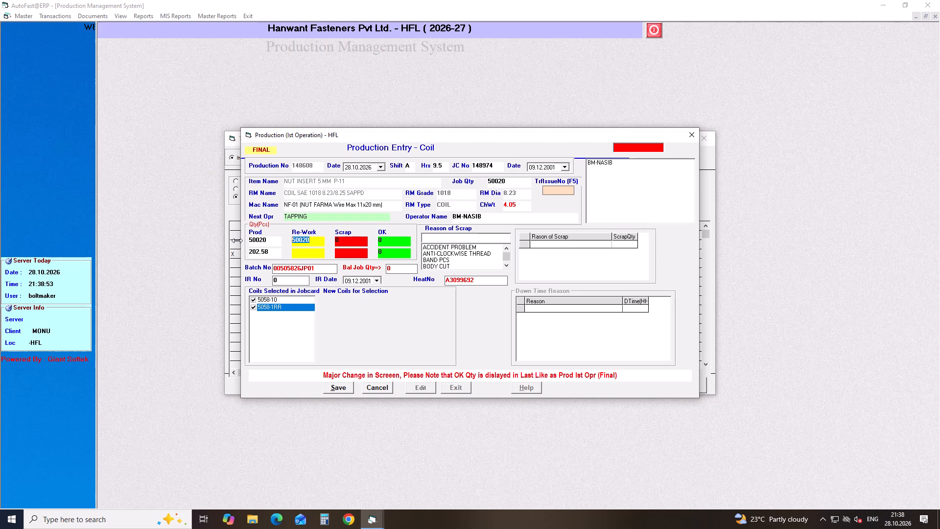
{"action": "key", "text": "0"}
{"action": "key", "text": "Return"}
{"action": "key", "text": "2"}
{"action": "key", "text": "Return"}
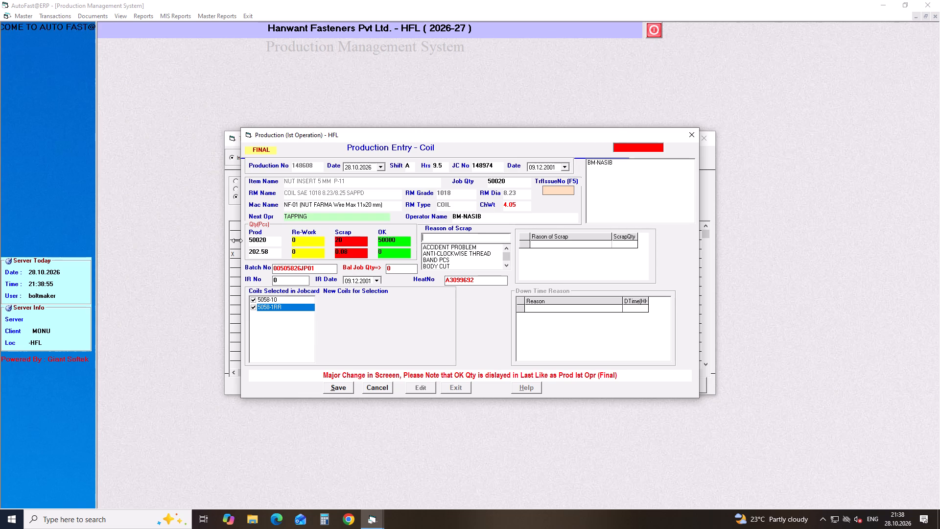
{"action": "type", "text": "CU"}
{"action": "key", "text": "Down"}
{"action": "key", "text": "Return"}
{"action": "type", "text": "20"}
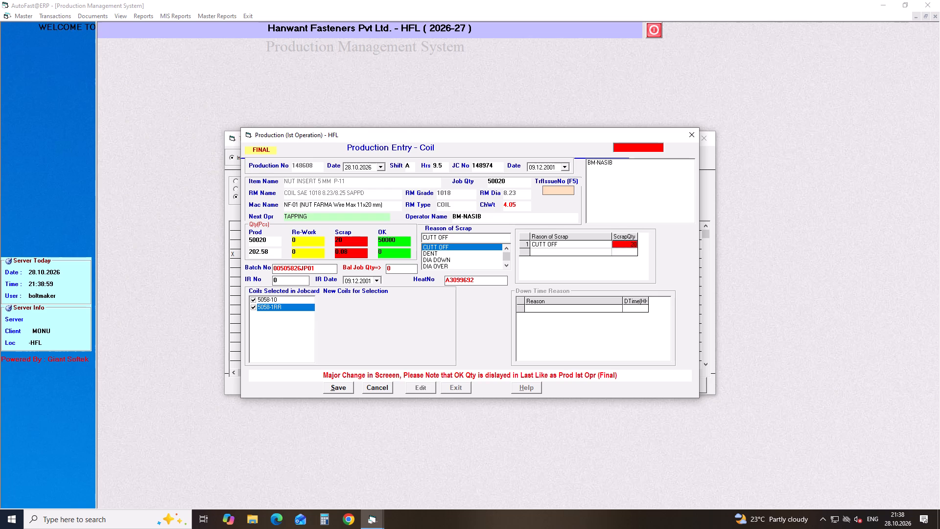
Enter IR number 01 and IR date 28.10.2026 on entry 148608, save it and return to the pending list.
{"action": "left_click", "coordinate": [291, 282]}
{"action": "key", "text": "1"}
{"action": "key", "text": "Return"}
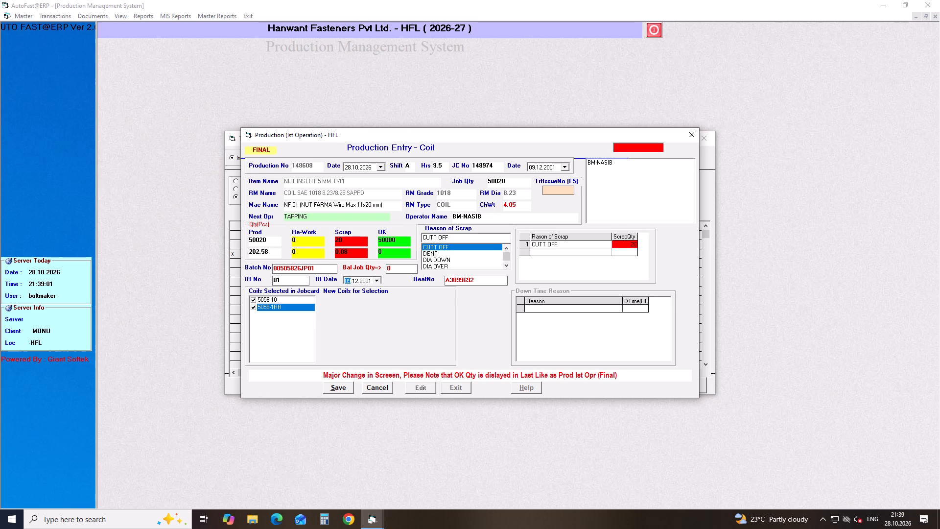
{"action": "left_click", "coordinate": [375, 281]}
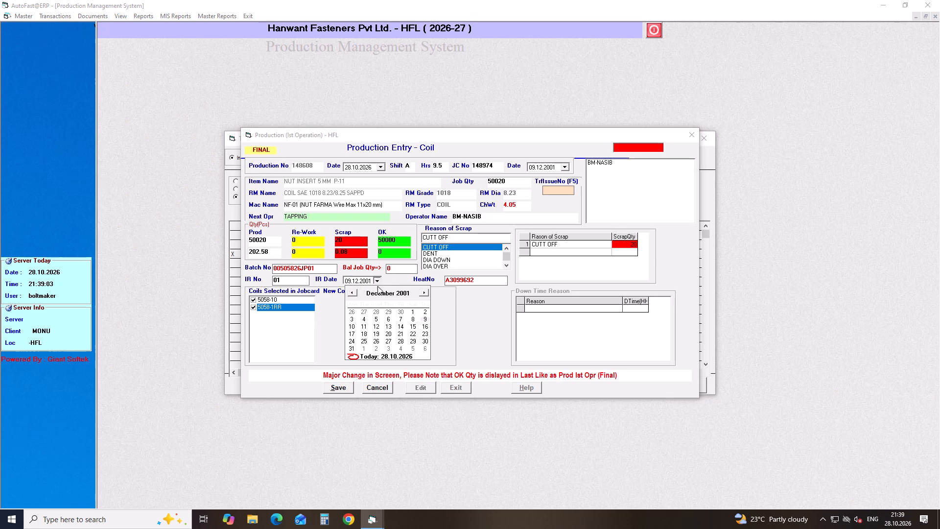
{"action": "left_click", "coordinate": [395, 354]}
{"action": "key", "text": "Return"}
{"action": "key", "text": "Return"}
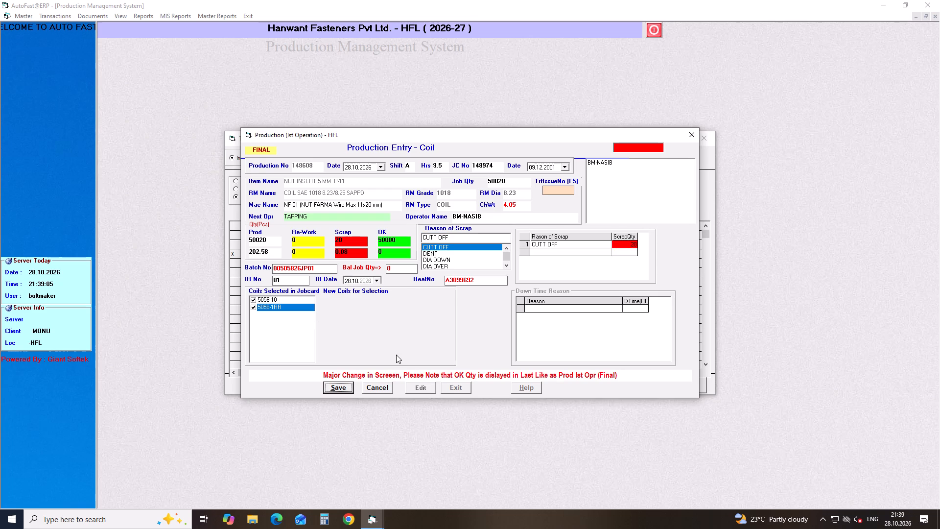
{"action": "key", "text": "Return"}
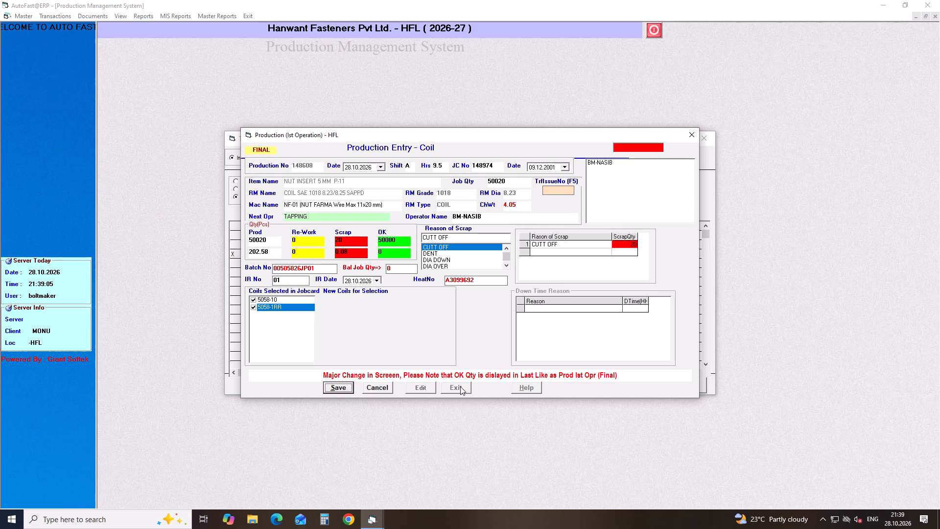
{"action": "left_click", "coordinate": [460, 389]}
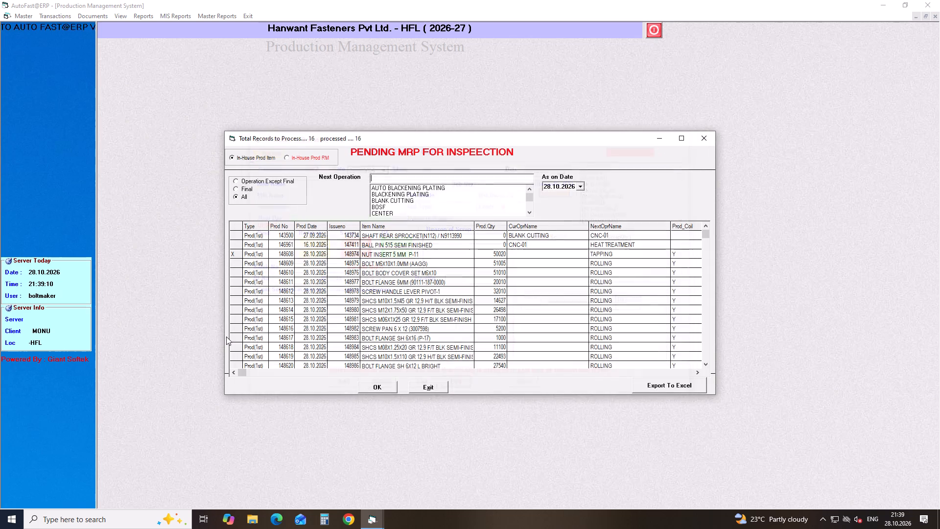
Open the pending production entry 148609 for job card 148975 for editing.
{"action": "left_click", "coordinate": [256, 260]}
{"action": "key", "text": "Return"}
{"action": "key", "text": "Return"}
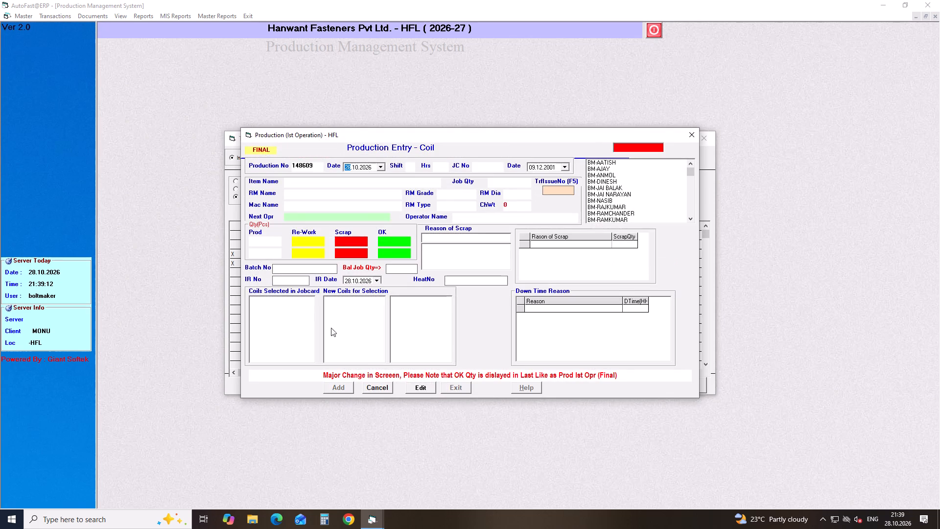
{"action": "left_click", "coordinate": [428, 389]}
{"action": "key", "text": "Return"}
Set re-work to 0 and scrap to 5 pcs on entry 148609, with CUTT OFF as the reason for 5 pcs.
{"action": "left_click_drag", "start_coordinate": [312, 245], "coordinate": [288, 245]}
{"action": "key", "text": "0"}
{"action": "key", "text": "Return"}
{"action": "key", "text": "Delete"}
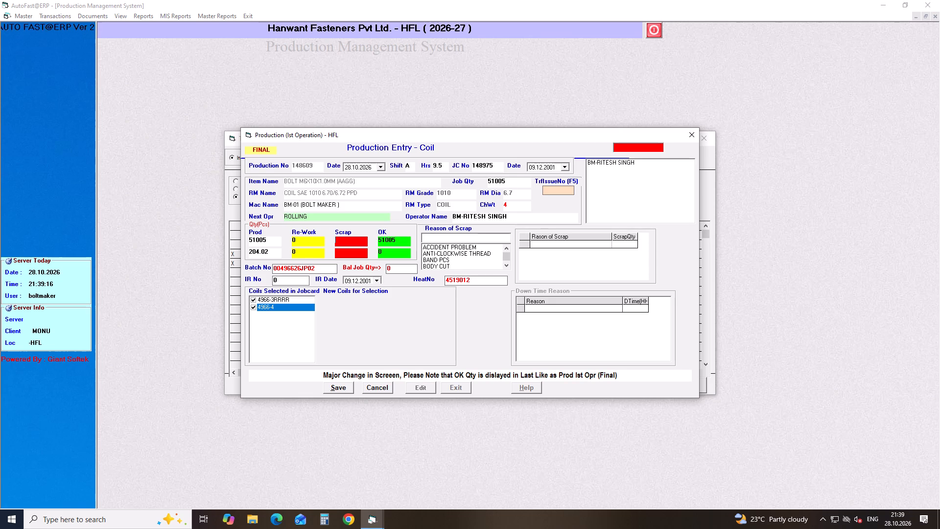
{"action": "key", "text": "5"}
{"action": "key", "text": "Return"}
{"action": "type", "text": "CU"}
{"action": "key", "text": "Down"}
{"action": "key", "text": "Return"}
{"action": "key", "text": "5"}
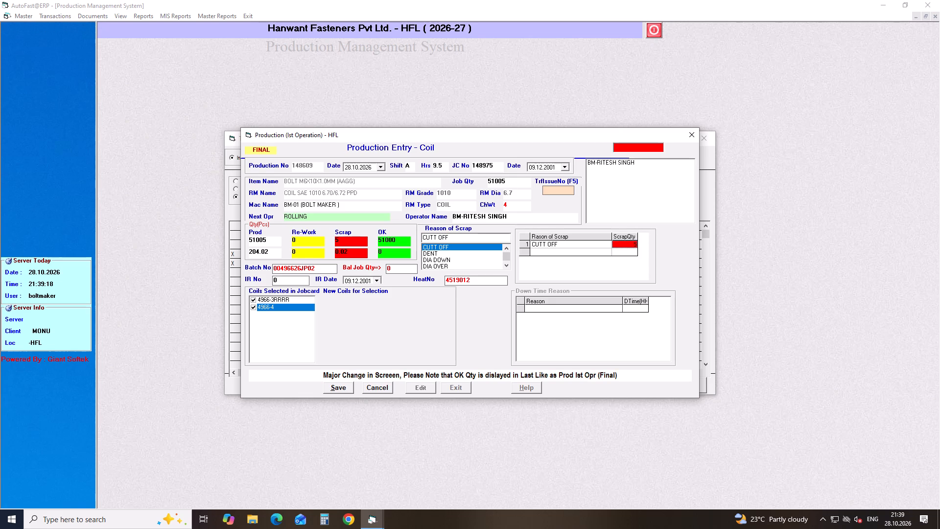
Enter IR number 01 and IR date 28.10.2026 on entry 148609, save it and return to the pending list.
{"action": "left_click", "coordinate": [288, 278]}
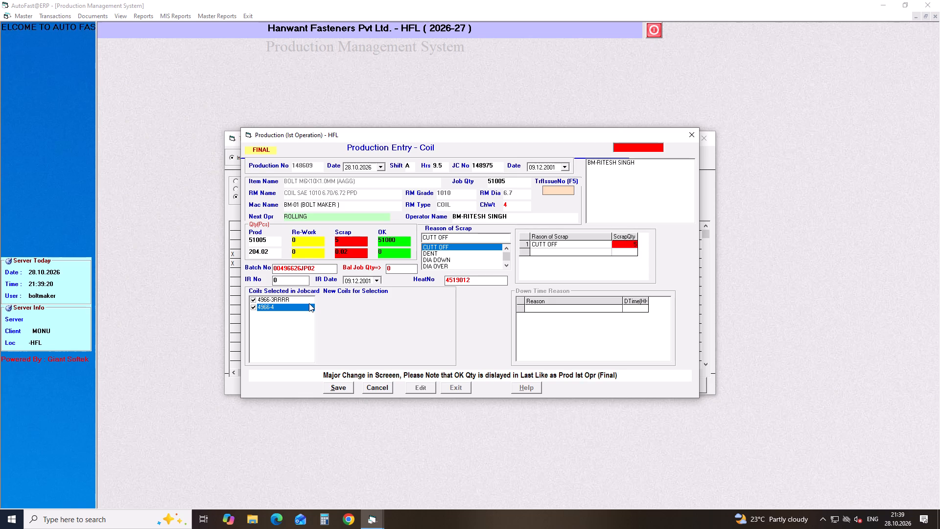
{"action": "key", "text": "1"}
{"action": "key", "text": "Return"}
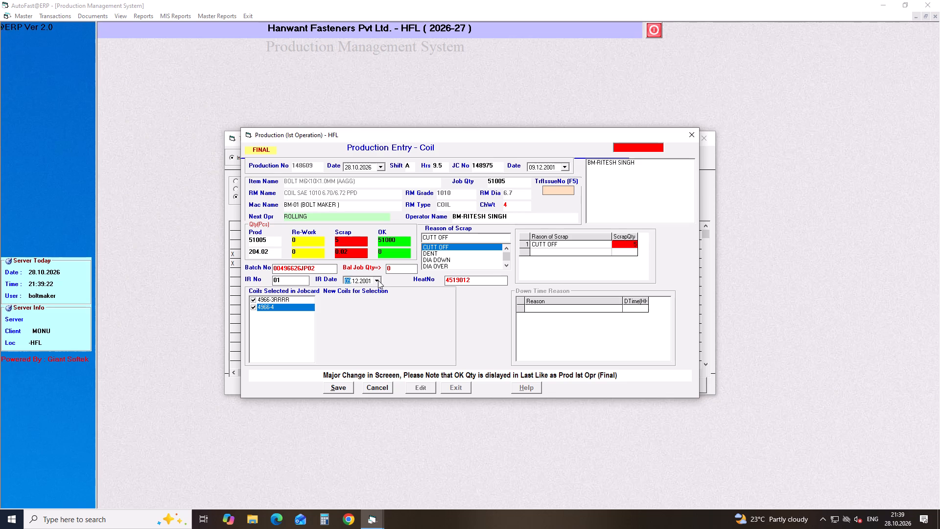
{"action": "left_click", "coordinate": [378, 280]}
{"action": "left_click", "coordinate": [396, 357]}
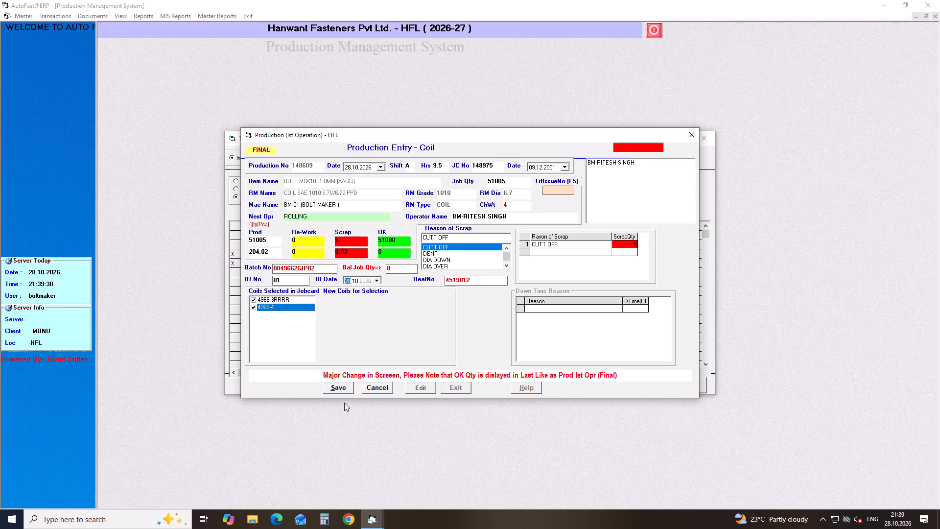
{"action": "left_click", "coordinate": [337, 386]}
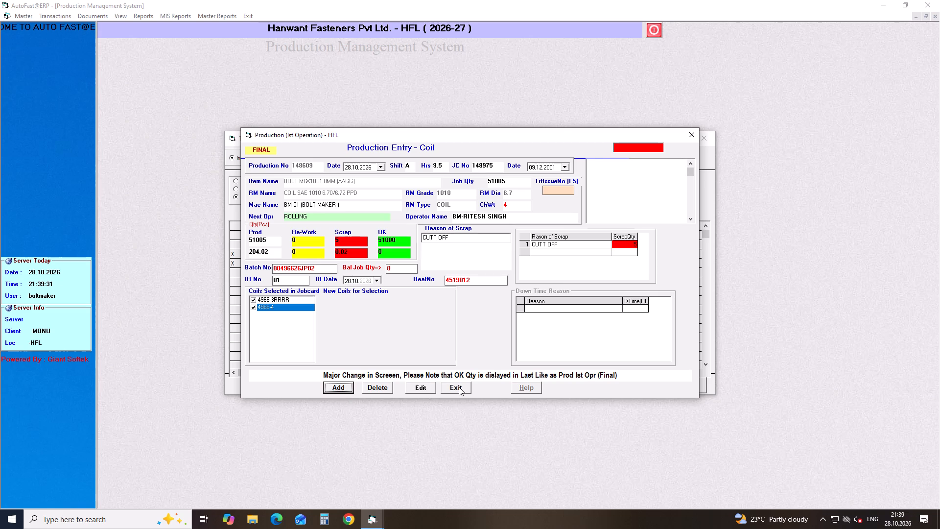
{"action": "left_click", "coordinate": [459, 387]}
Open the pending production entry 148610 (BOLT BODY COVER SET M6X10) for editing.
{"action": "left_click", "coordinate": [249, 270]}
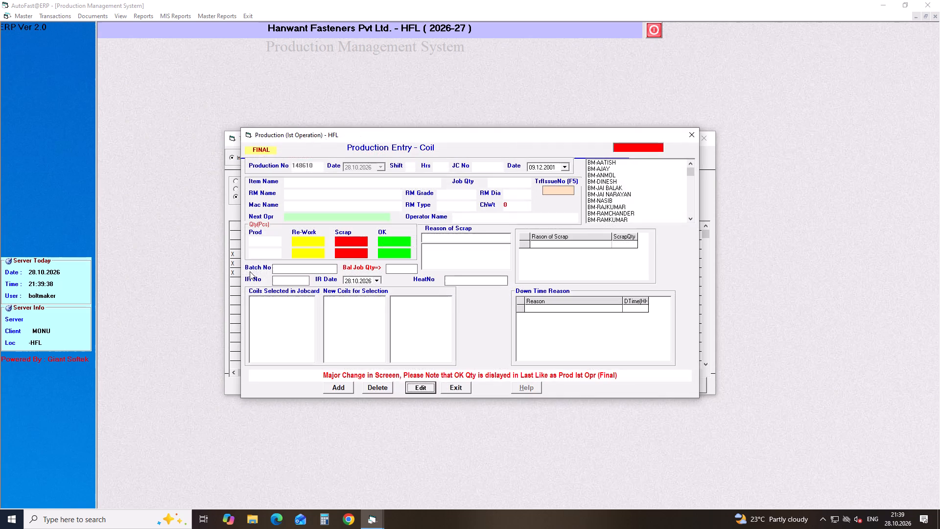
{"action": "key", "text": "Return"}
{"action": "key", "text": "Return"}
{"action": "left_click", "coordinate": [418, 389]}
{"action": "key", "text": "Return"}
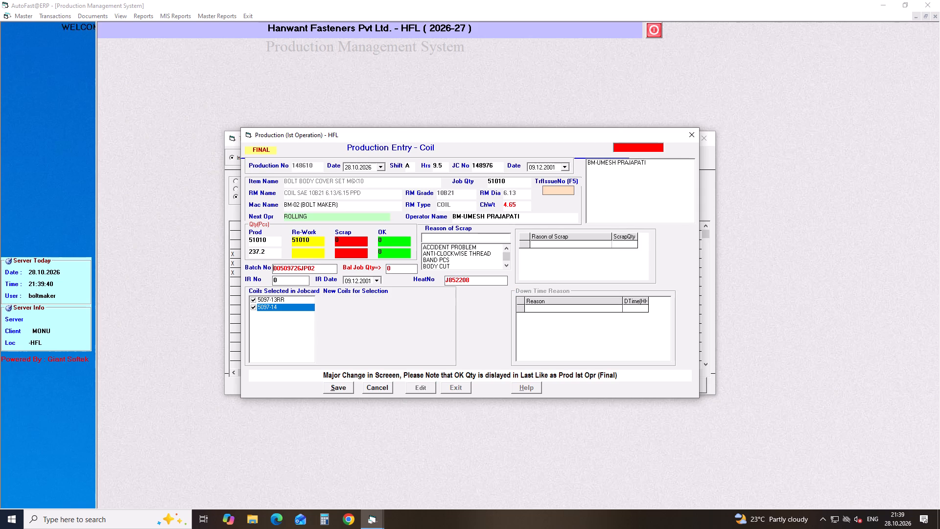
Set re-work to 0 and scrap to 10 pcs on entry 148610, with CUTT OFF as the reason for 10 pcs.
{"action": "left_click_drag", "start_coordinate": [316, 241], "coordinate": [275, 242]}
{"action": "key", "text": "0"}
{"action": "key", "text": "Return"}
{"action": "key", "text": "1"}
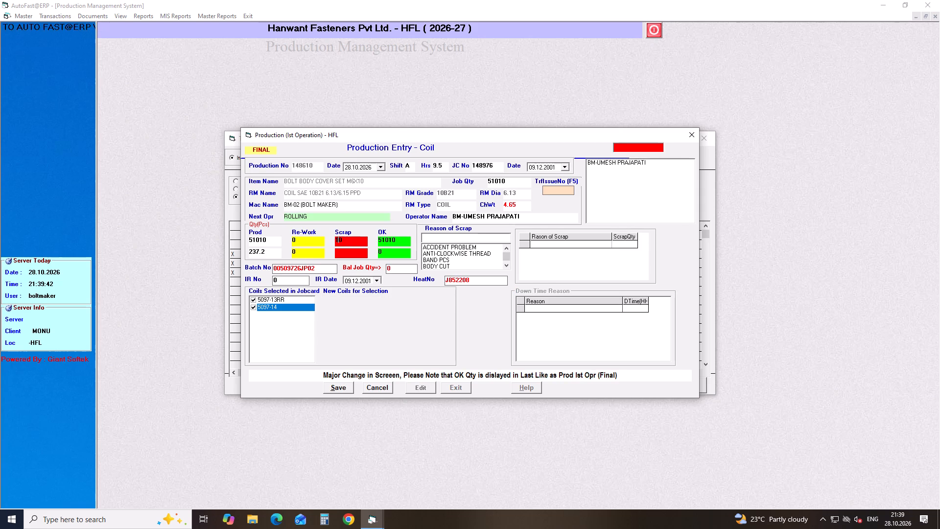
{"action": "key", "text": "Return"}
{"action": "type", "text": "CU"}
{"action": "key", "text": "Down"}
{"action": "key", "text": "Return"}
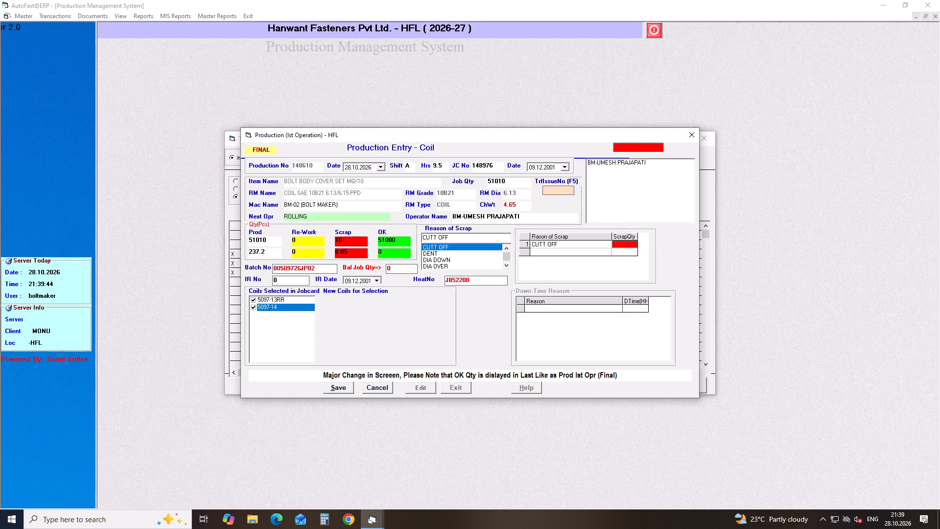
{"action": "type", "text": "10"}
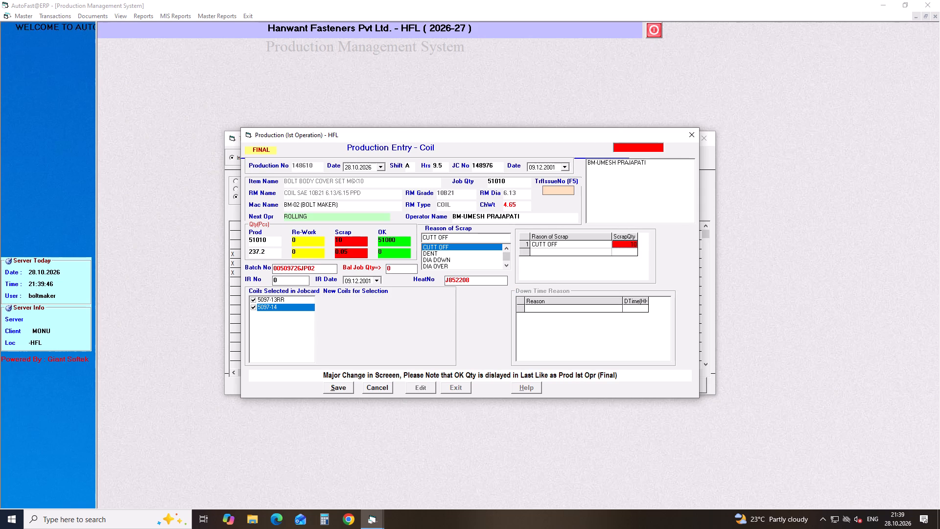
Enter IR number 01 and IR date 28.10.2026 on entry 148610, save it and return to the pending list.
{"action": "left_click", "coordinate": [280, 279]}
{"action": "key", "text": "1"}
{"action": "key", "text": "Return"}
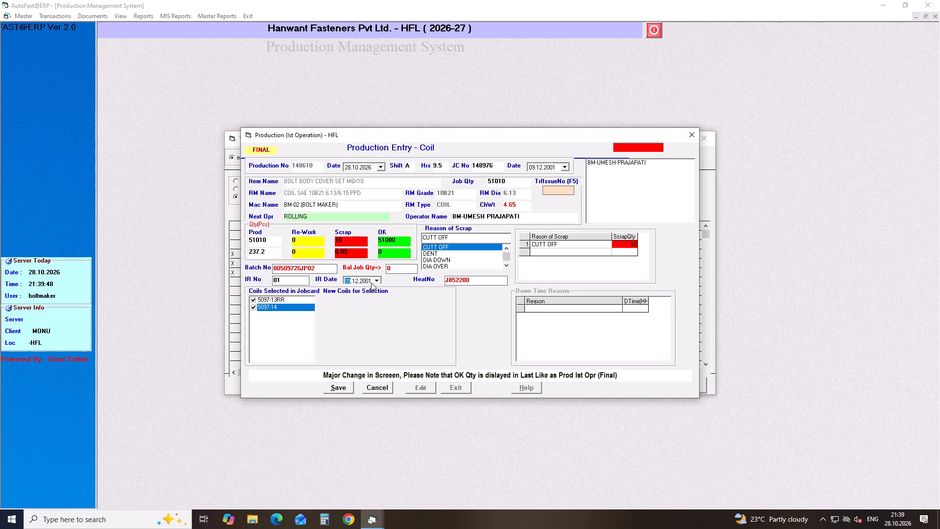
{"action": "left_click", "coordinate": [379, 279]}
{"action": "left_click", "coordinate": [398, 354]}
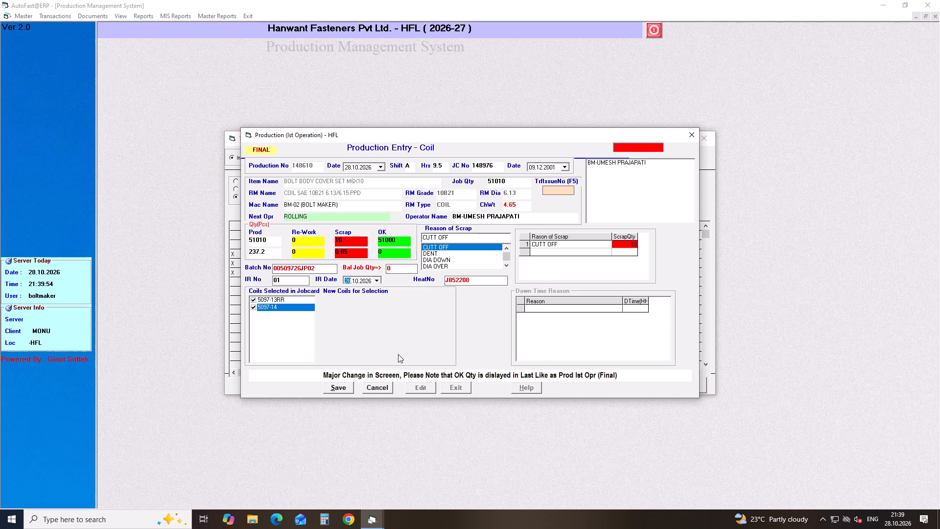
{"action": "left_click", "coordinate": [349, 393]}
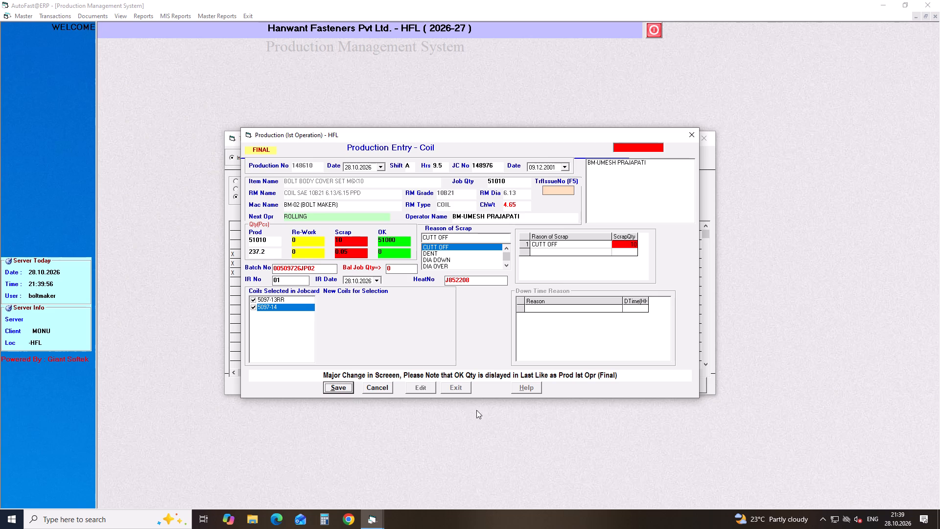
{"action": "left_click", "coordinate": [462, 389]}
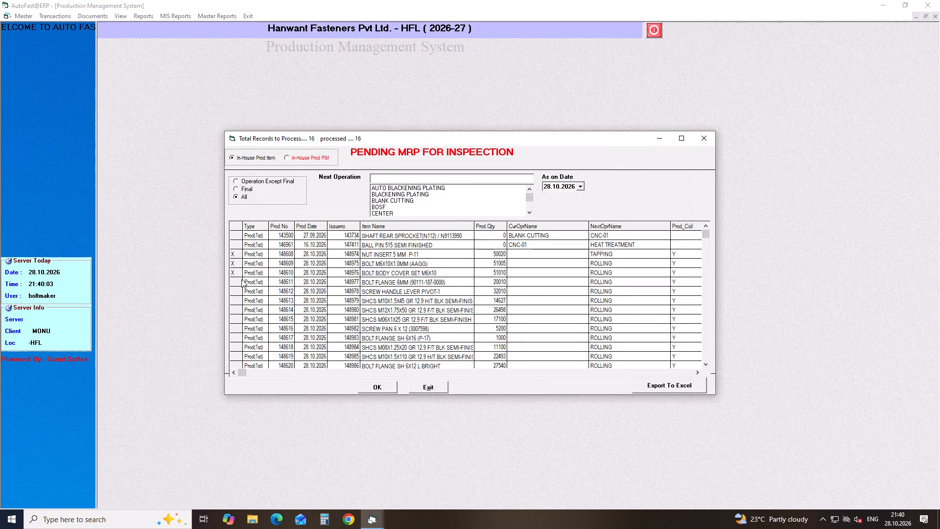
{"action": "left_click", "coordinate": [253, 286]}
{"action": "key", "text": "Return"}
{"action": "key", "text": "Return"}
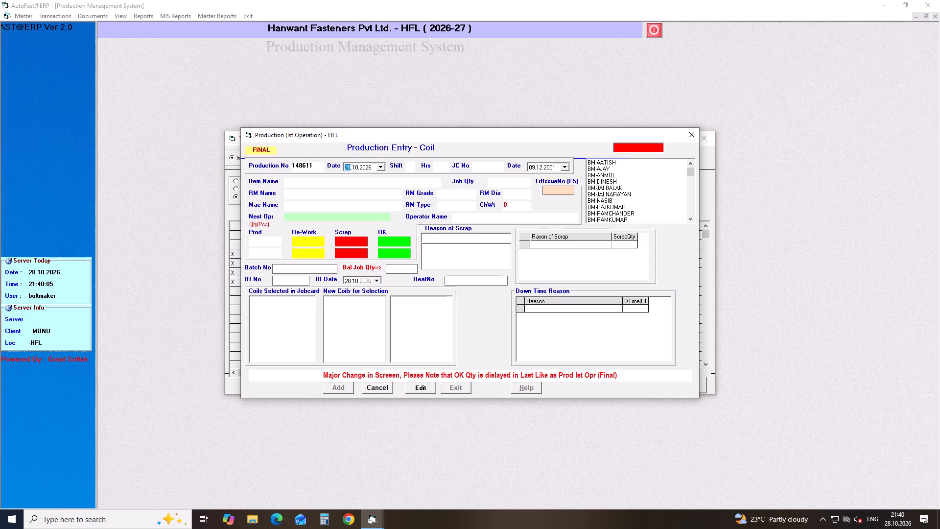
{"action": "left_click", "coordinate": [420, 390]}
{"action": "key", "text": "Return"}
Set re-work to 0 and scrap to 10 pcs on entry 148611, with CUTT OFF as the reason for 10 pcs.
{"action": "left_click_drag", "start_coordinate": [319, 243], "coordinate": [233, 242]}
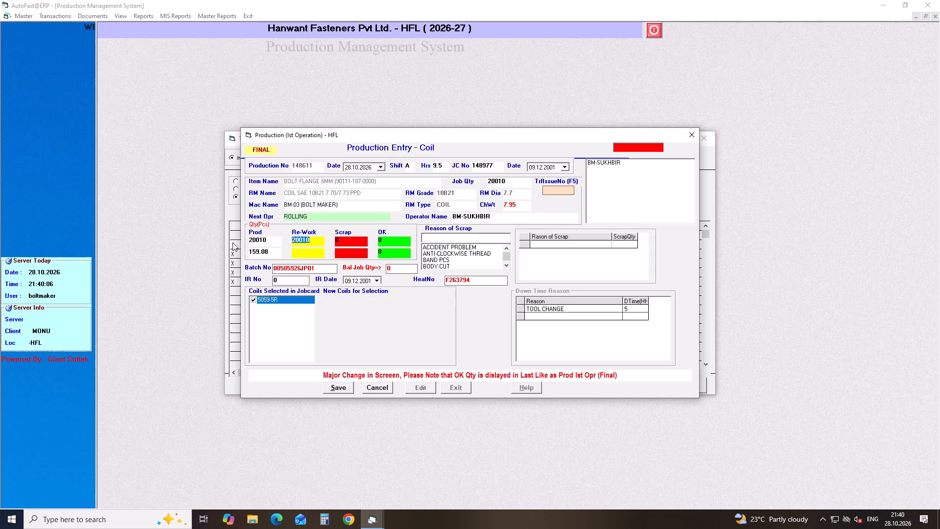
{"action": "key", "text": "0"}
{"action": "key", "text": "Return"}
{"action": "key", "text": "1"}
{"action": "key", "text": "Return"}
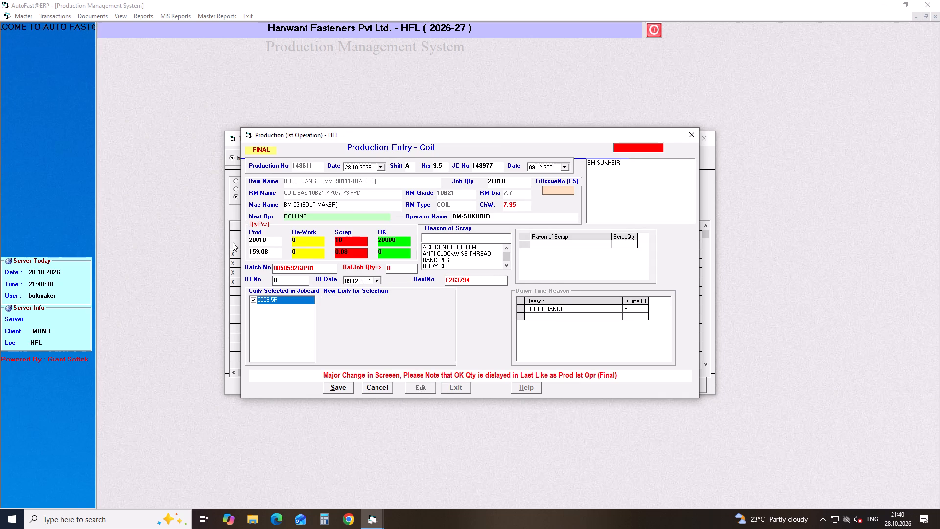
{"action": "type", "text": "CU"}
{"action": "key", "text": "Down"}
{"action": "key", "text": "Return"}
{"action": "type", "text": "10"}
Enter IR number 01 and IR date 28.10.2026 on entry 148611, save it and return to the pending list.
{"action": "left_click", "coordinate": [282, 284]}
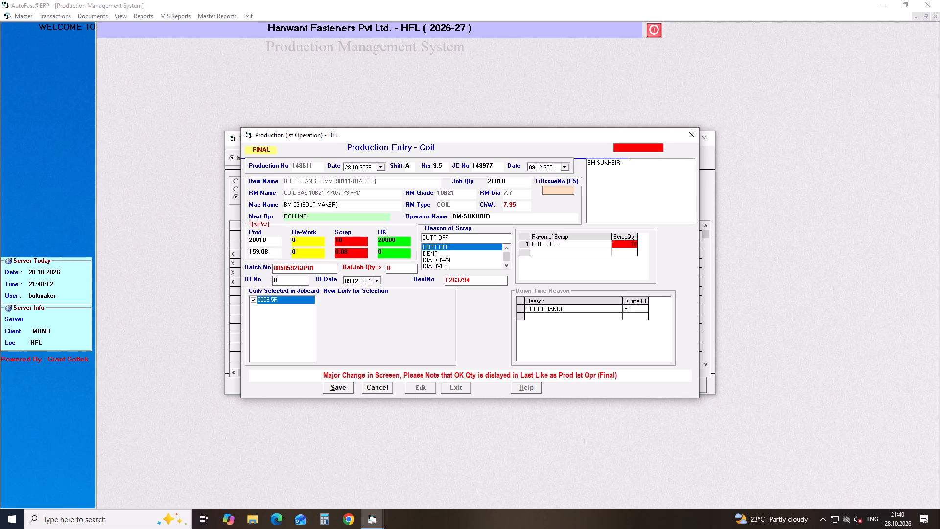
{"action": "key", "text": "1"}
{"action": "key", "text": "Return"}
{"action": "left_click", "coordinate": [378, 279]}
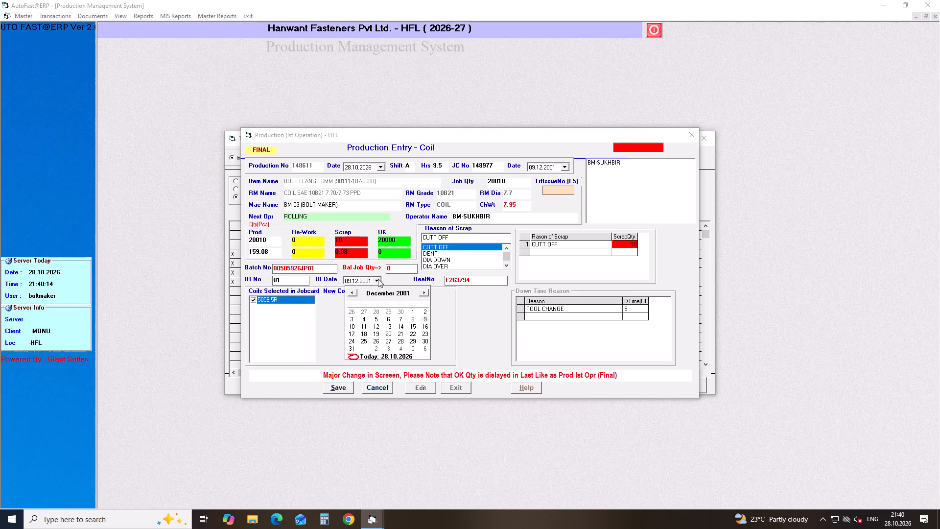
{"action": "left_click", "coordinate": [391, 354]}
{"action": "left_click", "coordinate": [339, 390]}
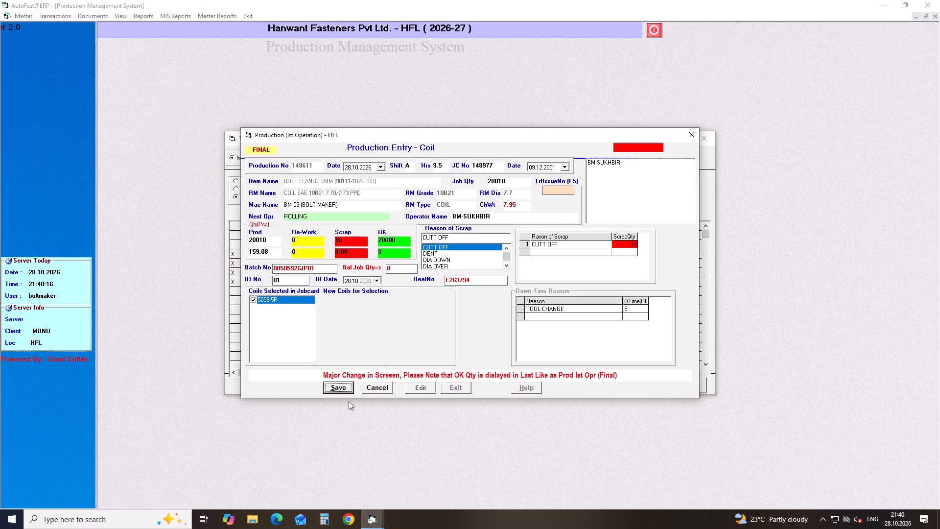
{"action": "left_click", "coordinate": [455, 388]}
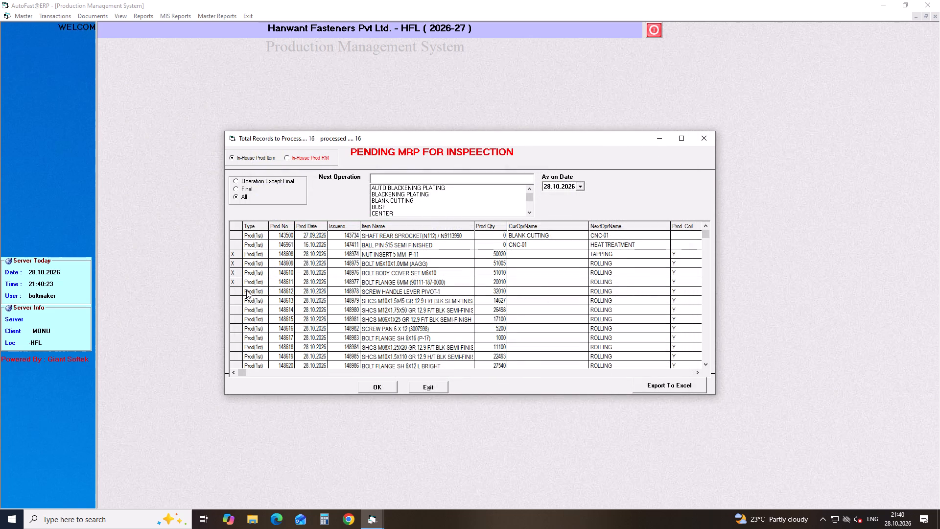
Open the pending production entry 148612 (SCREW HANDLE LEVER PIVOT-1) for editing.
{"action": "left_click", "coordinate": [246, 290]}
{"action": "key", "text": "Return"}
{"action": "key", "text": "Return"}
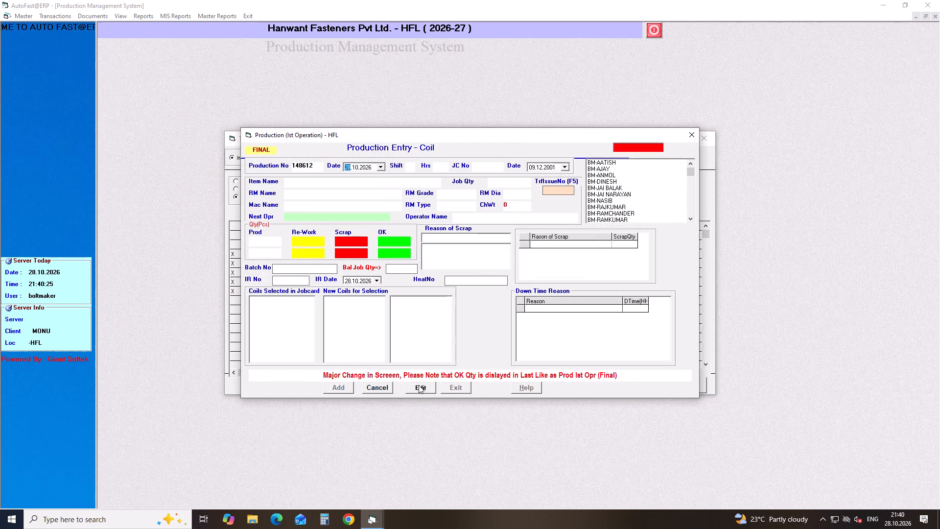
{"action": "left_click", "coordinate": [419, 385]}
{"action": "key", "text": "Return"}
Set re-work to 0 and scrap to 10 pcs on entry 148612, with CUTT OFF as the reason for 10 pcs.
{"action": "left_click_drag", "start_coordinate": [317, 243], "coordinate": [272, 240]}
{"action": "key", "text": "0"}
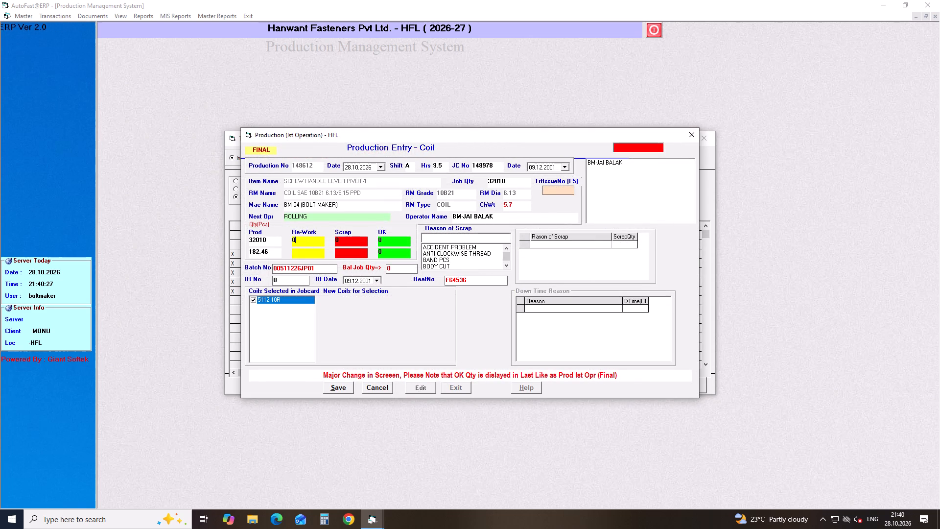
{"action": "key", "text": "Return"}
{"action": "key", "text": "1"}
{"action": "key", "text": "Return"}
{"action": "type", "text": "CU"}
{"action": "key", "text": "Down"}
{"action": "key", "text": "Return"}
{"action": "type", "text": "10"}
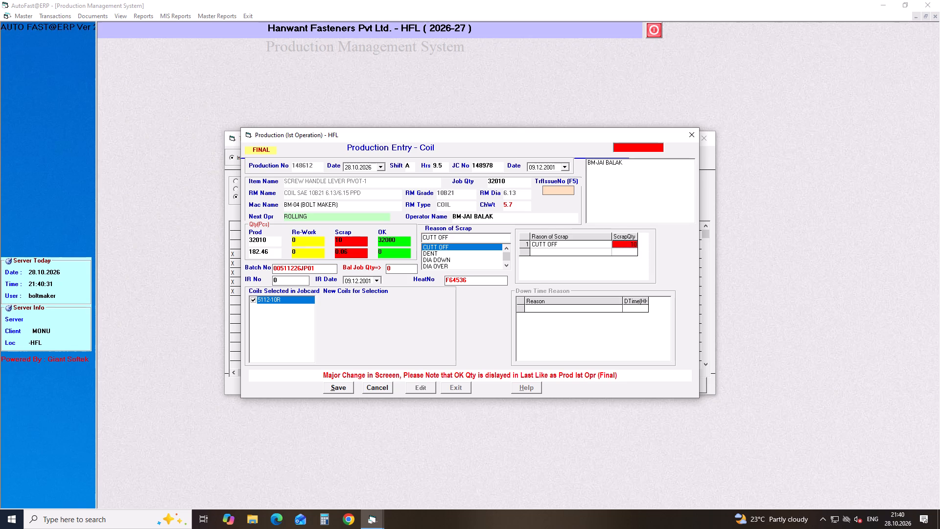
Enter IR number 01 and IR date 28.10.2026 on entry 148612, save it and return to the pending list.
{"action": "left_click", "coordinate": [280, 281]}
{"action": "key", "text": "1"}
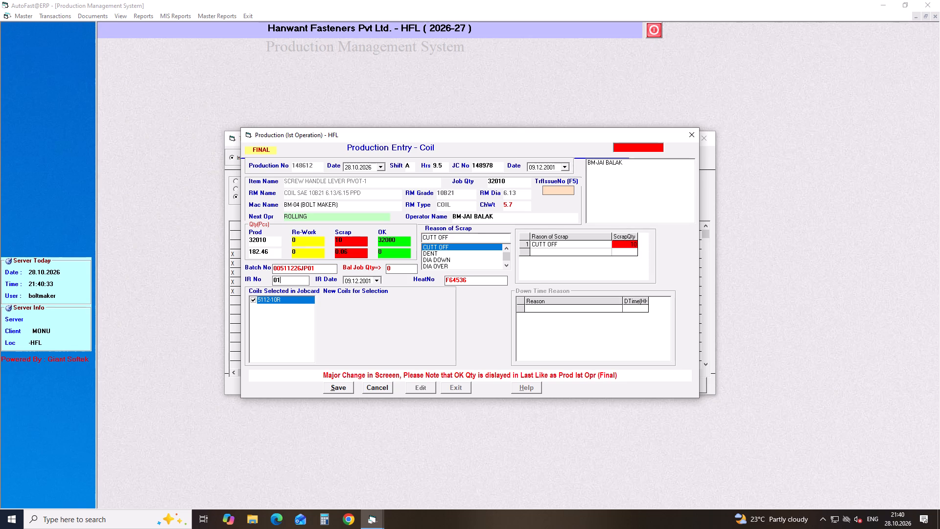
{"action": "key", "text": "Return"}
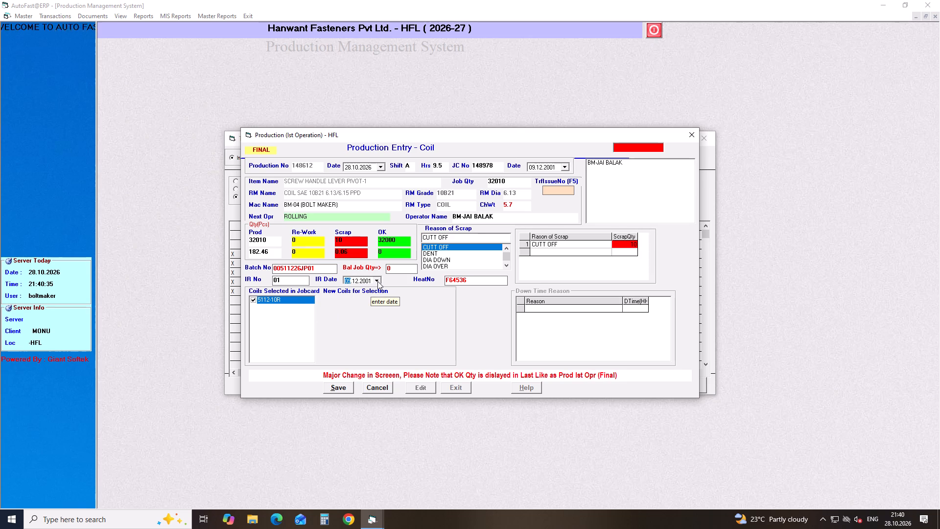
{"action": "left_click", "coordinate": [377, 281]}
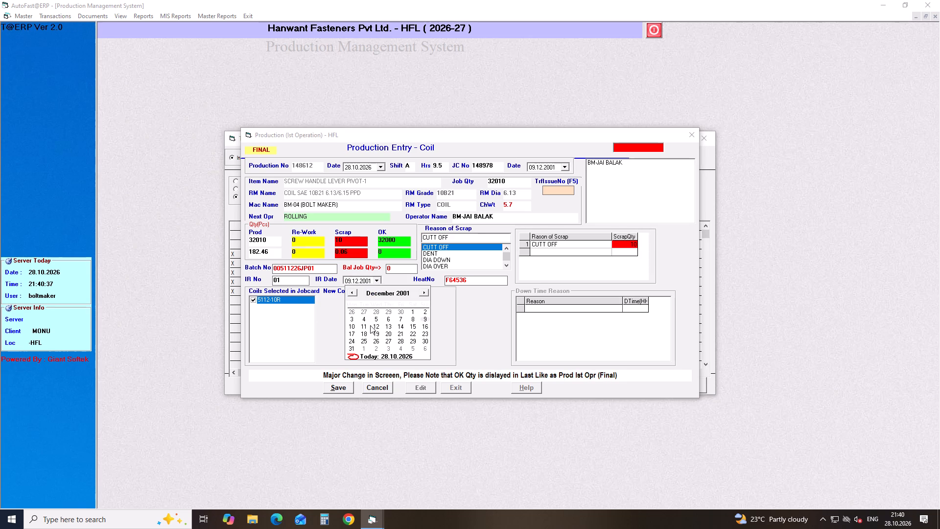
{"action": "left_click", "coordinate": [387, 357]}
{"action": "left_click", "coordinate": [345, 385]}
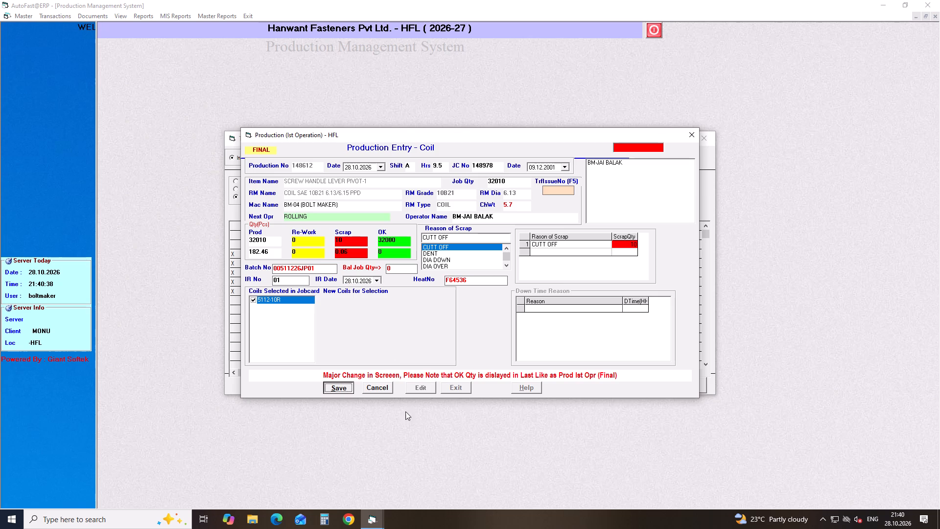
{"action": "left_click", "coordinate": [451, 388]}
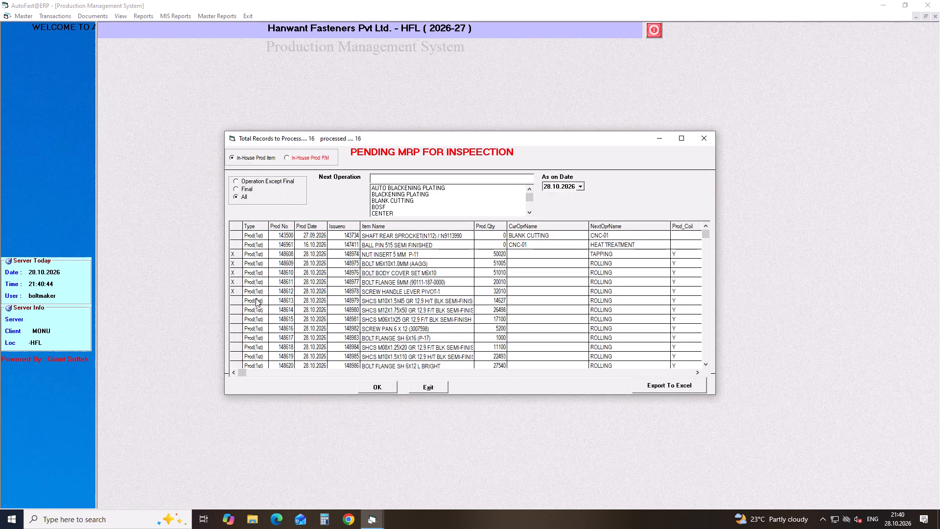
Open the pending production entry 148613 (SHCS M10X1.5X45 GR 12.9 H/T BLK SEMI-FINISH) for editing.
{"action": "left_click", "coordinate": [255, 300]}
{"action": "key", "text": "Return"}
{"action": "key", "text": "Return"}
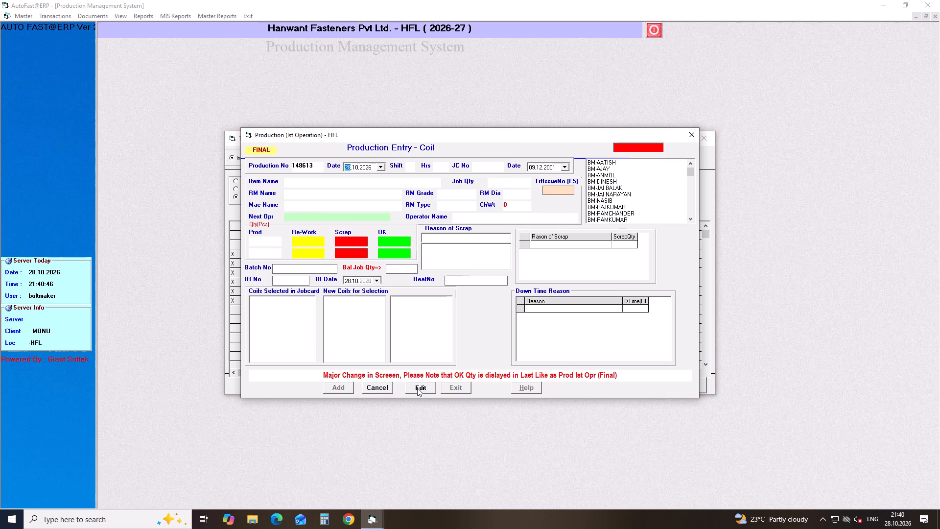
{"action": "left_click", "coordinate": [417, 388]}
{"action": "key", "text": "Return"}
Set re-work to 0 and scrap to 100 pcs on entry 148613, with PUNCH BROKEN as the reason for 100 pcs.
{"action": "left_click_drag", "start_coordinate": [314, 241], "coordinate": [266, 243]}
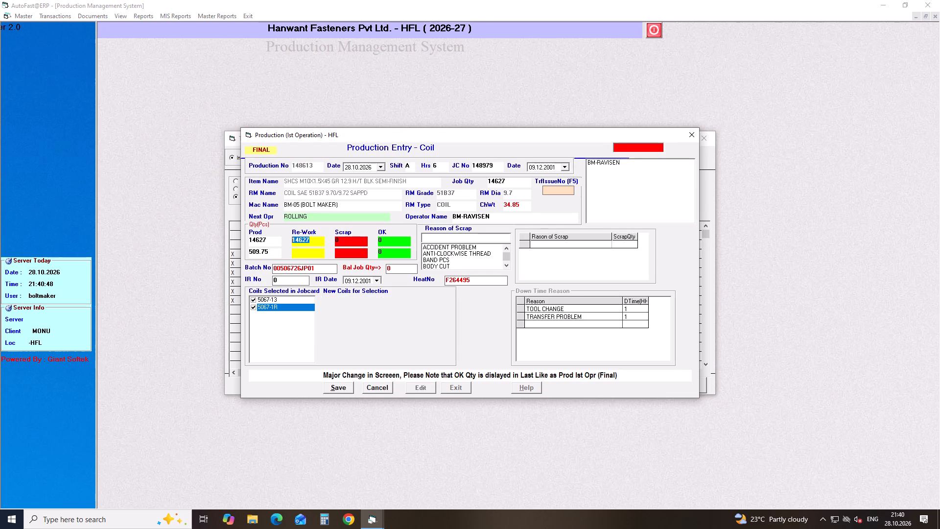
{"action": "key", "text": "0"}
{"action": "key", "text": "Return"}
{"action": "type", "text": "10"}
{"action": "key", "text": "Return"}
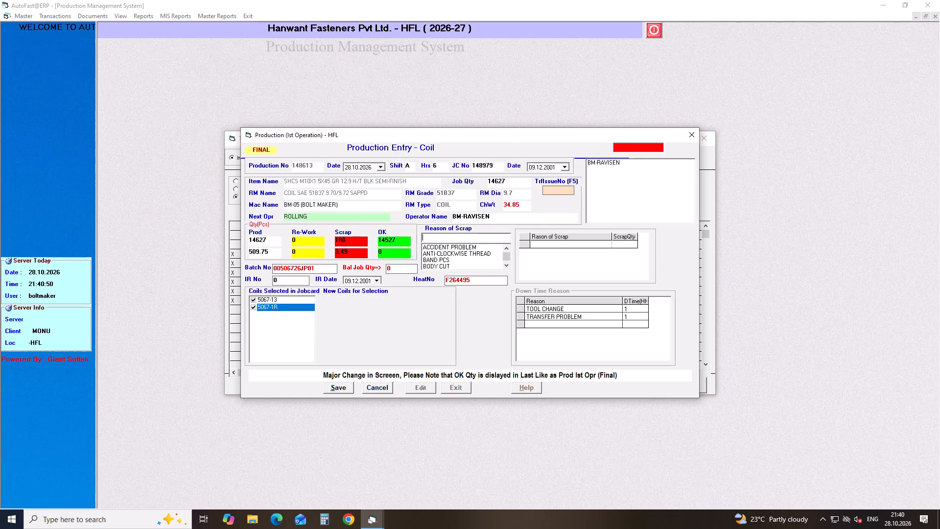
{"action": "type", "text": "PUN"}
{"action": "key", "text": "Down"}
{"action": "key", "text": "Return"}
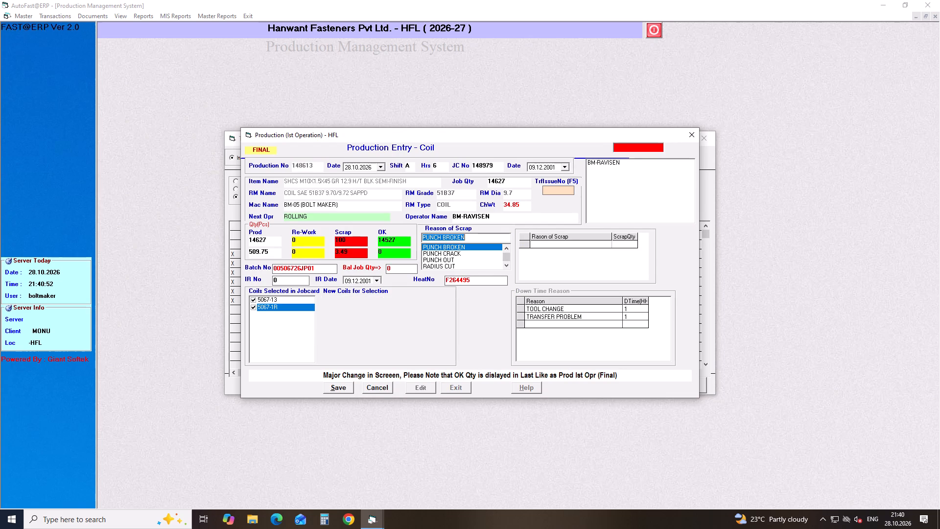
{"action": "type", "text": "100"}
Enter IR number 01 and IR date 28.10.2026 on entry 148613, save it and return to the pending list.
{"action": "left_click", "coordinate": [278, 283]}
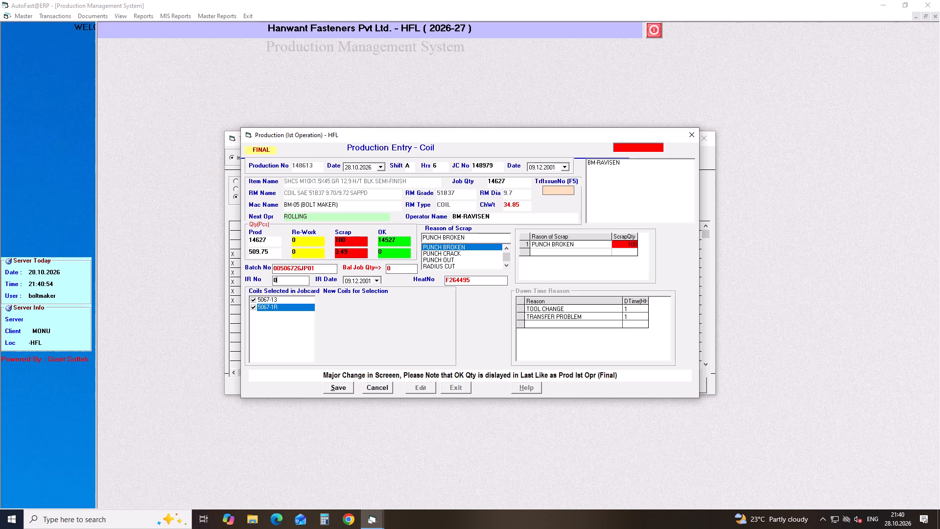
{"action": "key", "text": "1"}
{"action": "key", "text": "Return"}
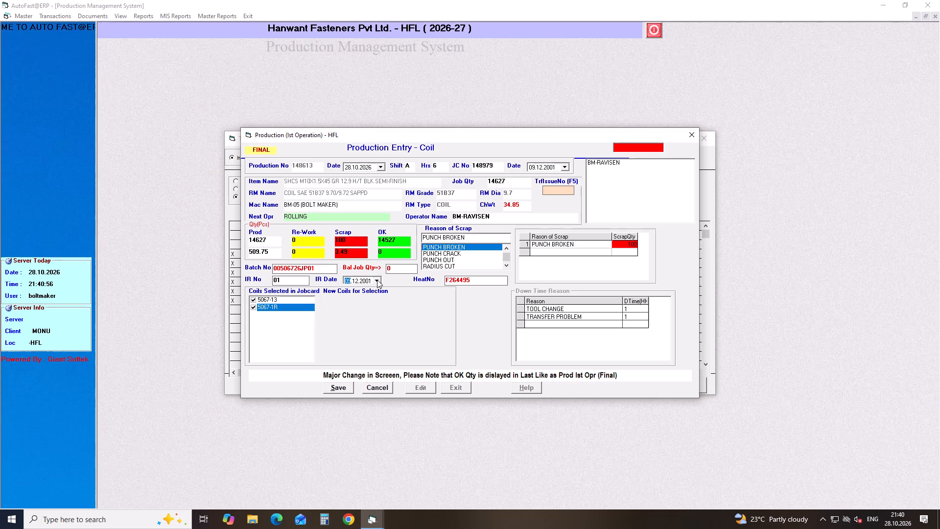
{"action": "left_click", "coordinate": [379, 279]}
{"action": "left_click", "coordinate": [390, 356]}
{"action": "left_click", "coordinate": [349, 386]}
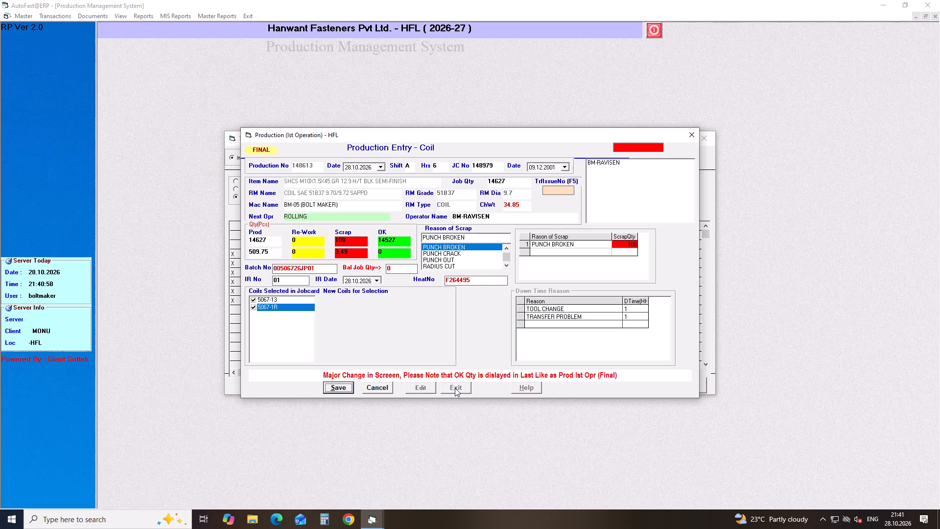
{"action": "left_click", "coordinate": [455, 388]}
Close and reopen the list of material pending for inspection, loading all operations as on 28.10.2026.
{"action": "left_click", "coordinate": [417, 388]}
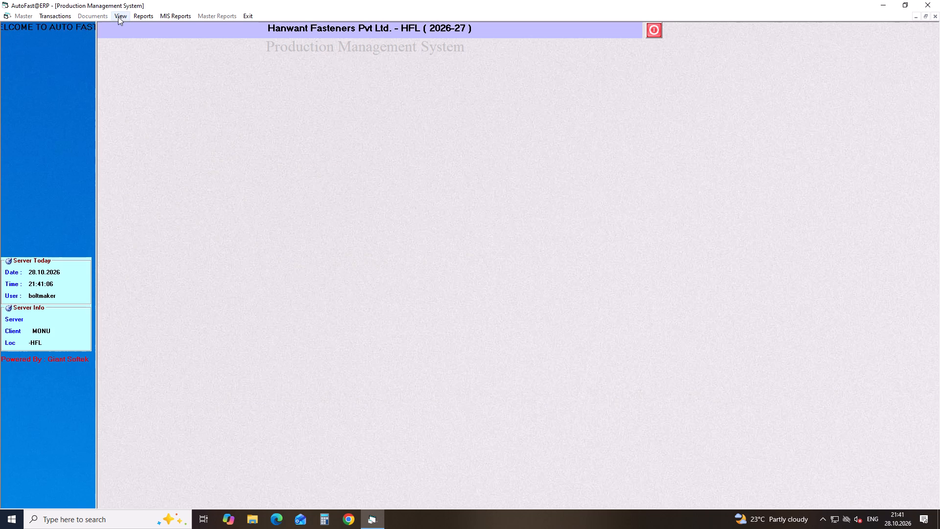
{"action": "left_click", "coordinate": [117, 18]}
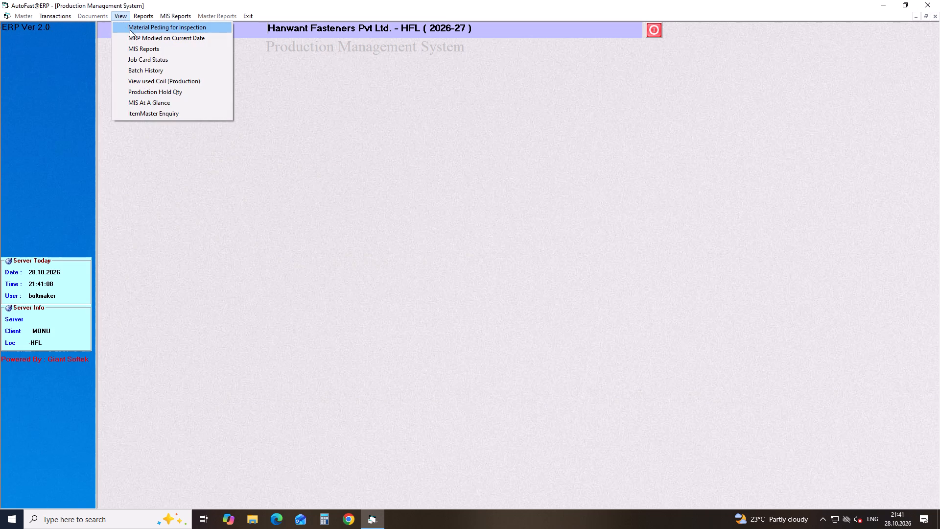
{"action": "left_click", "coordinate": [135, 29]}
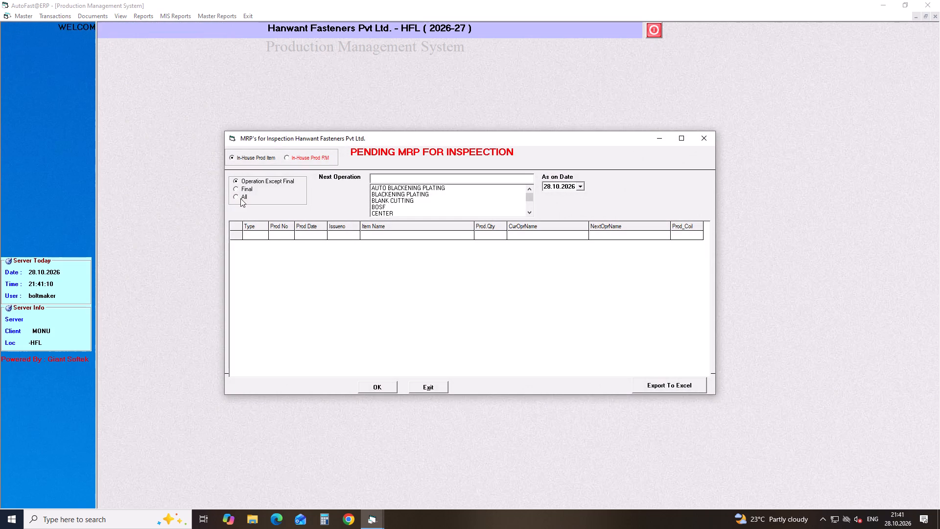
{"action": "left_click", "coordinate": [241, 198]}
{"action": "key", "text": "Return"}
{"action": "key", "text": "Return"}
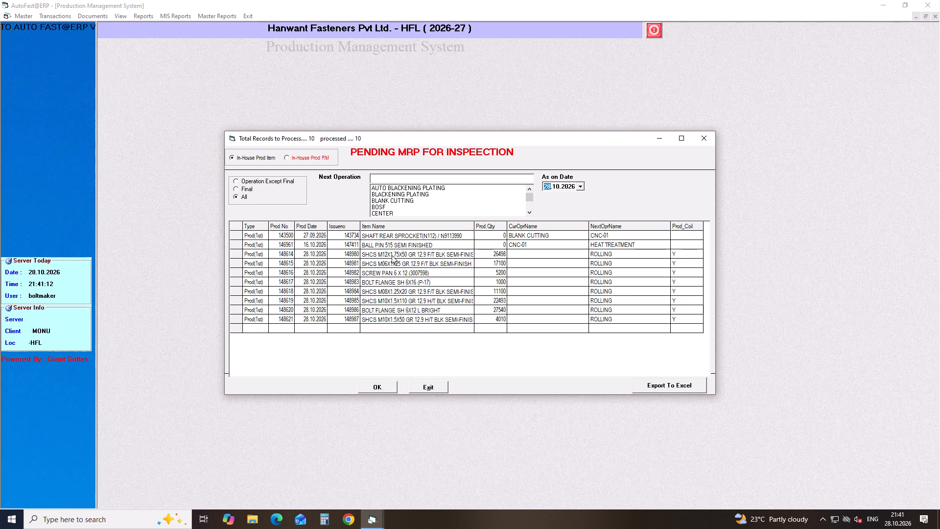
Open the pending production entry 148614 (SHCS M12X1.75X50 GR 12.9 F/T BLK SEMI-FINISH) for editing.
{"action": "left_click", "coordinate": [392, 254]}
{"action": "key", "text": "Return"}
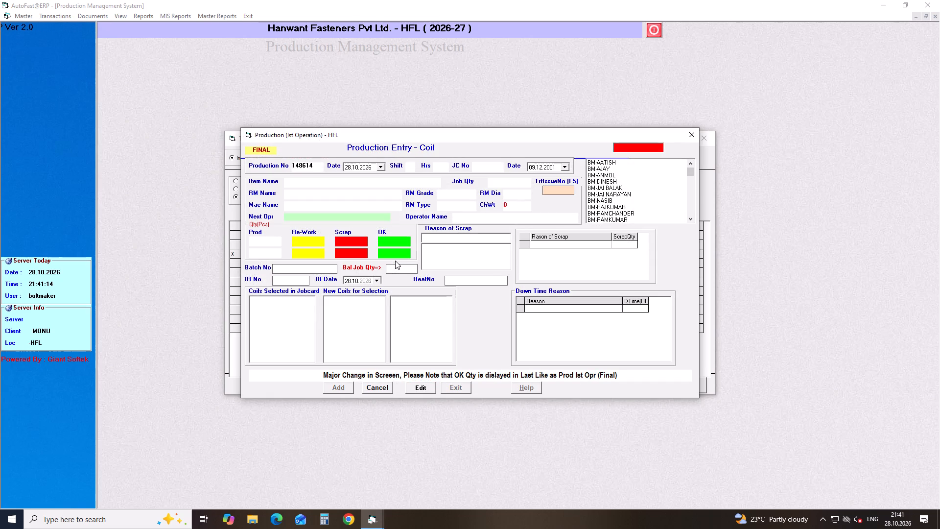
{"action": "key", "text": "Return"}
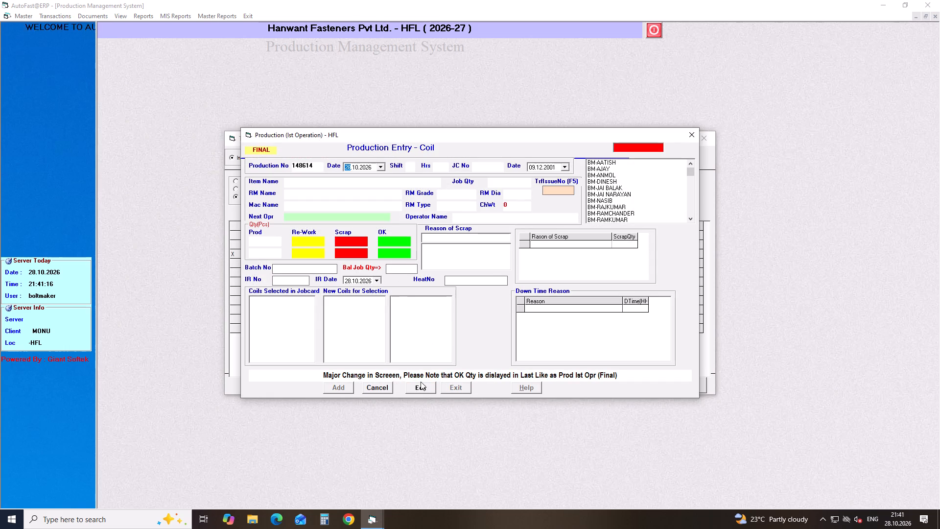
{"action": "left_click", "coordinate": [422, 388]}
{"action": "key", "text": "Return"}
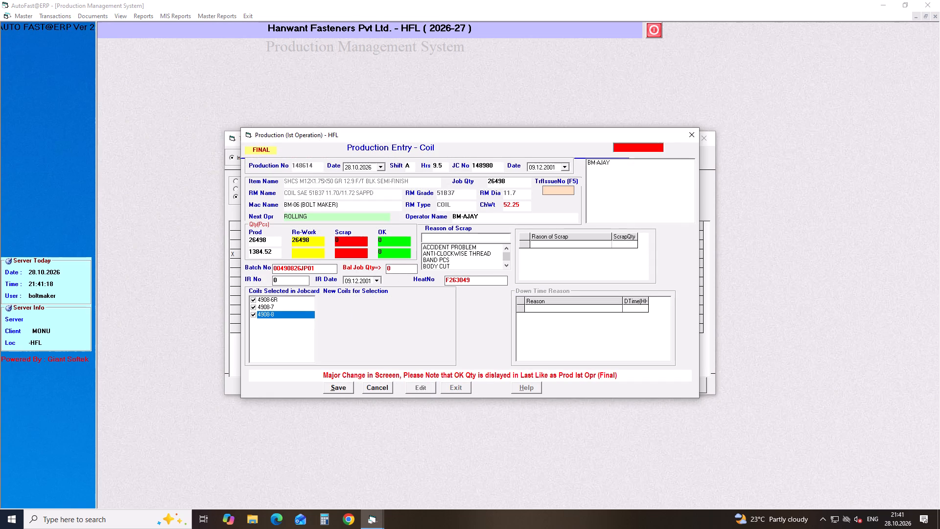
Set re-work to 0 and scrap to 15 pcs on entry 148614, with CHIPS PROBLEM as the reason for 15 pcs.
{"action": "left_click_drag", "start_coordinate": [311, 240], "coordinate": [265, 246]}
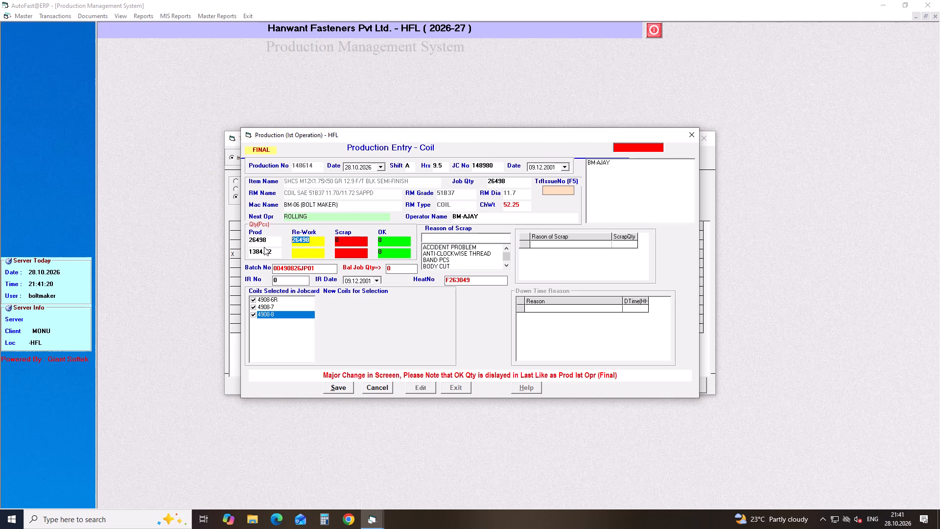
{"action": "key", "text": "0"}
{"action": "key", "text": "Return"}
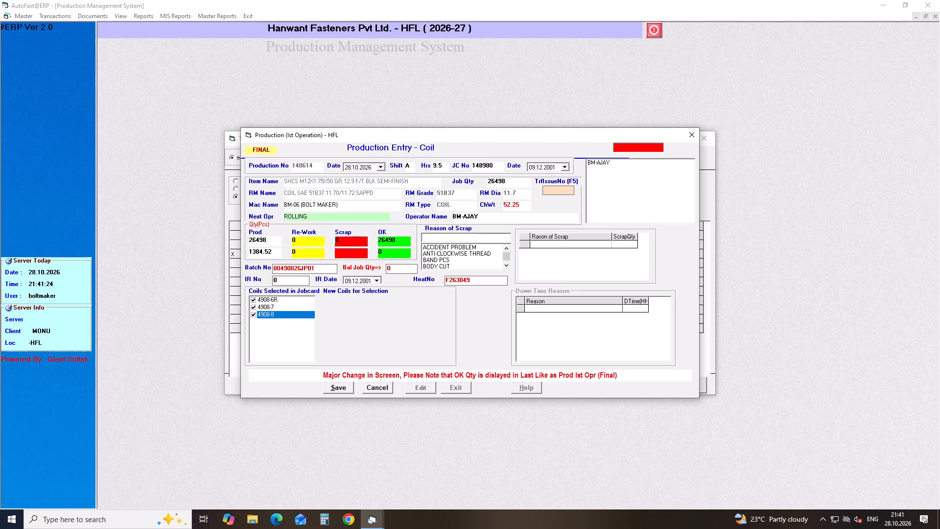
{"action": "type", "text": "15"}
{"action": "key", "text": "Delete"}
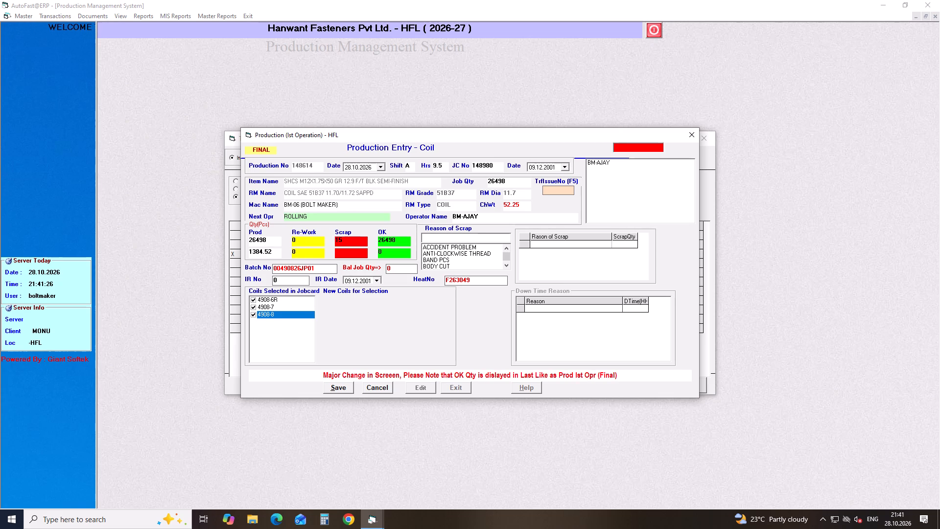
{"action": "key", "text": "Return"}
{"action": "type", "text": "CHI"}
{"action": "key", "text": "Down"}
{"action": "key", "text": "Return"}
{"action": "type", "text": "15"}
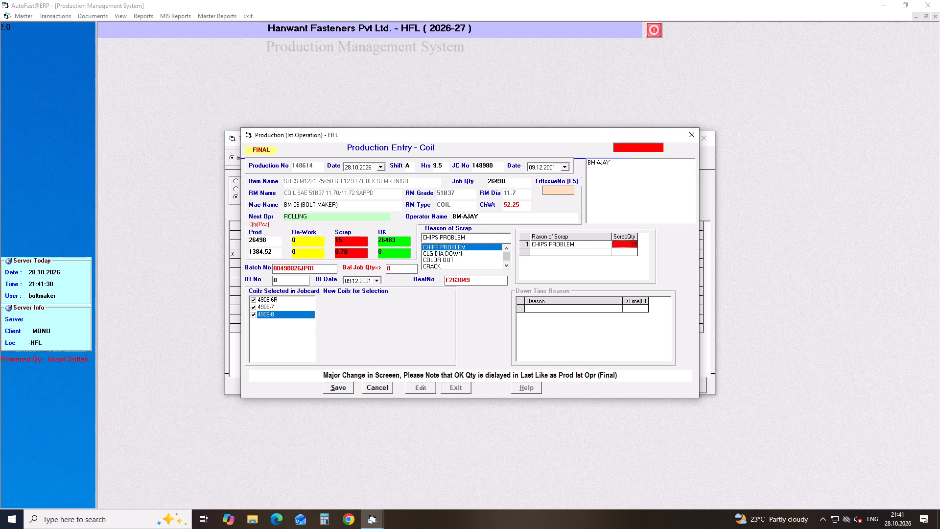
Enter IR number 01 and IR date 28.10.2026 on entry 148614, save it and return to the pending list.
{"action": "left_click", "coordinate": [280, 280]}
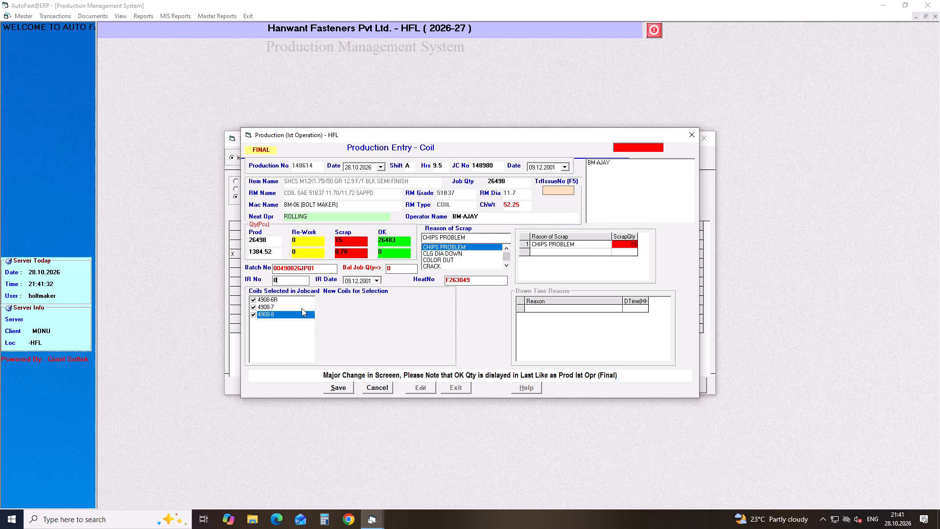
{"action": "key", "text": "1"}
{"action": "key", "text": "Return"}
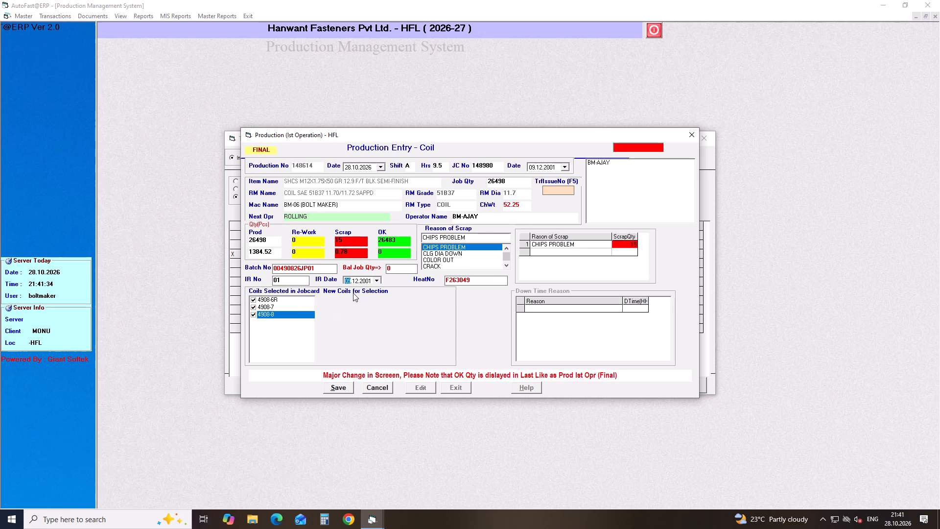
{"action": "left_click", "coordinate": [377, 280]}
{"action": "left_click", "coordinate": [398, 352]}
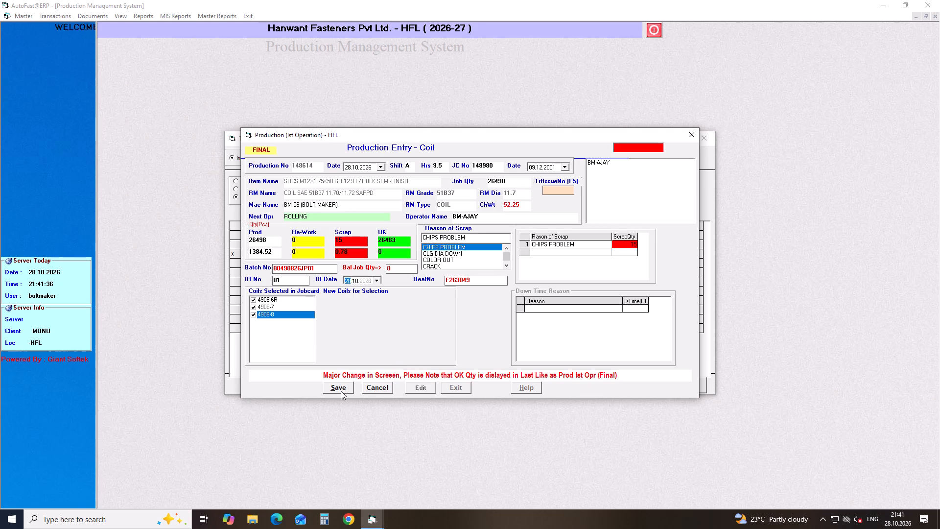
{"action": "left_click", "coordinate": [330, 384]}
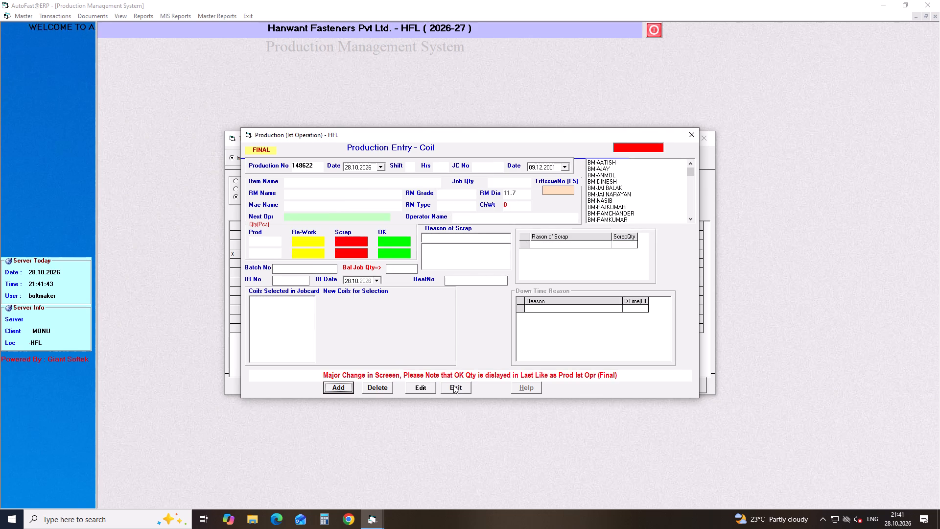
{"action": "left_click", "coordinate": [453, 385]}
Open the pending production entry 148615 (SHCS M06X1X25 GR 12.9 F/T BLK SEMI-FINISH) for editing.
{"action": "left_click", "coordinate": [255, 265]}
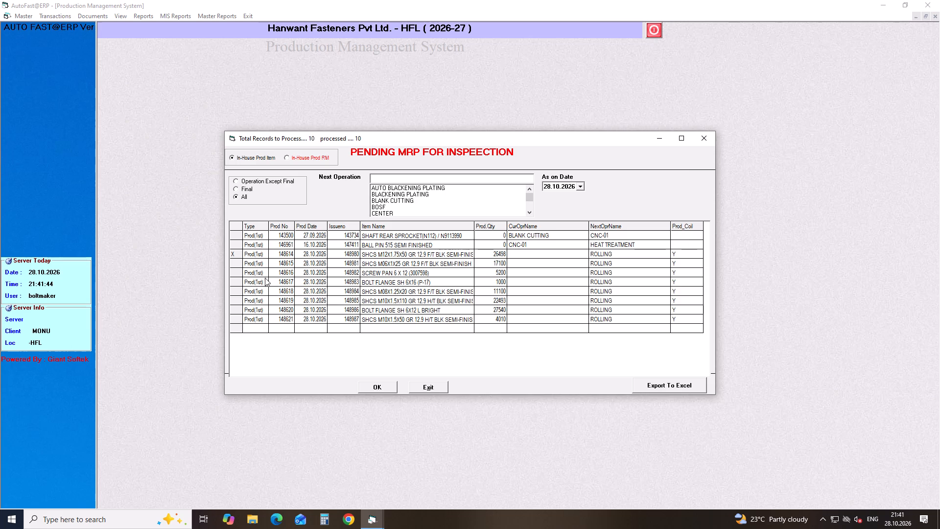
{"action": "key", "text": "Return"}
{"action": "key", "text": "Return"}
{"action": "left_click", "coordinate": [427, 386]}
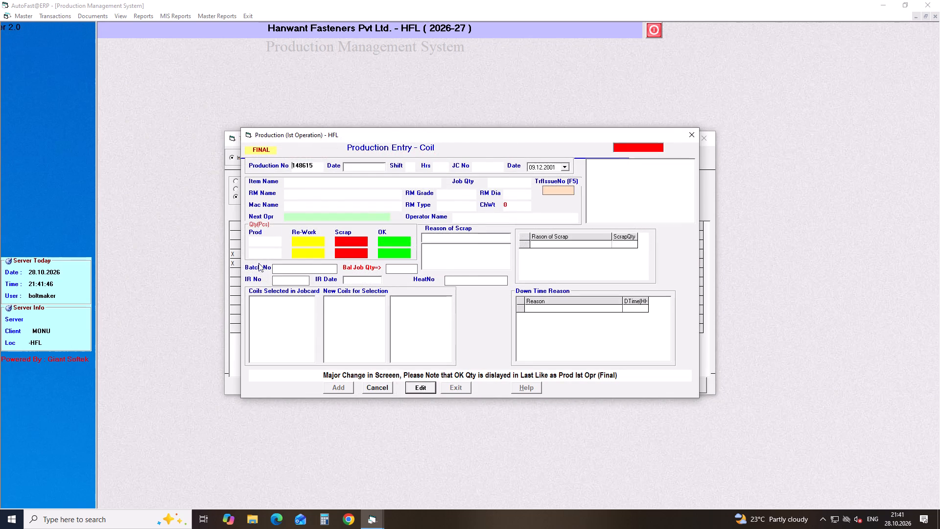
{"action": "key", "text": "Return"}
Set re-work to 0 and scrap to 100 pcs on entry 148615, with PIECE DROP as the reason for 100 pcs.
{"action": "left_click_drag", "start_coordinate": [313, 241], "coordinate": [250, 244]}
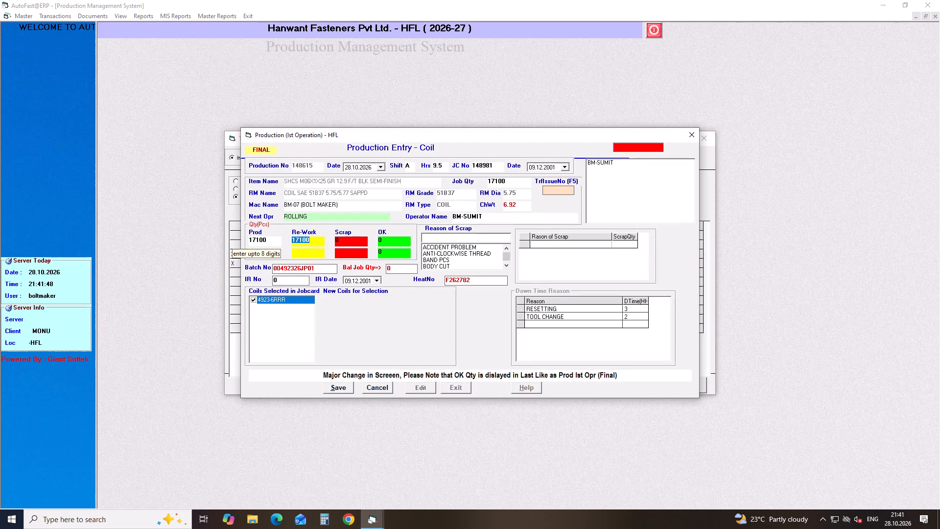
{"action": "key", "text": "0"}
{"action": "key", "text": "Return"}
{"action": "type", "text": "10"}
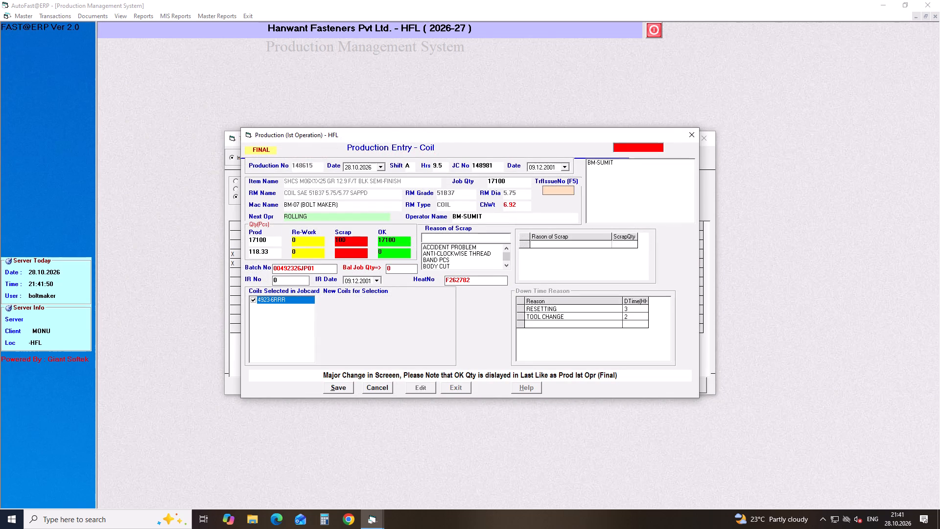
{"action": "key", "text": "Return"}
{"action": "type", "text": "PUI"}
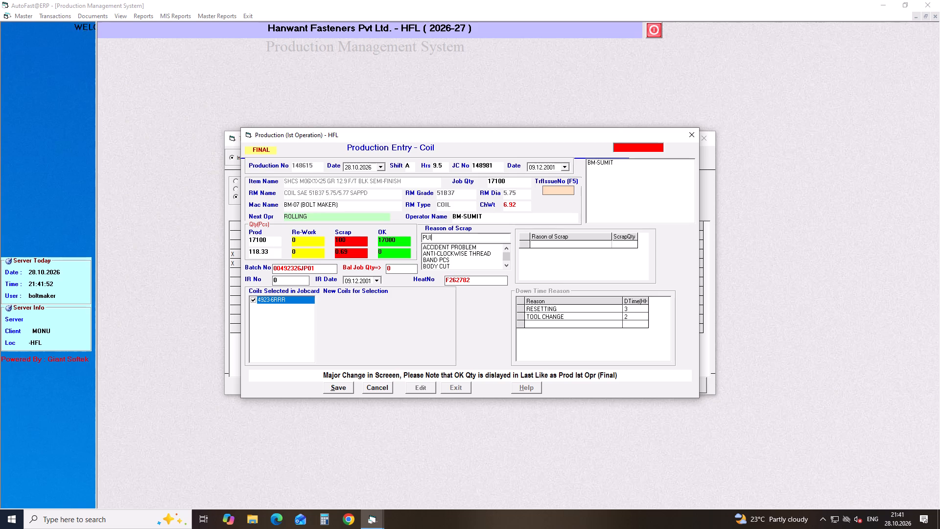
{"action": "key", "text": "BackSpace"}
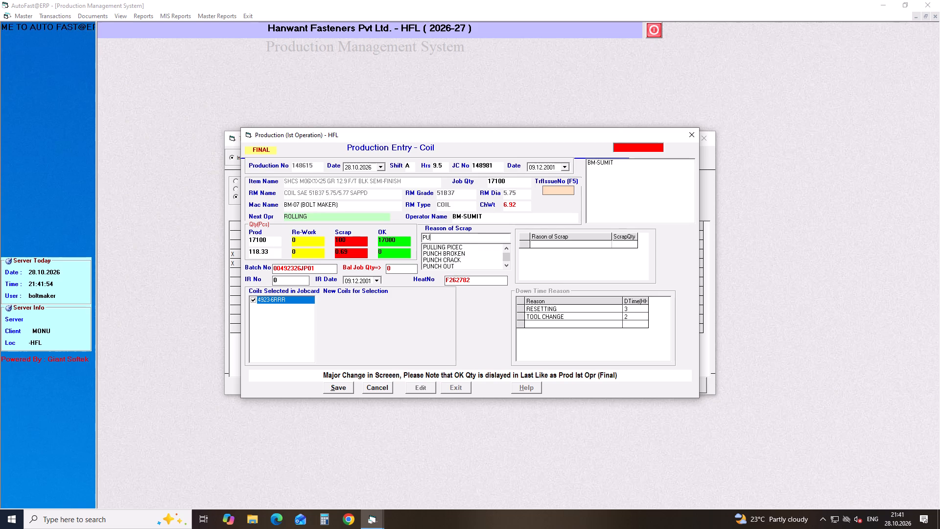
{"action": "key", "text": "BackSpace"}
{"action": "key", "text": "i"}
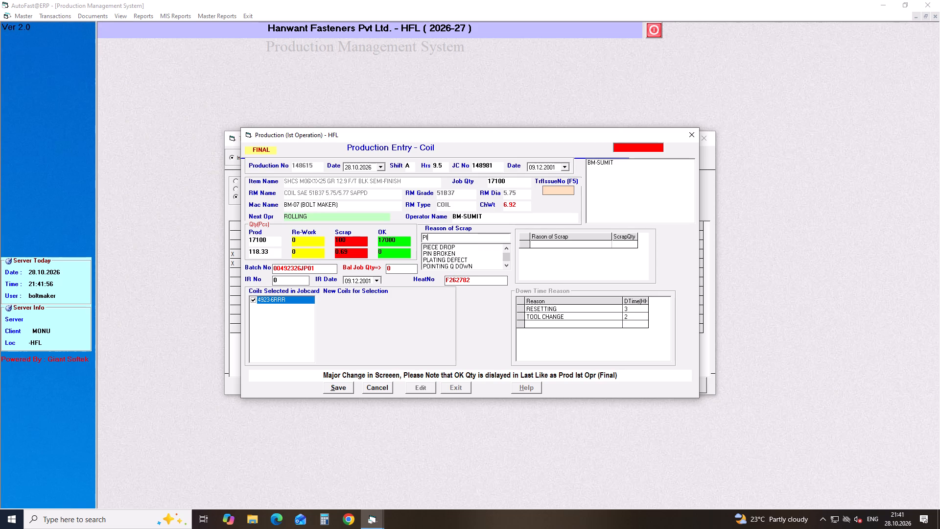
{"action": "key", "text": "Down"}
{"action": "key", "text": "Return"}
{"action": "type", "text": "100"}
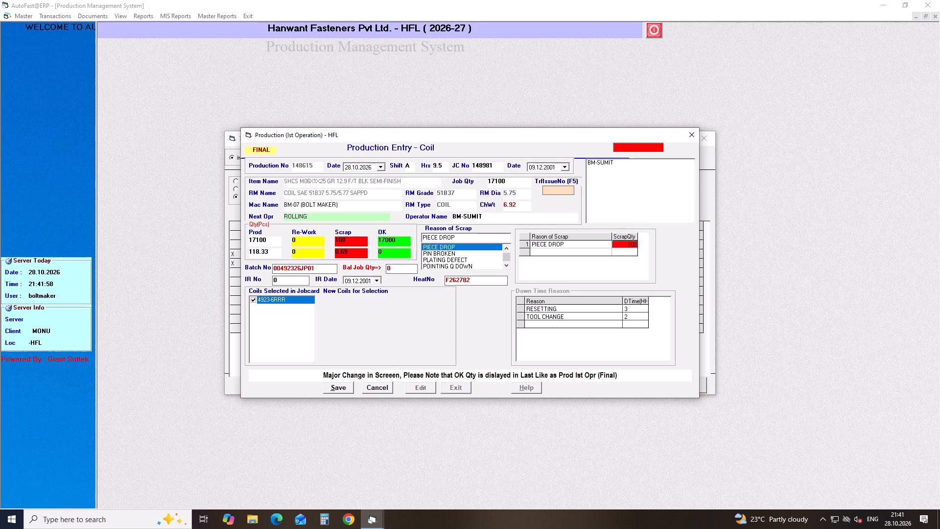
Enter IR number 01 and IR date 28.10.2026 on entry 148615, save it and return to the pending list.
{"action": "left_click", "coordinate": [280, 282]}
{"action": "key", "text": "1"}
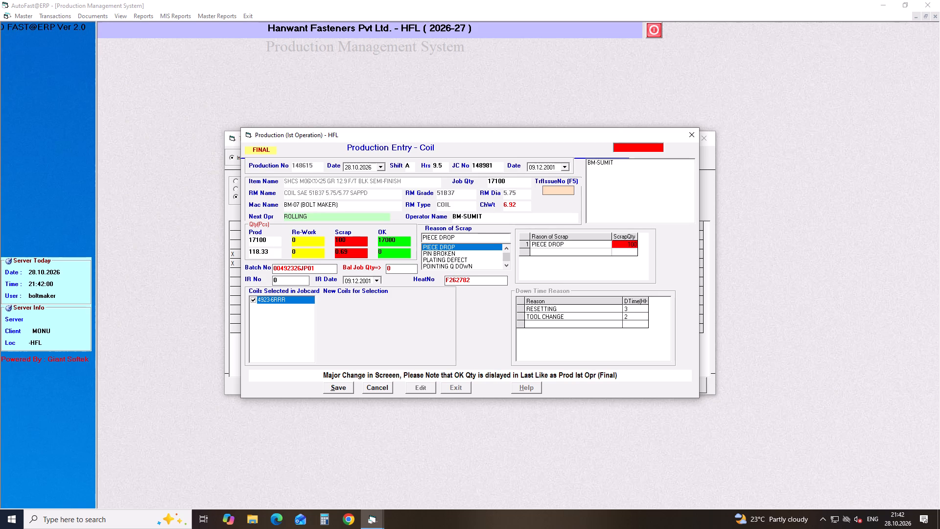
{"action": "key", "text": "Return"}
{"action": "left_click", "coordinate": [379, 280]}
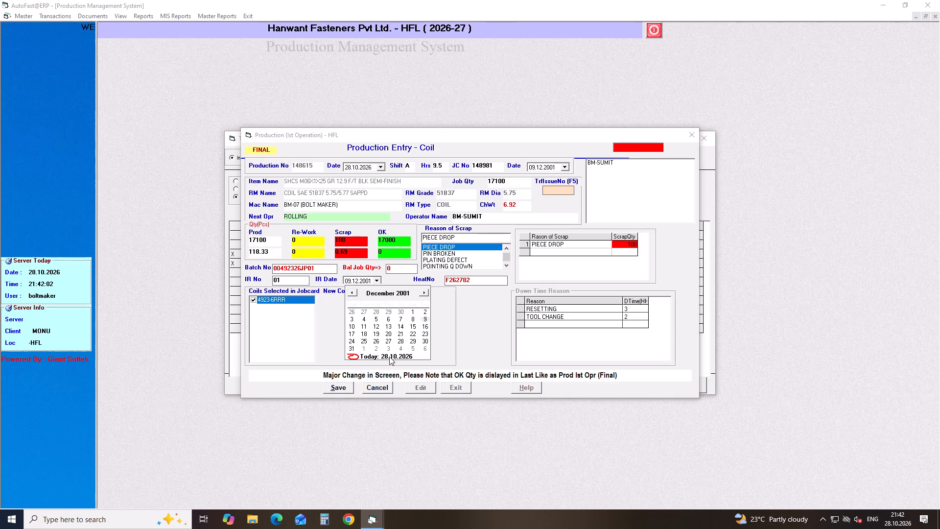
{"action": "left_click", "coordinate": [390, 357]}
{"action": "left_click", "coordinate": [337, 387]}
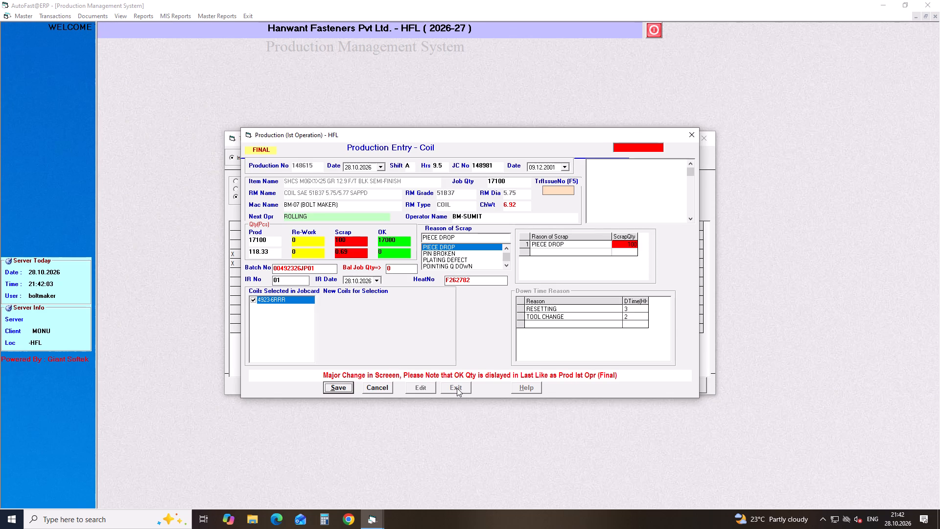
{"action": "left_click", "coordinate": [457, 388]}
Open the pending production entry 148616 (SCREW PAN 6X12) for editing.
{"action": "left_click", "coordinate": [260, 270]}
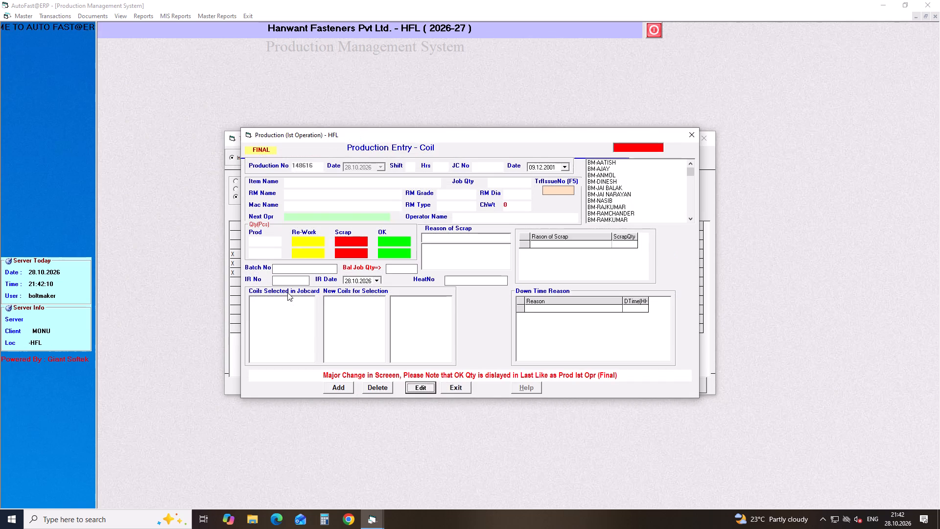
{"action": "key", "text": "Return"}
{"action": "key", "text": "Return"}
{"action": "left_click", "coordinate": [422, 387]}
{"action": "key", "text": "Return"}
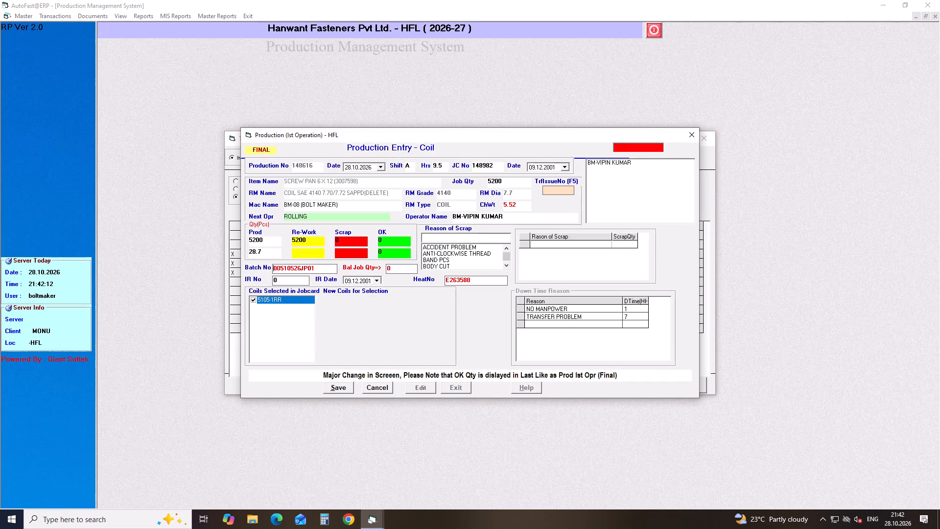
Set re-work to 0 and scrap to 200 pcs on entry 148616, with PUNCH BROKEN as the reason for 200 pcs.
{"action": "left_click_drag", "start_coordinate": [317, 244], "coordinate": [274, 242]}
{"action": "key", "text": "0"}
{"action": "key", "text": "Return"}
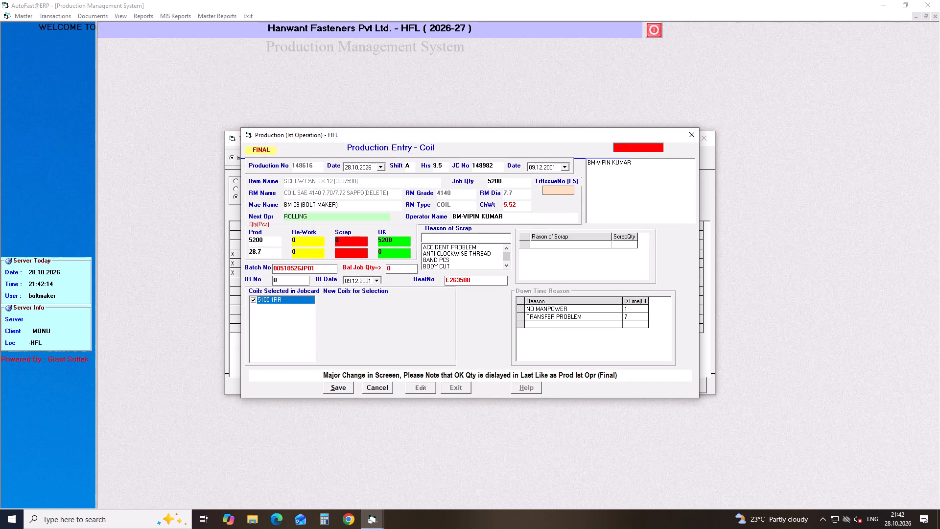
{"action": "type", "text": "20"}
{"action": "key", "text": "Return"}
{"action": "type", "text": "PUN"}
{"action": "key", "text": "Down"}
{"action": "key", "text": "Return"}
{"action": "type", "text": "200"}
Enter IR number 01 and IR date 28.10.2026 on entry 148616, save it and return to the pending list.
{"action": "left_click", "coordinate": [288, 284]}
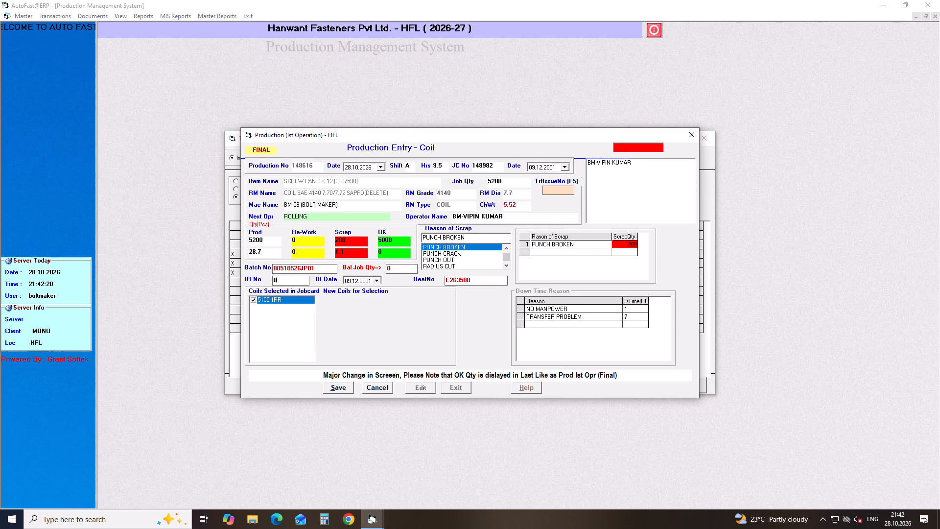
{"action": "key", "text": "1"}
{"action": "key", "text": "Return"}
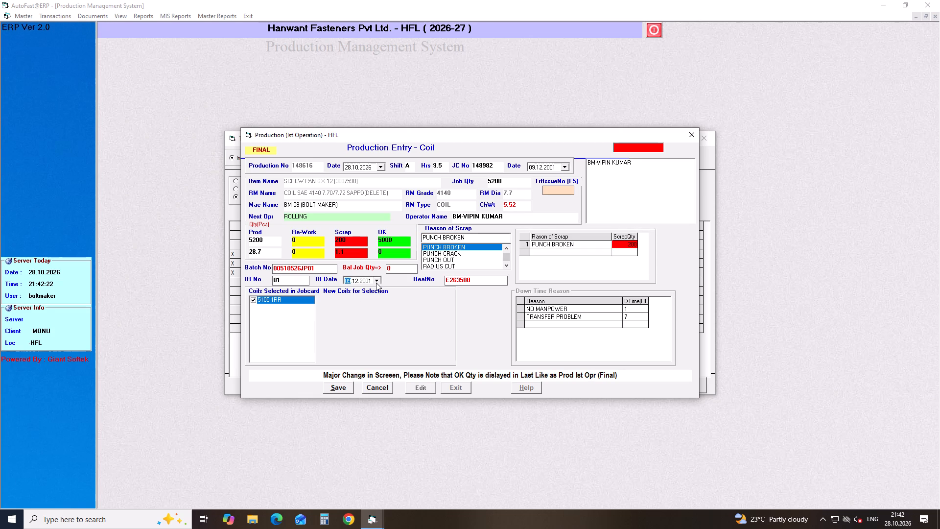
{"action": "left_click", "coordinate": [376, 282]}
{"action": "left_click", "coordinate": [393, 357]}
{"action": "left_click", "coordinate": [337, 387]}
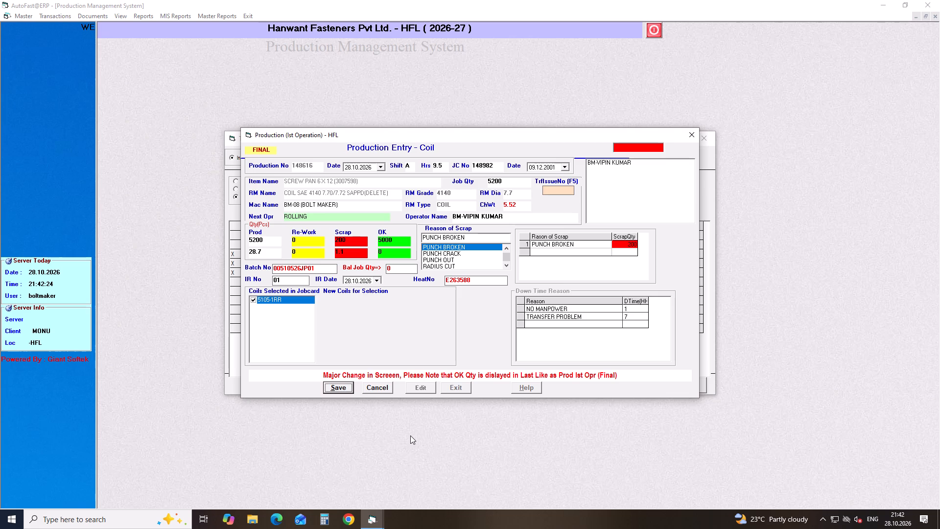
{"action": "left_click", "coordinate": [457, 388]}
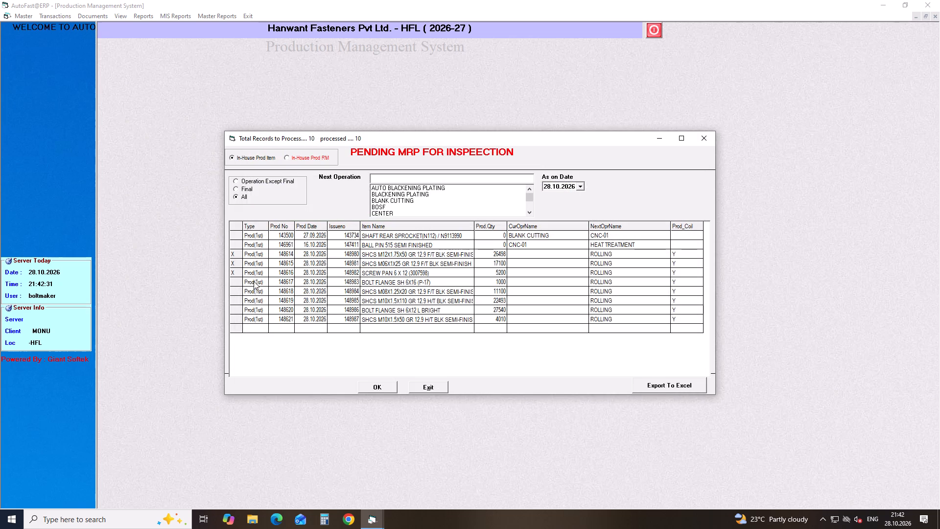
Open the pending production entry 148617 (BOLT FLANGE SH 6X16 (P-17)) for editing.
{"action": "left_click", "coordinate": [254, 281]}
{"action": "key", "text": "Return"}
{"action": "key", "text": "Return"}
{"action": "left_click", "coordinate": [421, 387]}
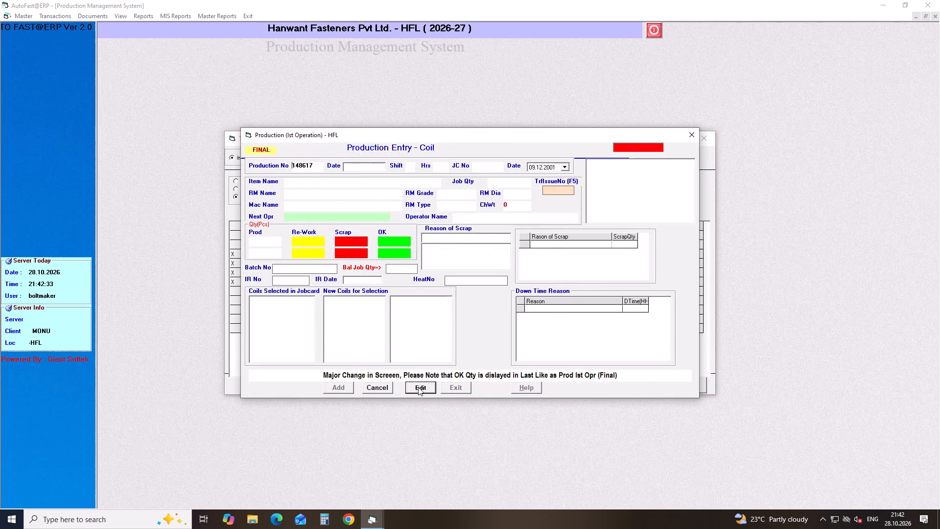
{"action": "key", "text": "Return"}
Set re-work to 0 on entry 148617 and accept the full quantity as OK with 0 scrap.
{"action": "left_click_drag", "start_coordinate": [315, 245], "coordinate": [260, 244]}
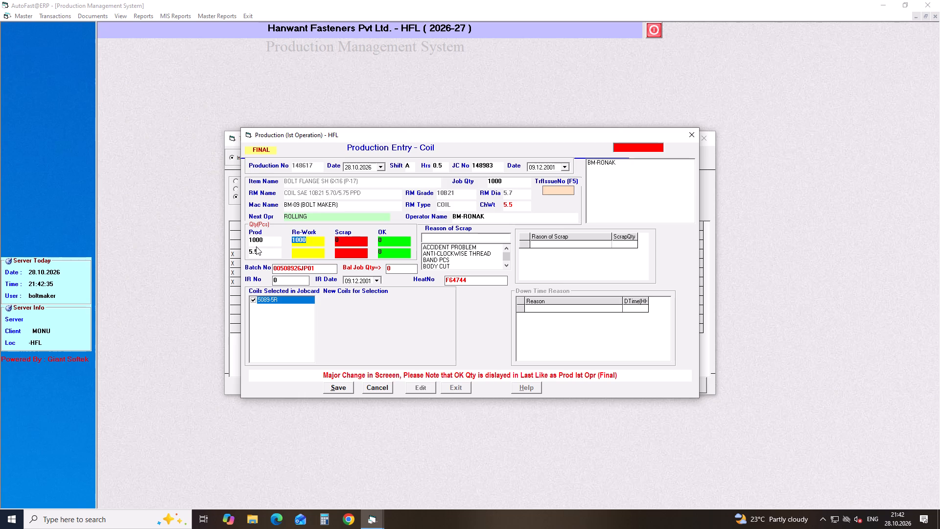
{"action": "key", "text": "0"}
{"action": "key", "text": "Return"}
{"action": "key", "text": "Return"}
{"action": "key", "text": "Return"}
{"action": "key", "text": "Return"}
Enter IR number 1 and IR date 28.10.2026 on entry 148617, save it and return to the pending list.
{"action": "key", "text": "Delete"}
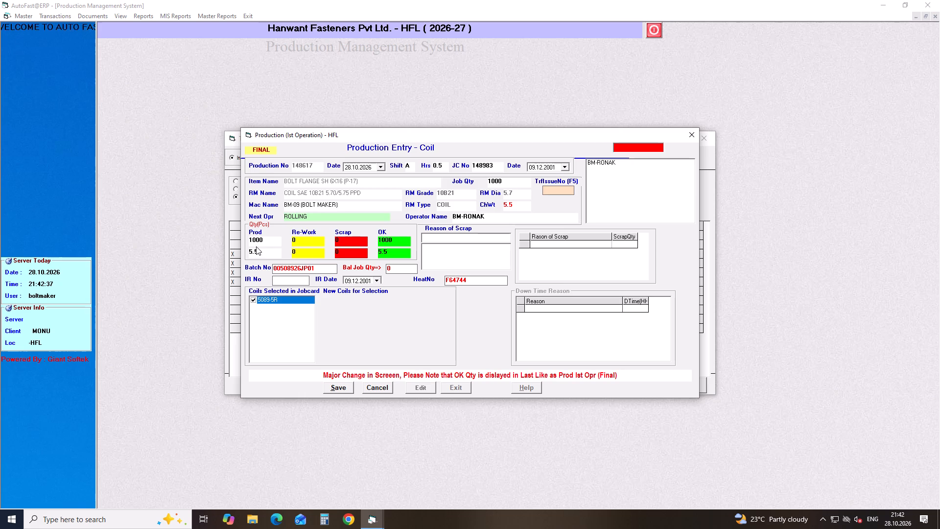
{"action": "key", "text": "Return"}
{"action": "left_click", "coordinate": [275, 278]}
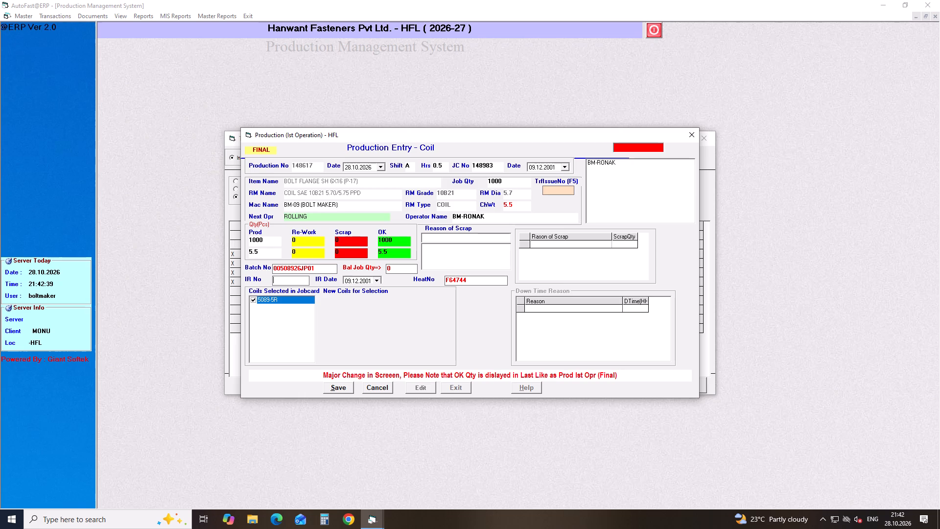
{"action": "key", "text": "1"}
{"action": "key", "text": "Return"}
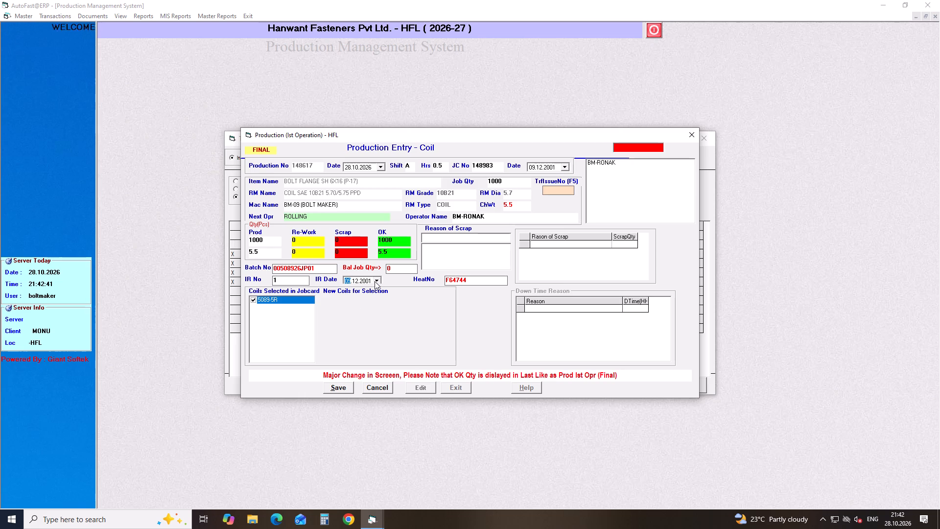
{"action": "left_click", "coordinate": [375, 281]}
{"action": "left_click", "coordinate": [390, 355]}
{"action": "left_click", "coordinate": [345, 393]}
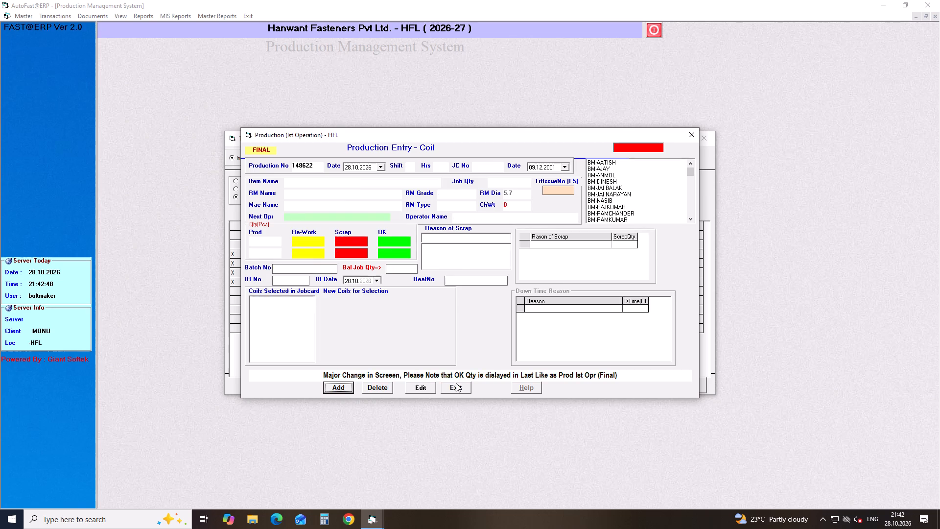
{"action": "left_click", "coordinate": [456, 383]}
Open the pending production entry 148618 (SHCS M08X1.25X20 GR 12.9) for editing.
{"action": "left_click", "coordinate": [252, 291]}
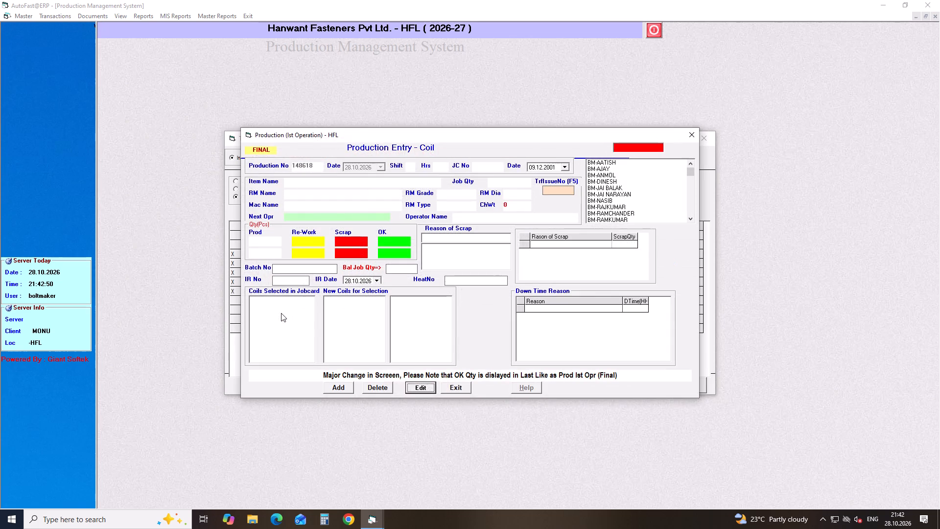
{"action": "key", "text": "Return"}
{"action": "key", "text": "Return"}
{"action": "left_click", "coordinate": [418, 385]}
{"action": "key", "text": "Return"}
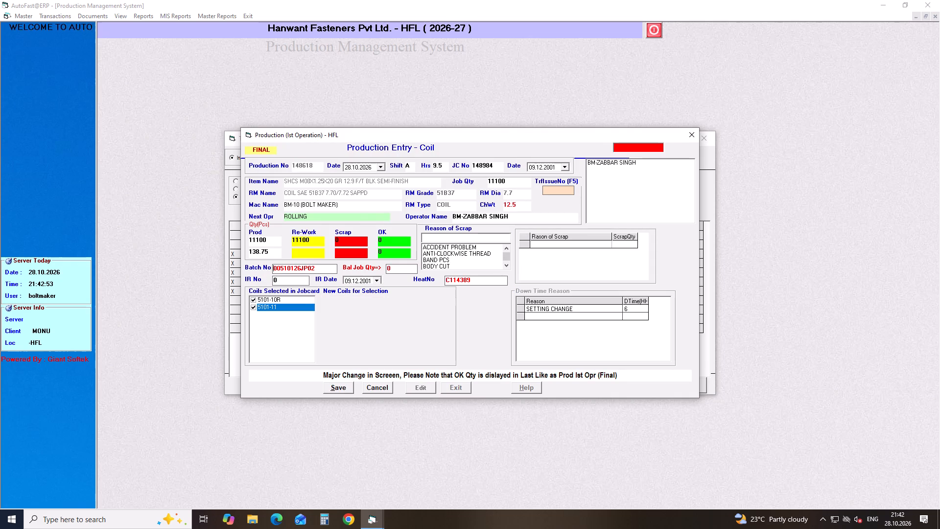
Set re-work to 0 and scrap to 100 pieces on entry 148618.
{"action": "left_click_drag", "start_coordinate": [315, 240], "coordinate": [255, 240]}
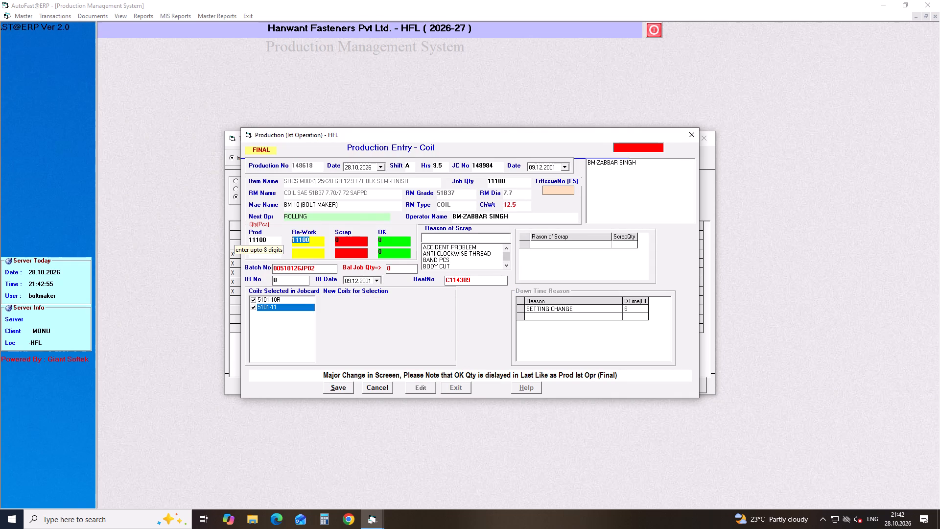
{"action": "key", "text": "0"}
{"action": "key", "text": "Return"}
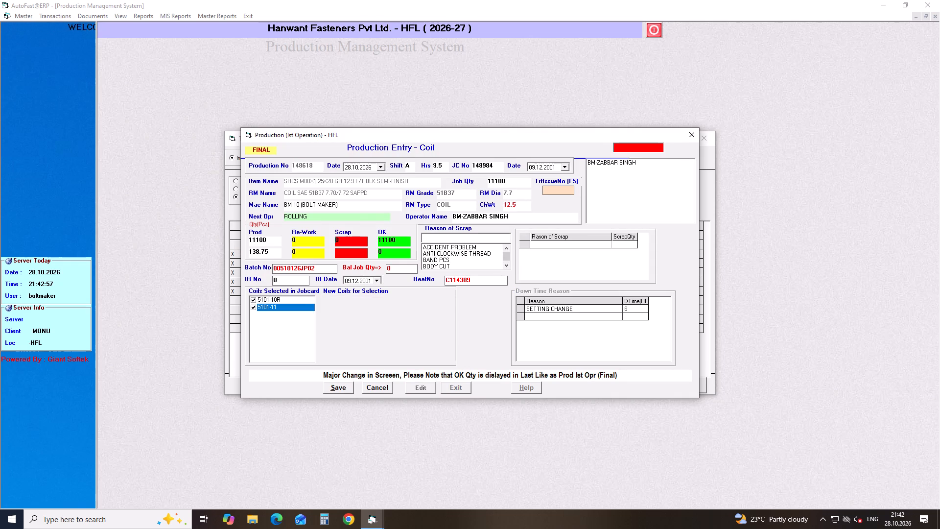
{"action": "type", "text": "10"}
{"action": "key", "text": "Return"}
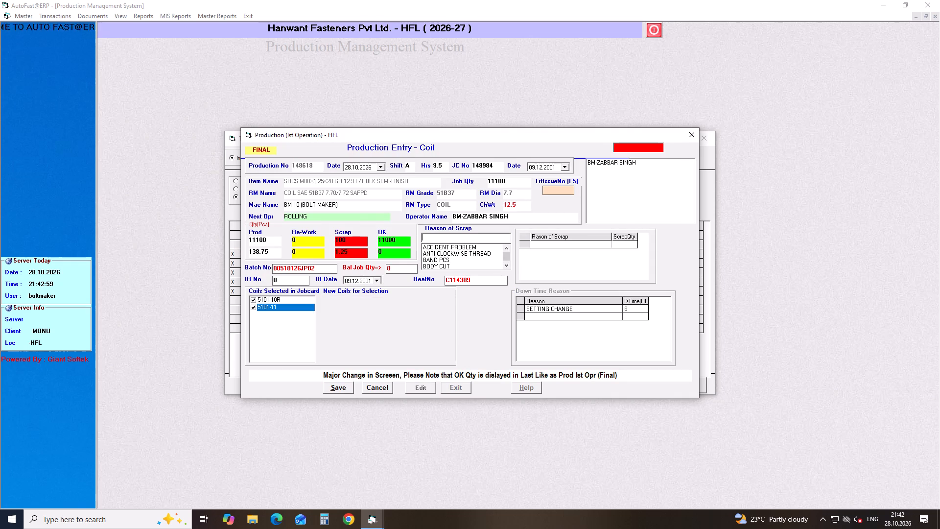
Add the scrap reasons SETTING PROBLEM with quantity 50 and CHIPS PROBLEM with quantity 50 to entry 148618.
{"action": "type", "text": "SE"}
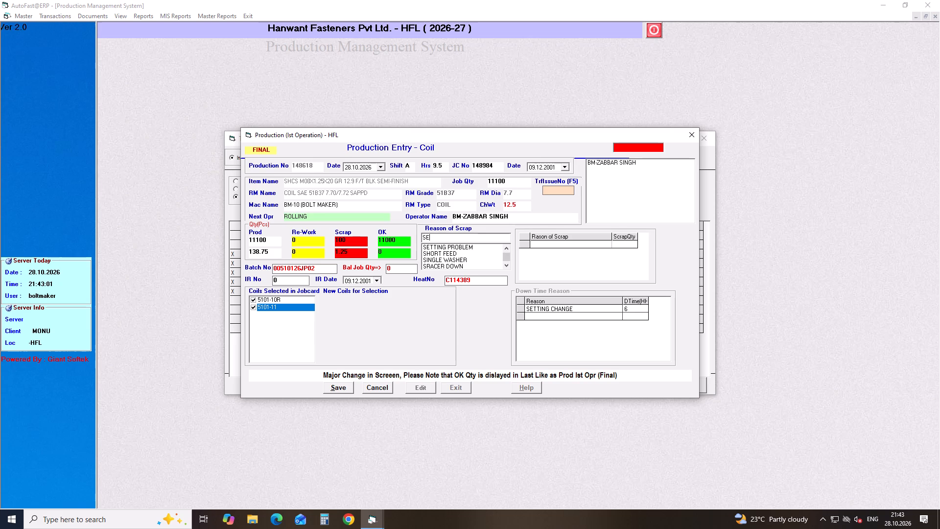
{"action": "key", "text": "Down"}
{"action": "key", "text": "Return"}
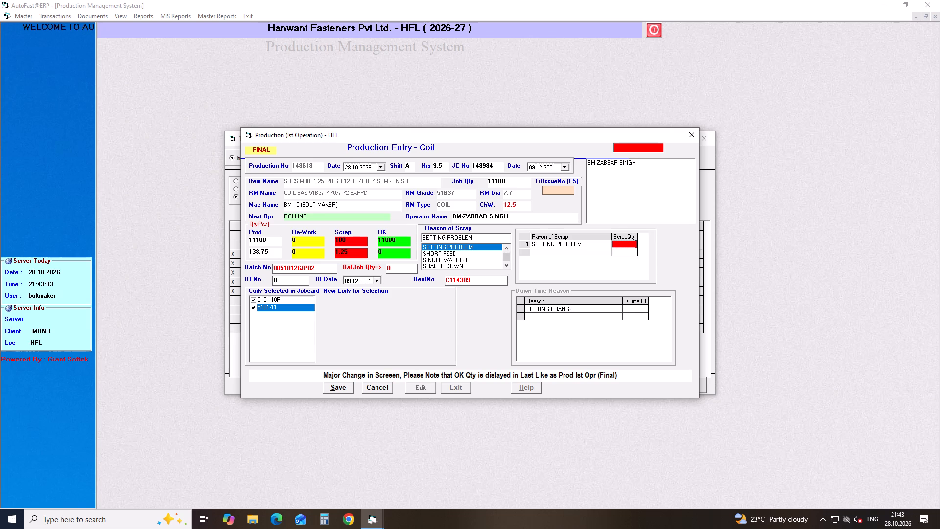
{"action": "type", "text": "50"}
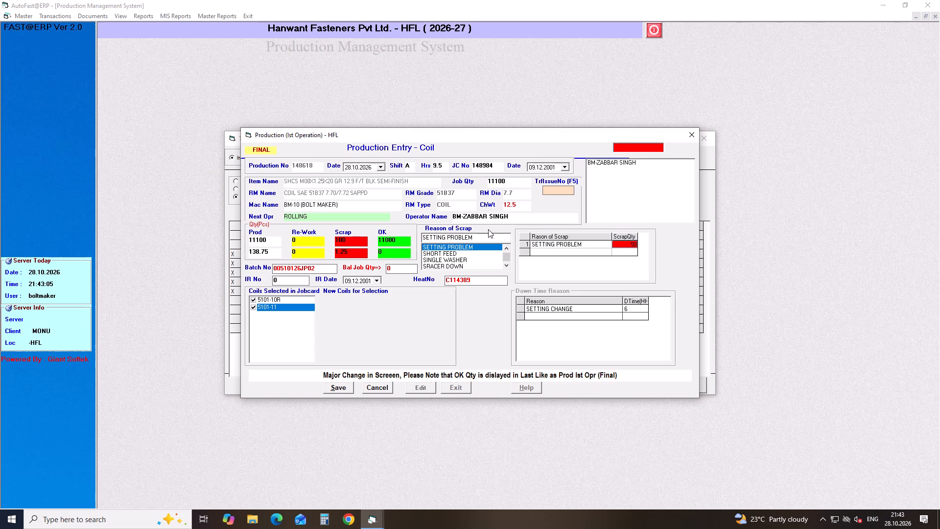
{"action": "left_click_drag", "start_coordinate": [483, 237], "coordinate": [348, 239]}
{"action": "type", "text": "CHI"}
{"action": "key", "text": "Down"}
{"action": "key", "text": "Return"}
{"action": "type", "text": "50"}
Enter IR number 01 and IR date 28.10.2026 on entry 148618, save it and return to the pending list.
{"action": "left_click", "coordinate": [285, 280]}
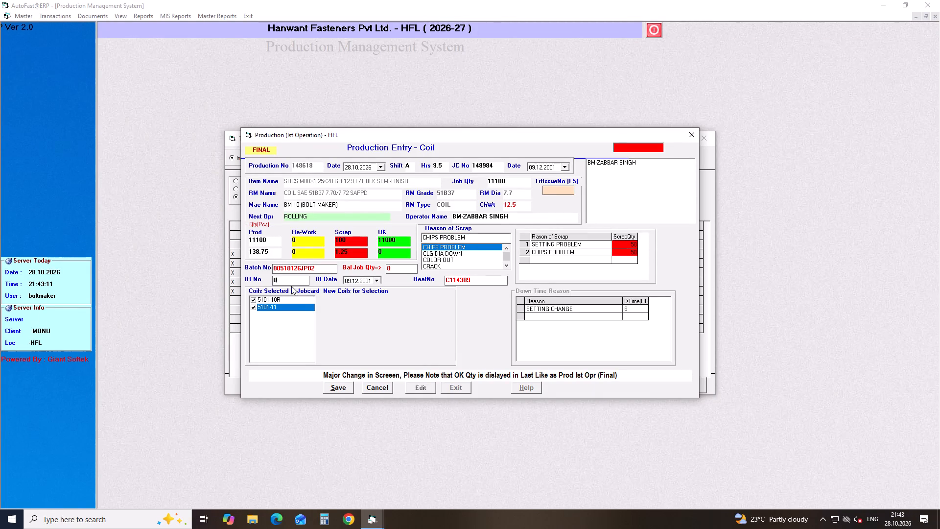
{"action": "key", "text": "1"}
{"action": "key", "text": "Return"}
{"action": "left_click", "coordinate": [378, 281]}
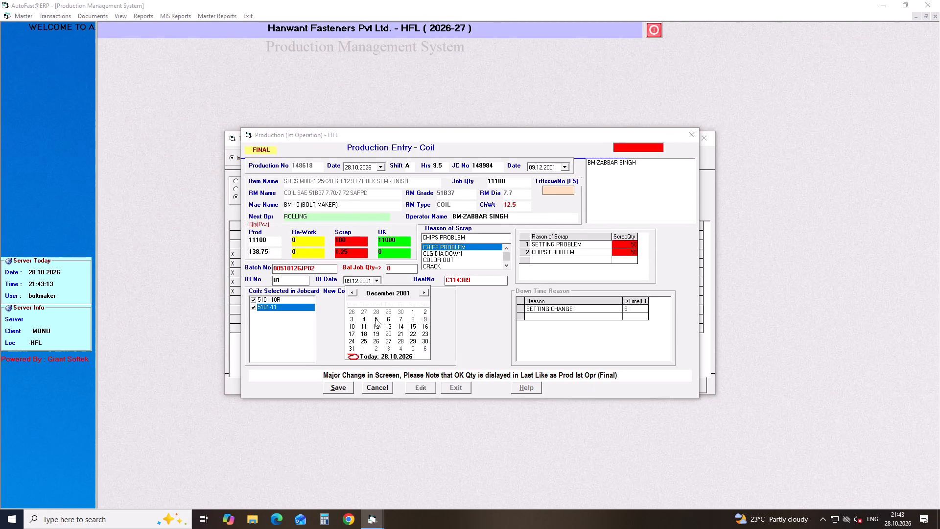
{"action": "left_click", "coordinate": [398, 358]}
{"action": "left_click", "coordinate": [337, 389]}
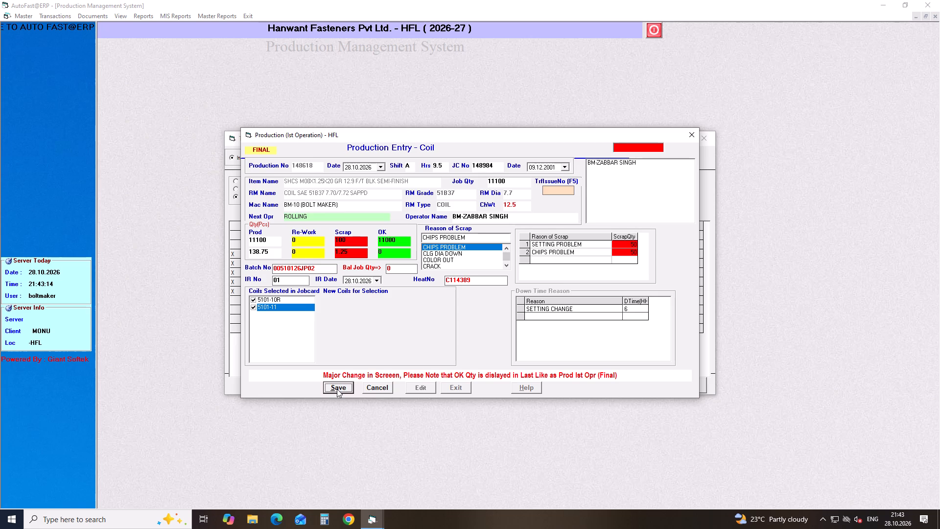
{"action": "left_click", "coordinate": [446, 385]}
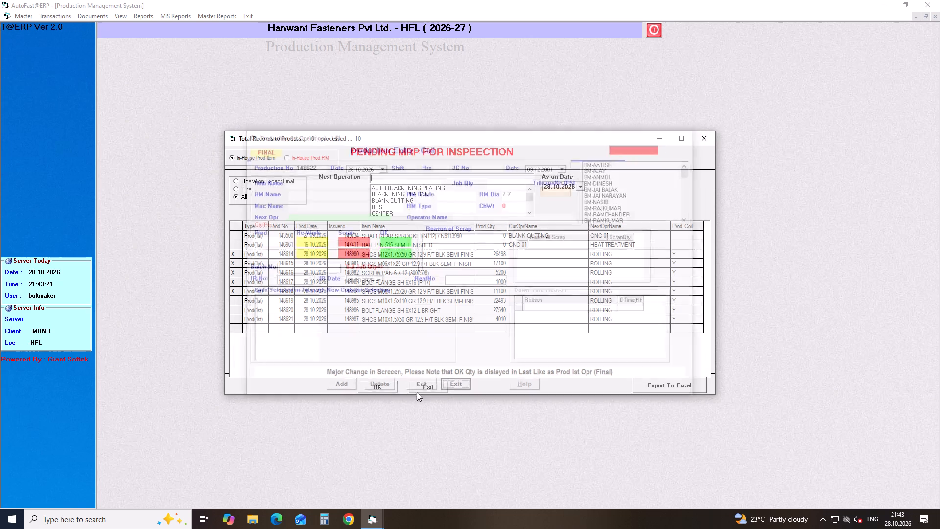
Open the pending production entry 148619 (SHCS M10X1.5X110 GR 12.9) for editing.
{"action": "left_click", "coordinate": [253, 303]}
{"action": "key", "text": "Return"}
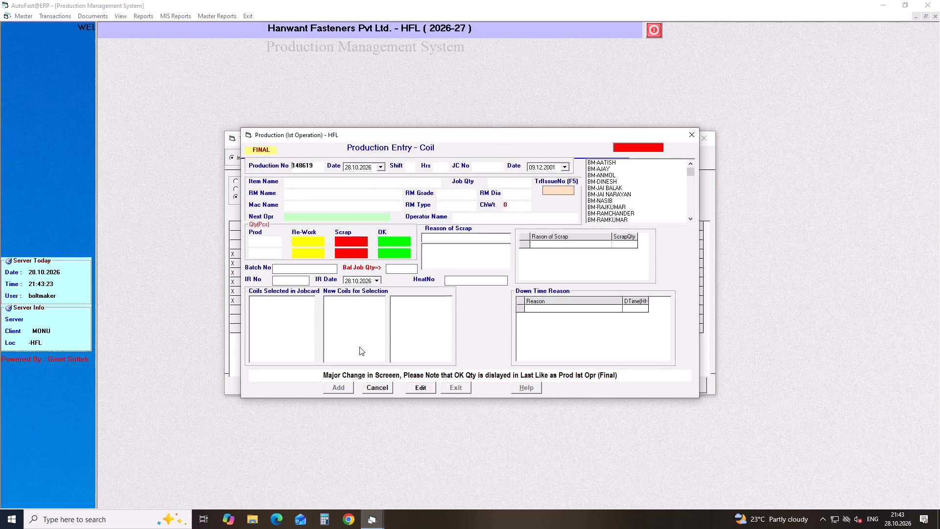
{"action": "key", "text": "Return"}
{"action": "left_click", "coordinate": [422, 385]}
{"action": "key", "text": "Return"}
Record 0 re-work and 5 scrap pieces on entry 148619, assigning all 5 to the reason CUTT OFF.
{"action": "left_click_drag", "start_coordinate": [314, 242], "coordinate": [278, 242]}
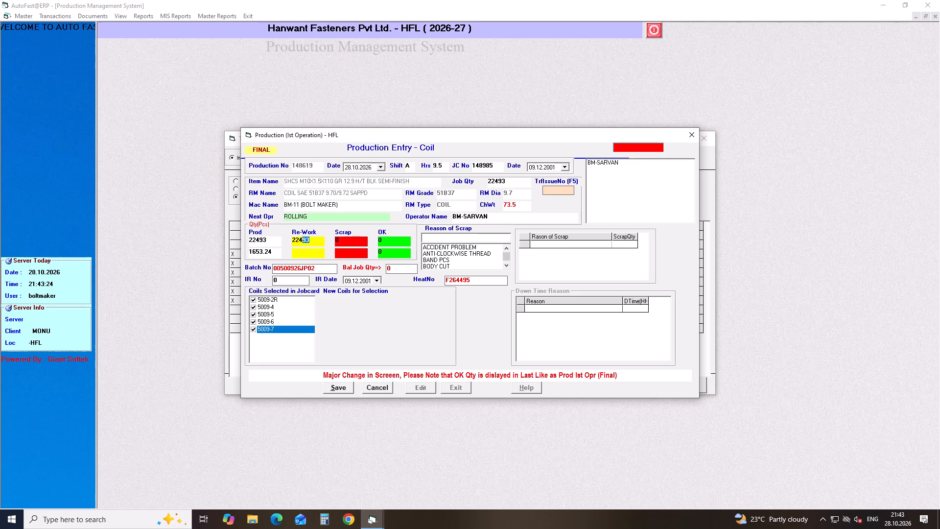
{"action": "left_click_drag", "start_coordinate": [278, 242], "coordinate": [255, 242]}
{"action": "key", "text": "0"}
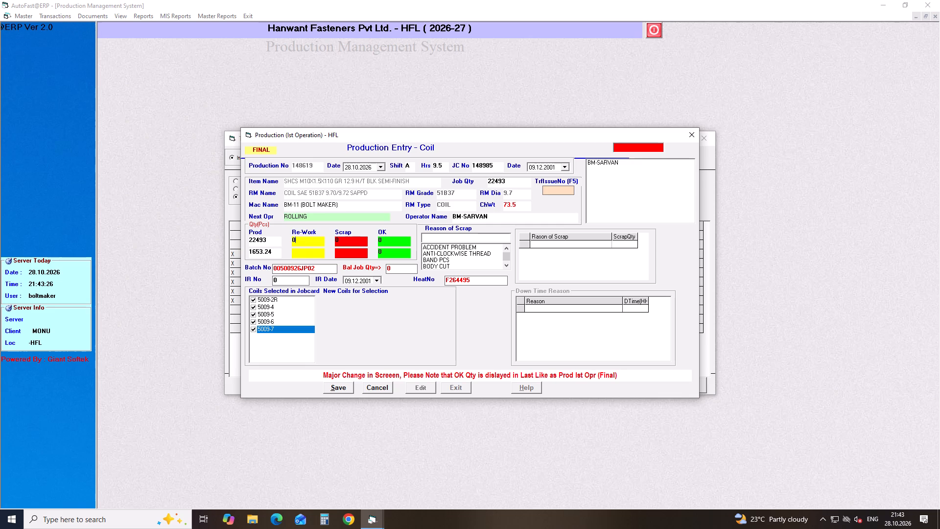
{"action": "key", "text": "Return"}
{"action": "key", "text": "Delete"}
{"action": "key", "text": "5"}
{"action": "key", "text": "Return"}
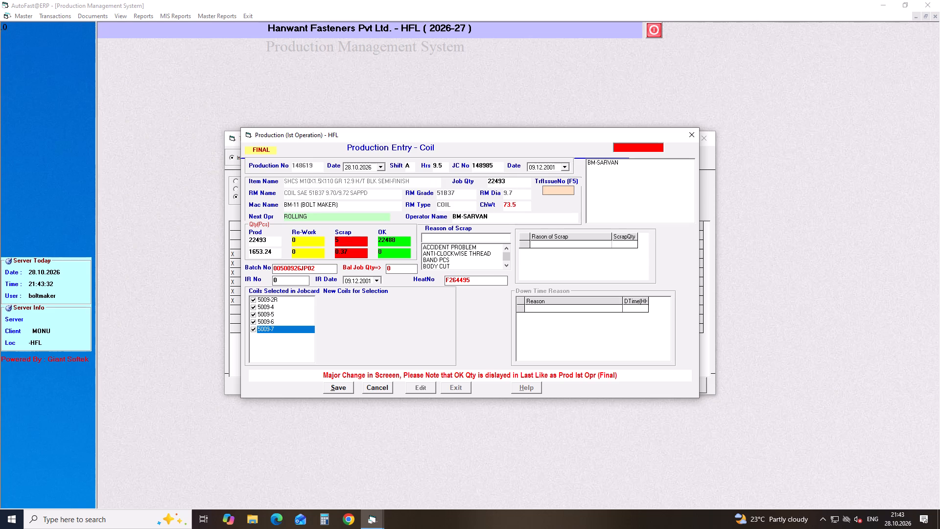
{"action": "type", "text": "CU"}
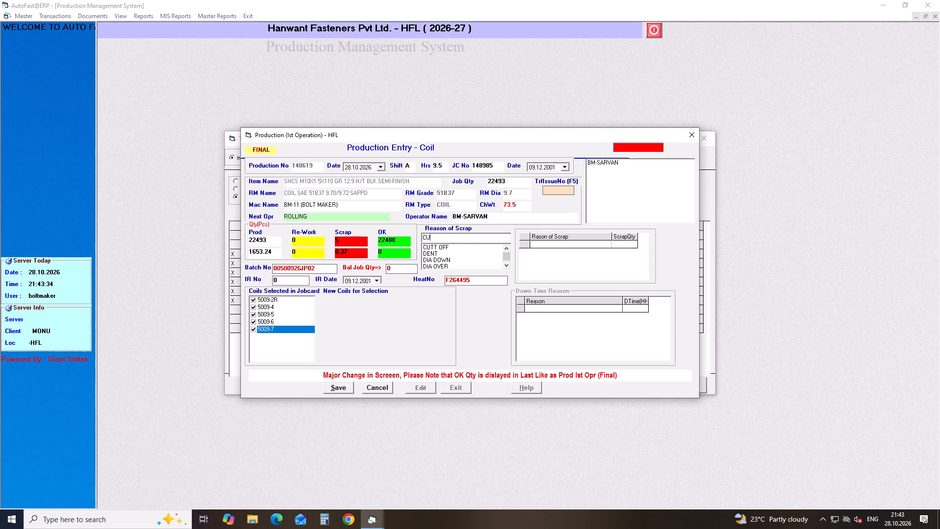
{"action": "key", "text": "Down"}
{"action": "key", "text": "Return"}
{"action": "key", "text": "5"}
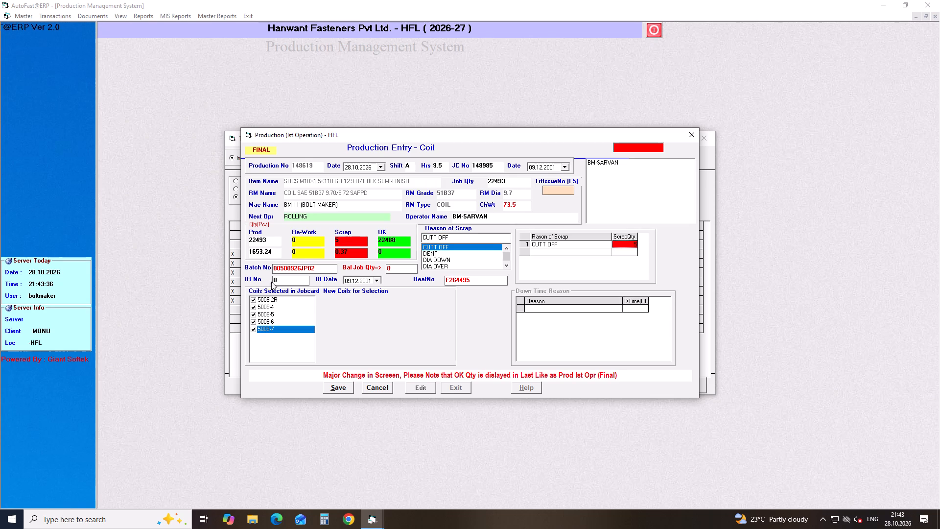
Enter IR number 01 and IR date 28.10.2026 on entry 148619, save it and return to the pending list.
{"action": "left_click", "coordinate": [278, 281]}
{"action": "key", "text": "1"}
{"action": "key", "text": "Return"}
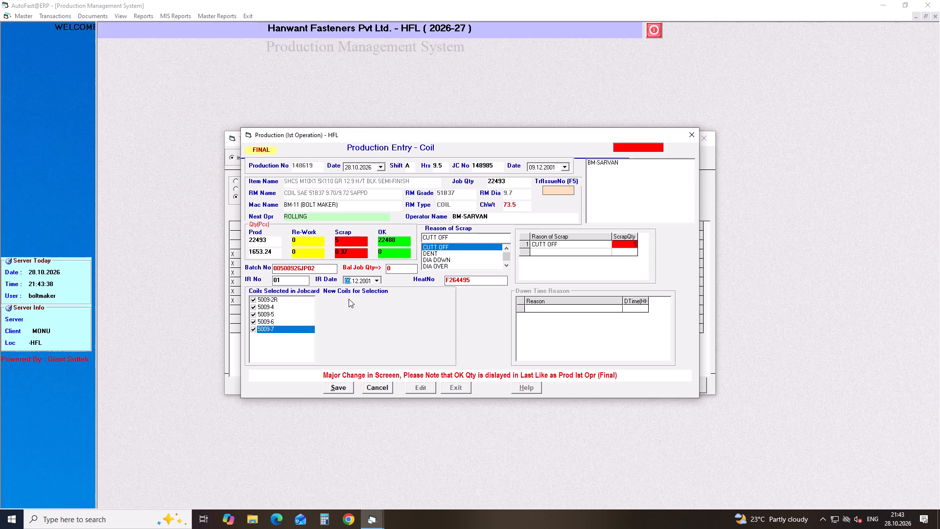
{"action": "left_click", "coordinate": [379, 280]}
{"action": "left_click", "coordinate": [385, 353]}
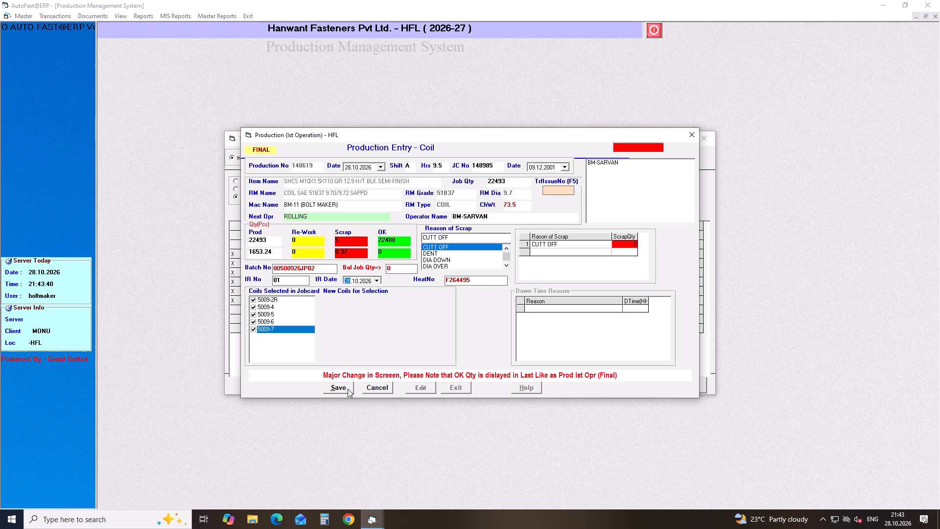
{"action": "left_click", "coordinate": [348, 389]}
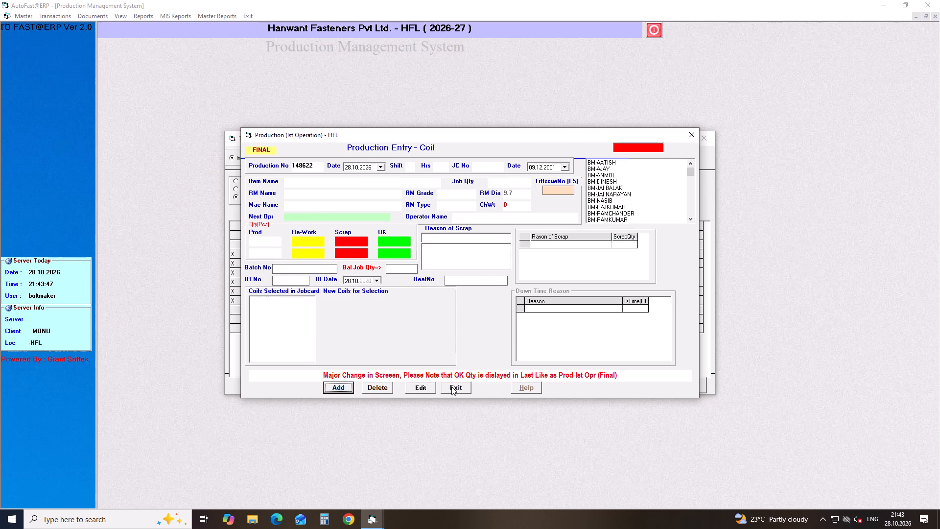
{"action": "left_click", "coordinate": [451, 387]}
Open the pending production entry 148620 (BOLT FLANGE SH 6X12 L BRIGHT) for editing.
{"action": "left_click", "coordinate": [256, 308]}
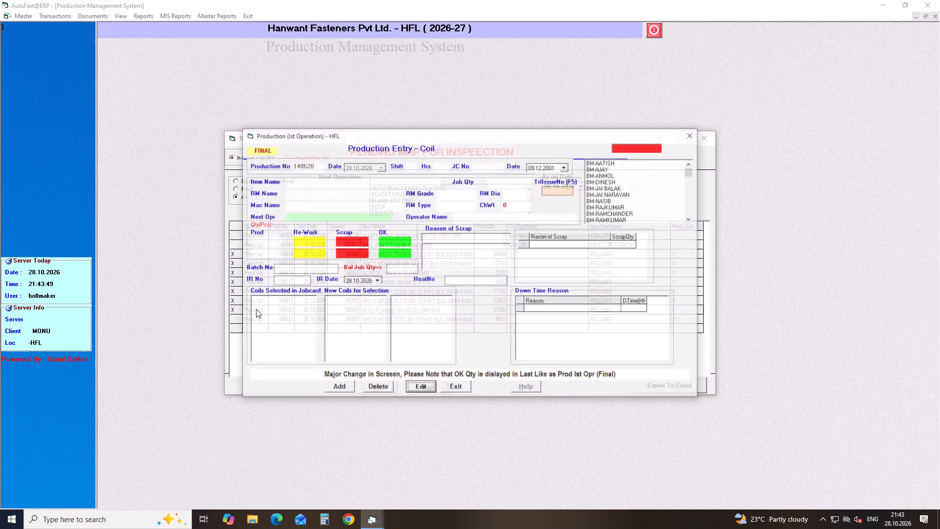
{"action": "key", "text": "Return"}
{"action": "key", "text": "Return"}
{"action": "left_click", "coordinate": [421, 387]}
{"action": "key", "text": "Return"}
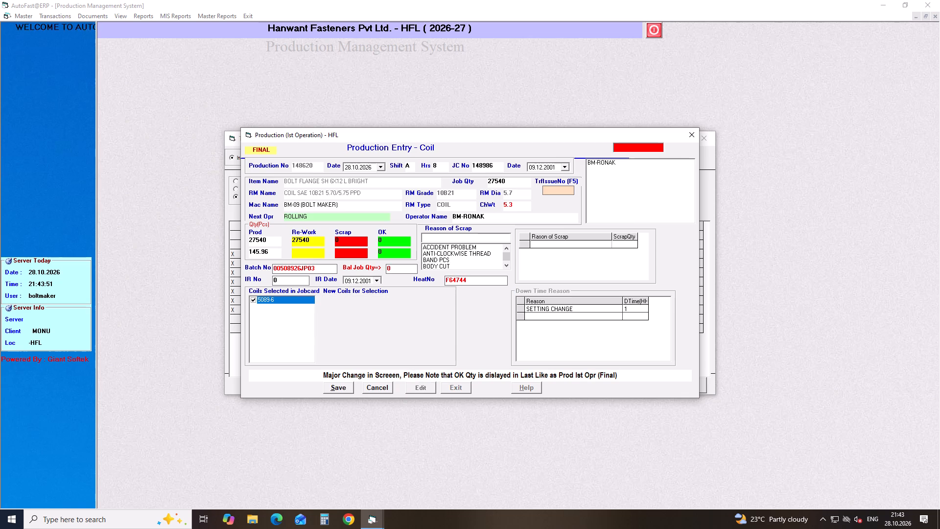
Record 0 re-work and 40 scrap pieces on entry 148620, assigning all 40 to the reason SETTING PROBLEM.
{"action": "left_click_drag", "start_coordinate": [316, 239], "coordinate": [262, 246]}
{"action": "key", "text": "0"}
{"action": "key", "text": "Return"}
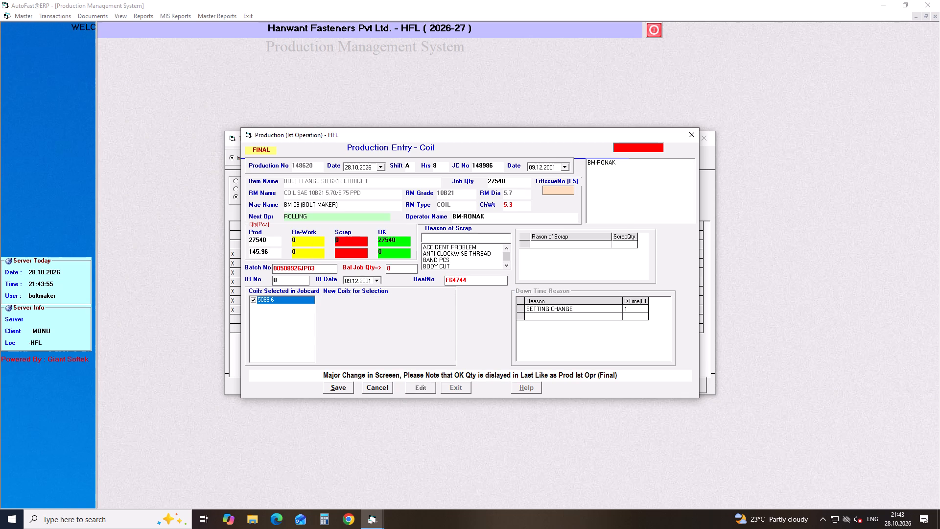
{"action": "key", "text": "4"}
{"action": "key", "text": "Return"}
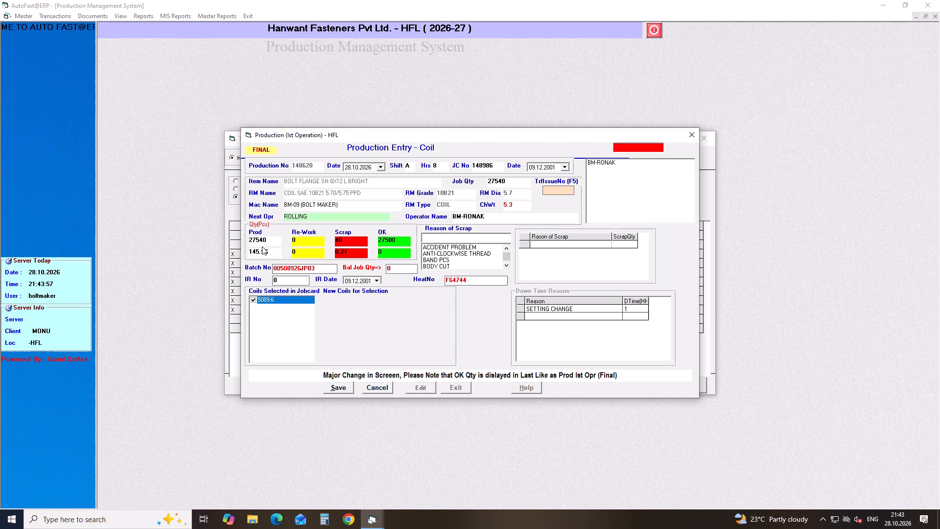
{"action": "type", "text": "SE"}
{"action": "key", "text": "Down"}
{"action": "key", "text": "Return"}
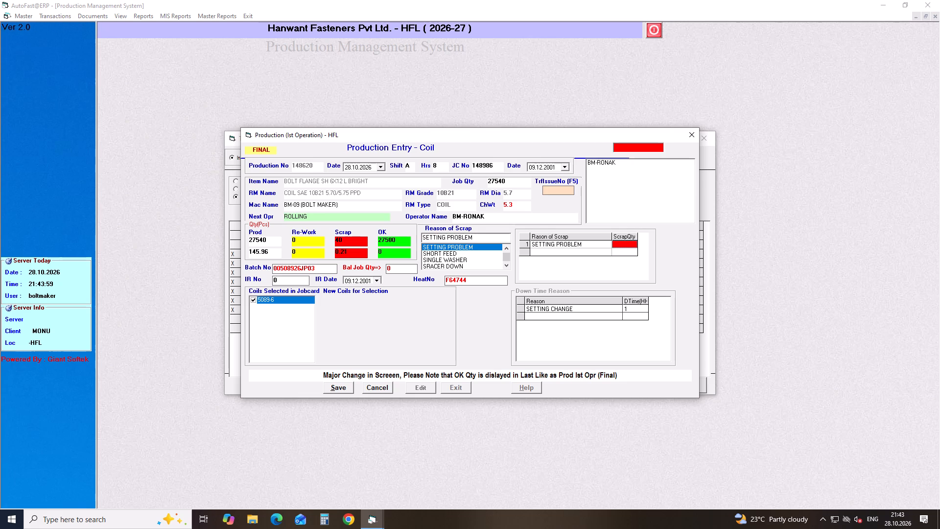
{"action": "type", "text": "40"}
Enter IR number 01 and IR date 28.10.2026 on entry 148620, save it and return to the pending list.
{"action": "left_click", "coordinate": [284, 281]}
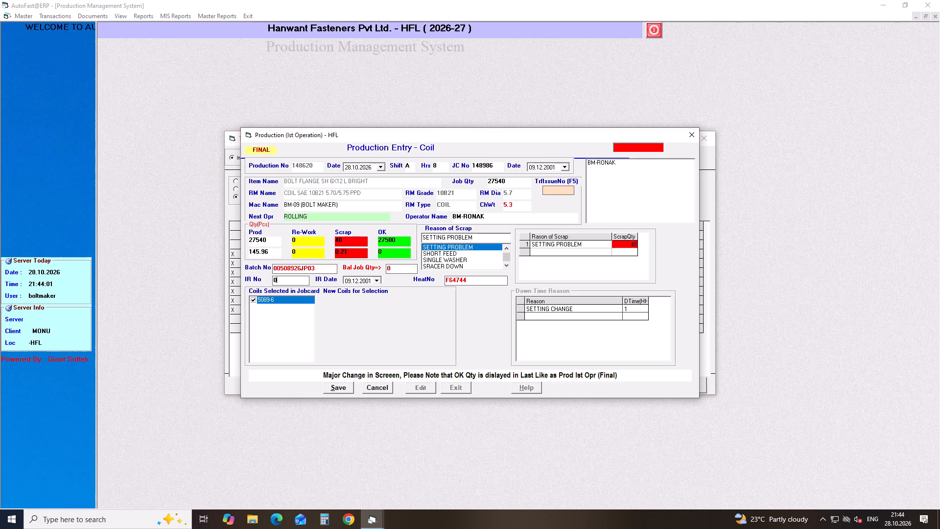
{"action": "key", "text": "1"}
{"action": "key", "text": "Return"}
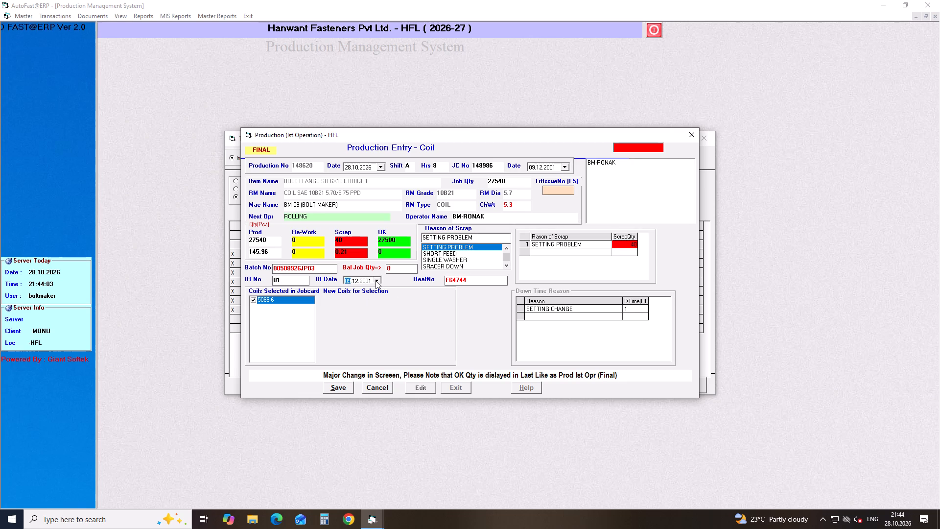
{"action": "left_click", "coordinate": [376, 281]}
{"action": "left_click", "coordinate": [393, 355]}
{"action": "left_click", "coordinate": [342, 385]}
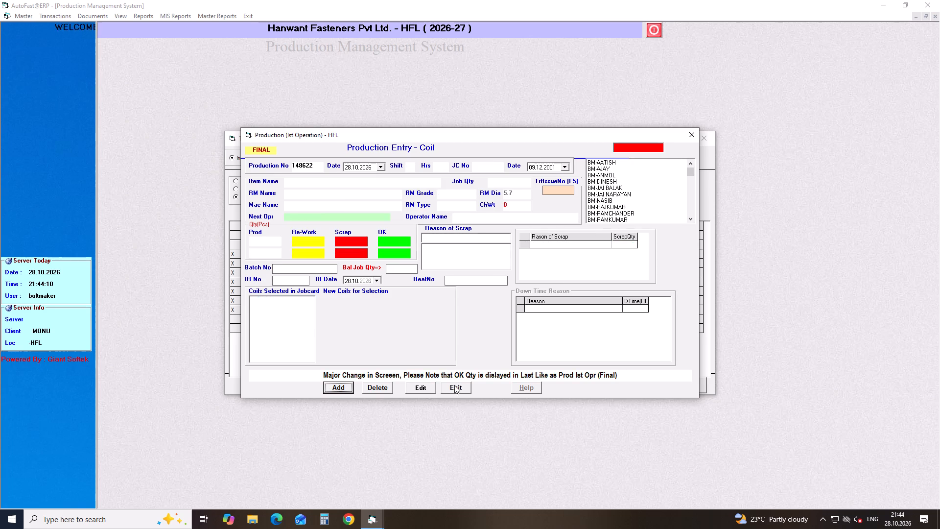
{"action": "left_click", "coordinate": [454, 385]}
Open the pending production entry 148621 (SHCS M10X1.5X50 GR 12.9) for editing.
{"action": "left_click", "coordinate": [257, 318]}
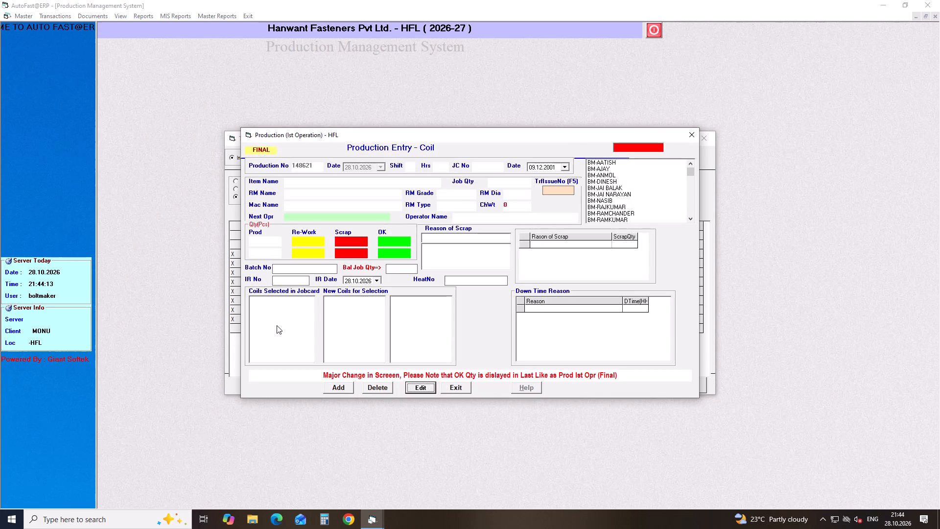
{"action": "key", "text": "Return"}
{"action": "key", "text": "Return"}
{"action": "left_click", "coordinate": [423, 386]}
{"action": "key", "text": "Return"}
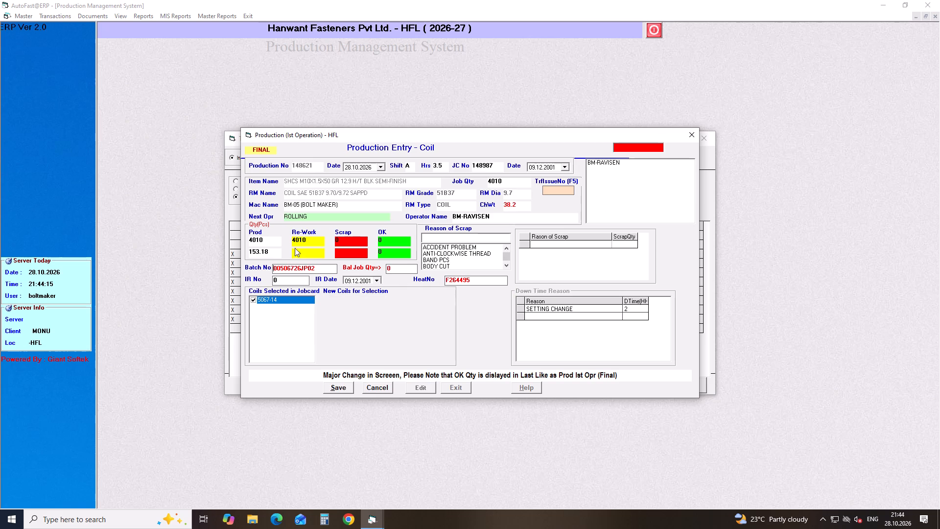
Record 0 re-work and 10 scrap pieces on entry 148621, assigning all 10 to the reason SETTING PROBLEM.
{"action": "left_click_drag", "start_coordinate": [312, 240], "coordinate": [267, 241]}
{"action": "key", "text": "0"}
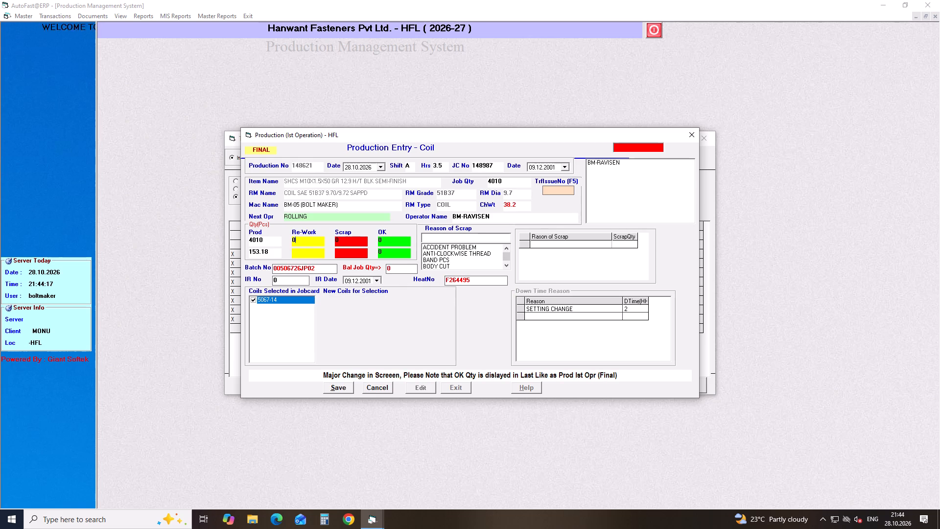
{"action": "key", "text": "Return"}
{"action": "key", "text": "1"}
{"action": "key", "text": "Return"}
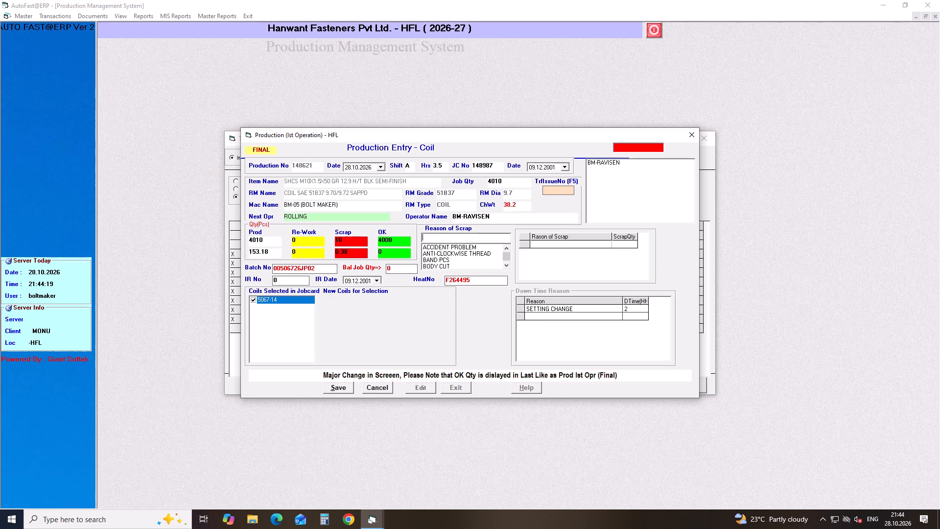
{"action": "type", "text": "SE"}
{"action": "key", "text": "Down"}
{"action": "key", "text": "Return"}
{"action": "type", "text": "10"}
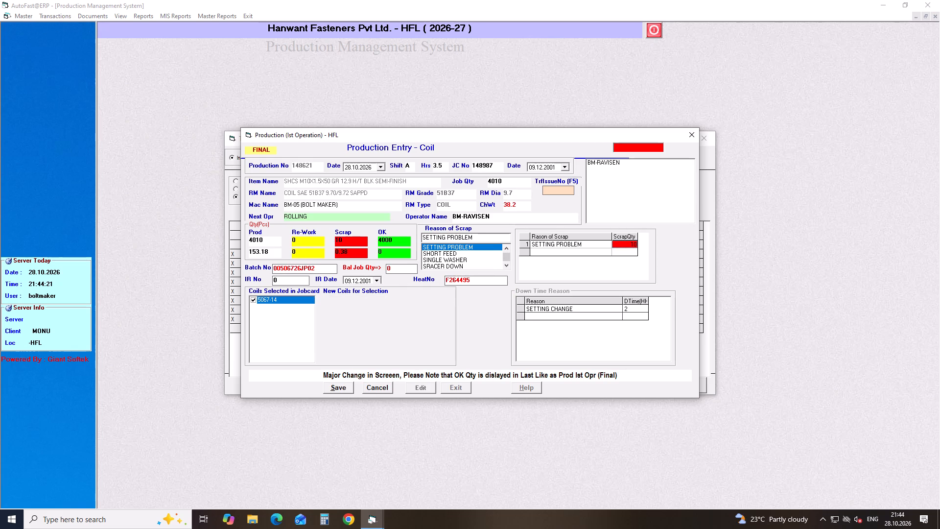
Enter IR number 01 and IR date 28.10.2026 on entry 148621, save it, and close the entry and the pending inspection list.
{"action": "left_click", "coordinate": [282, 282]}
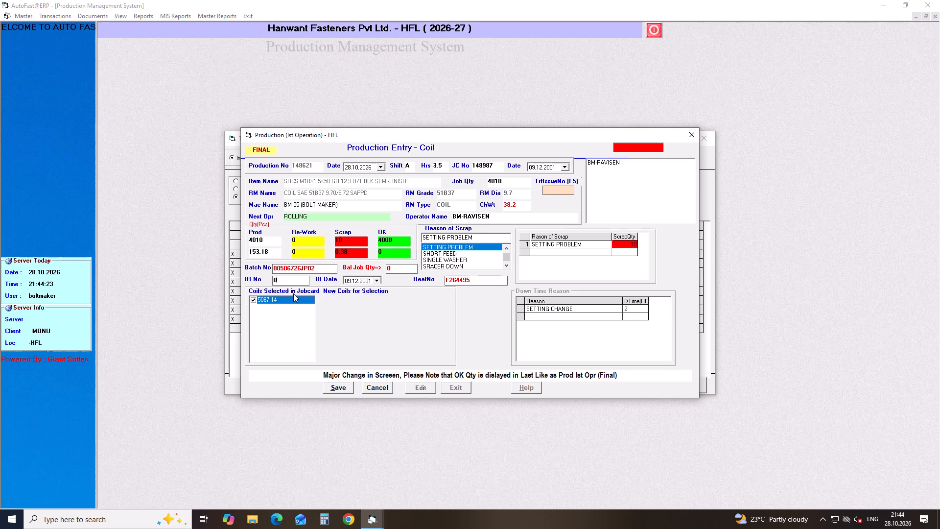
{"action": "key", "text": "1"}
{"action": "key", "text": "Return"}
{"action": "left_click", "coordinate": [375, 280]}
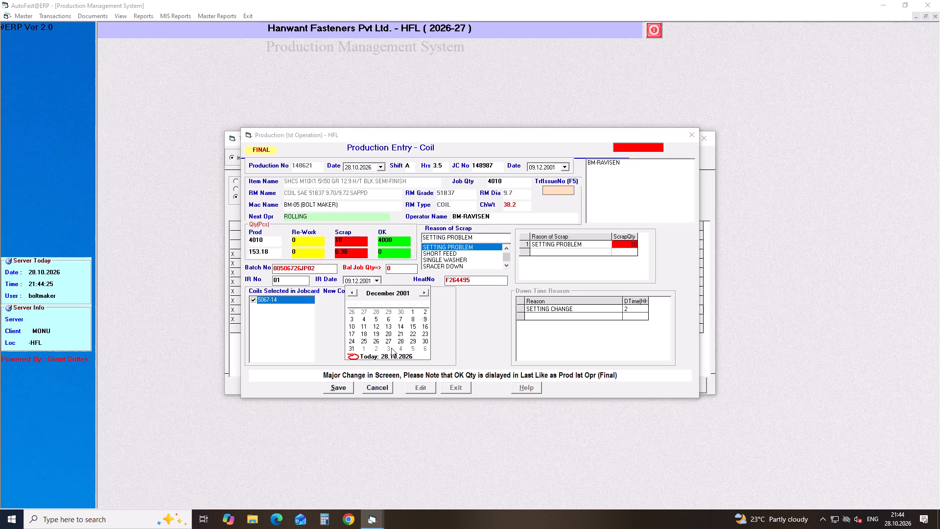
{"action": "left_click", "coordinate": [393, 355]}
{"action": "left_click", "coordinate": [349, 389]}
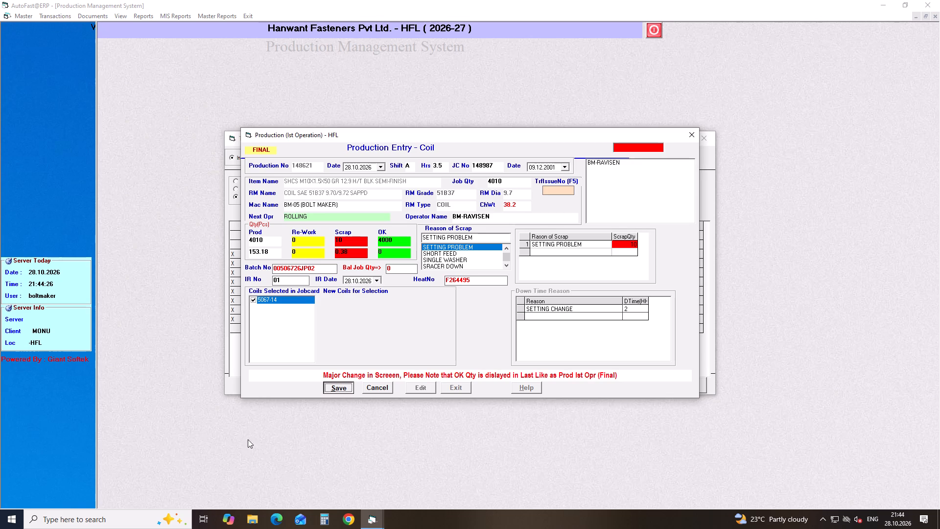
{"action": "left_click", "coordinate": [690, 134]}
{"action": "left_click", "coordinate": [705, 140]}
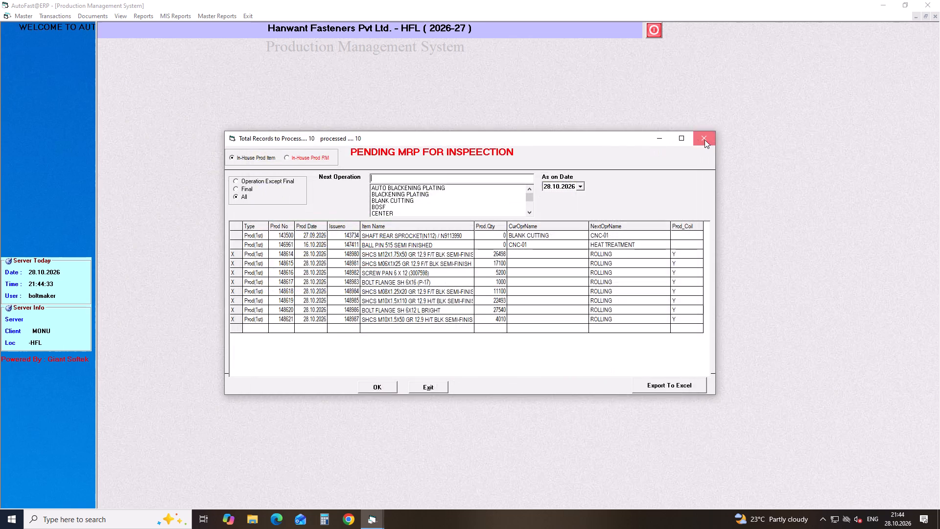
Open the first-operation raw material issue form and load job card 148974 for closing with the reason Planning Changed.
{"action": "left_click", "coordinate": [64, 17]}
{"action": "left_click", "coordinate": [77, 68]}
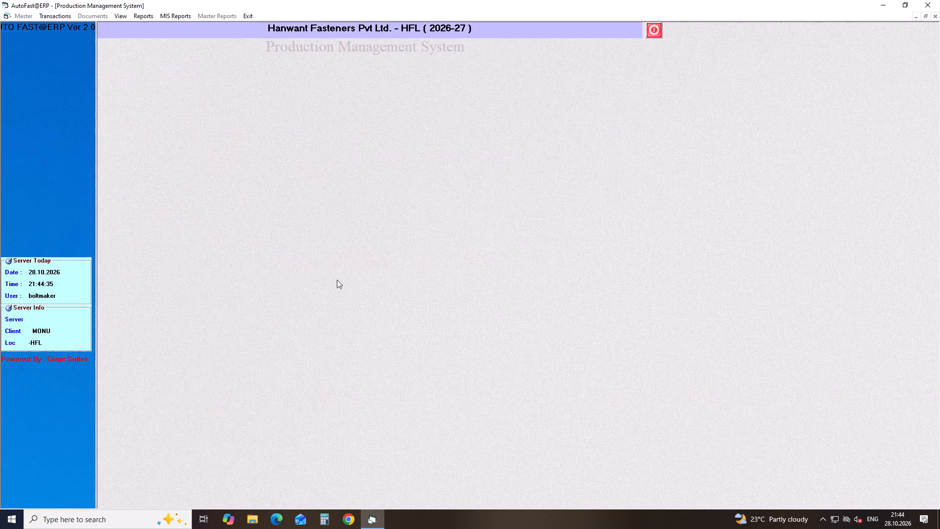
{"action": "left_click", "coordinate": [441, 400]}
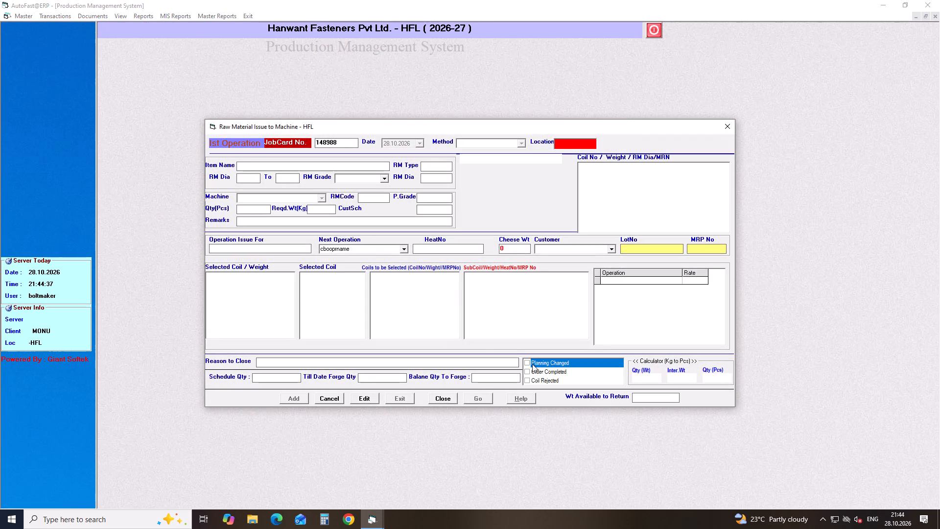
{"action": "left_click", "coordinate": [528, 363]}
{"action": "left_click", "coordinate": [336, 145]}
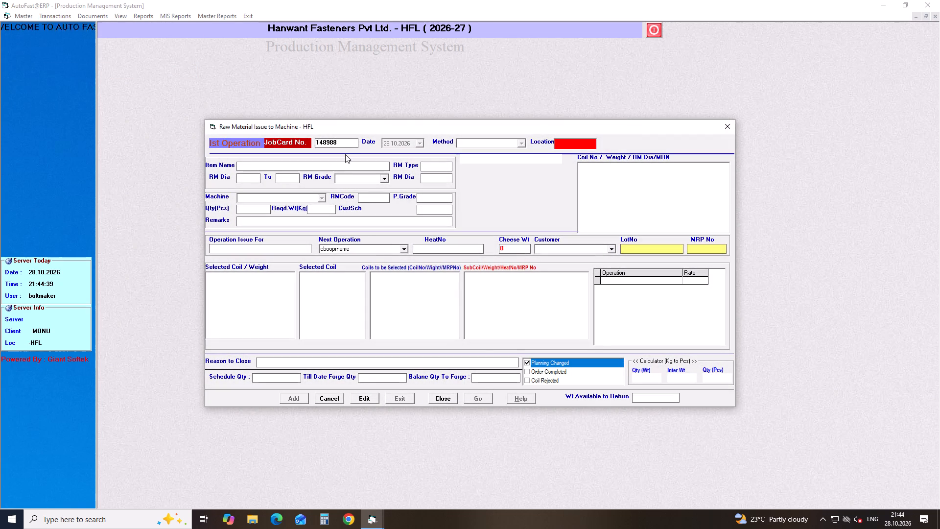
{"action": "key", "text": "BackSpace"}
{"action": "key", "text": "BackSpace"}
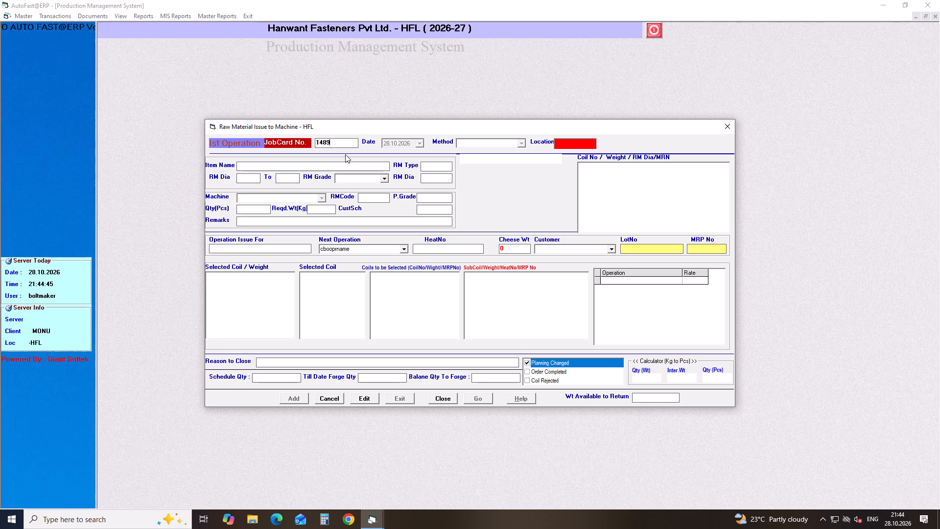
{"action": "type", "text": "74"}
{"action": "key", "text": "Return"}
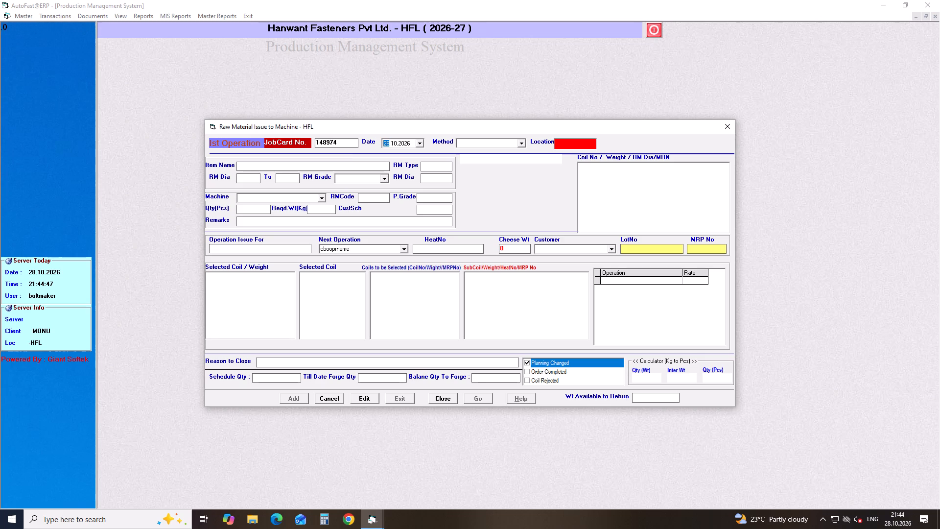
{"action": "left_click", "coordinate": [444, 394]}
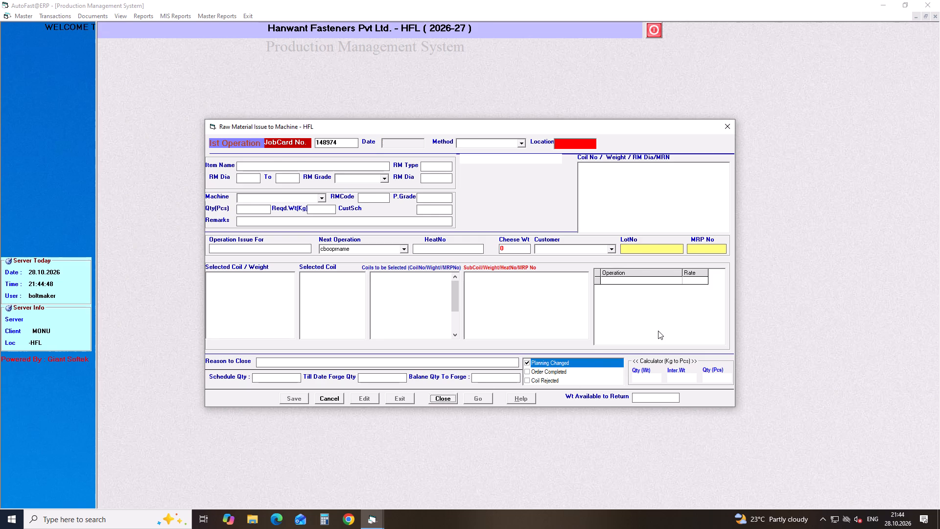
Enter a return weight of 222.56 for coil 5058-10 on job card 148974, process the closure and clear the form.
{"action": "left_click", "coordinate": [657, 283]}
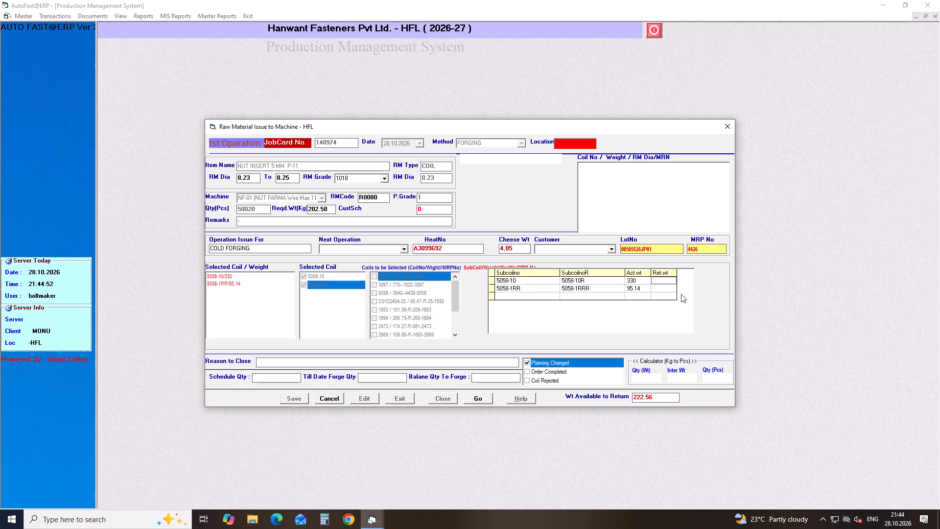
{"action": "type", "text": "222."}
{"action": "key", "text": "6"}
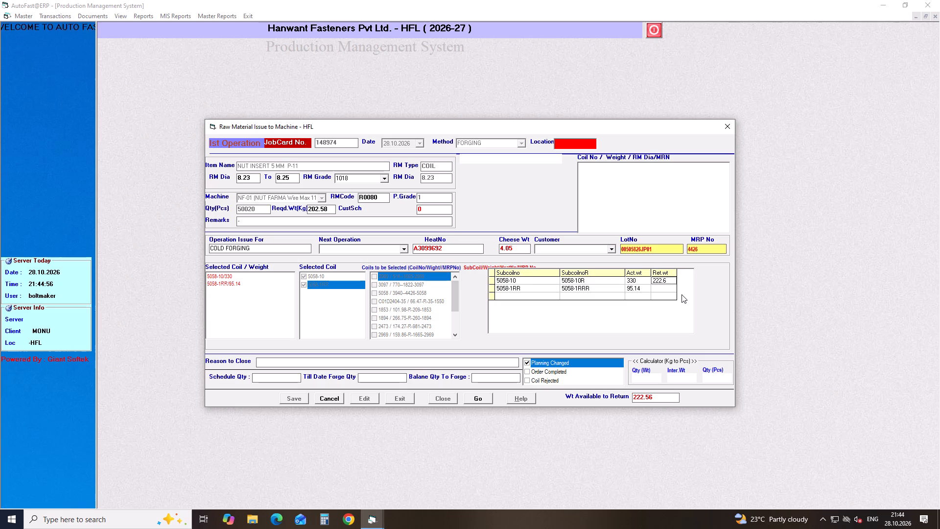
{"action": "key", "text": "BackSpace"}
{"action": "type", "text": "56"}
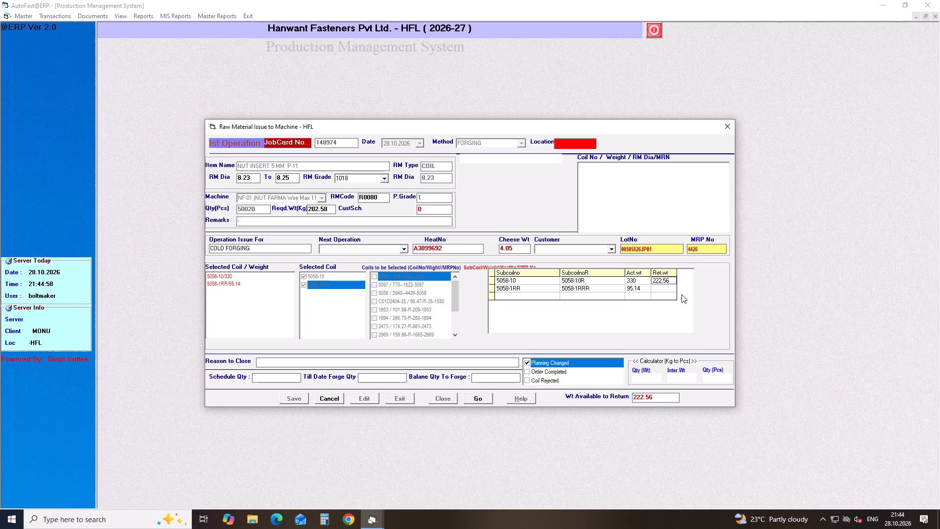
{"action": "left_click", "coordinate": [485, 399]}
{"action": "left_click", "coordinate": [453, 286]}
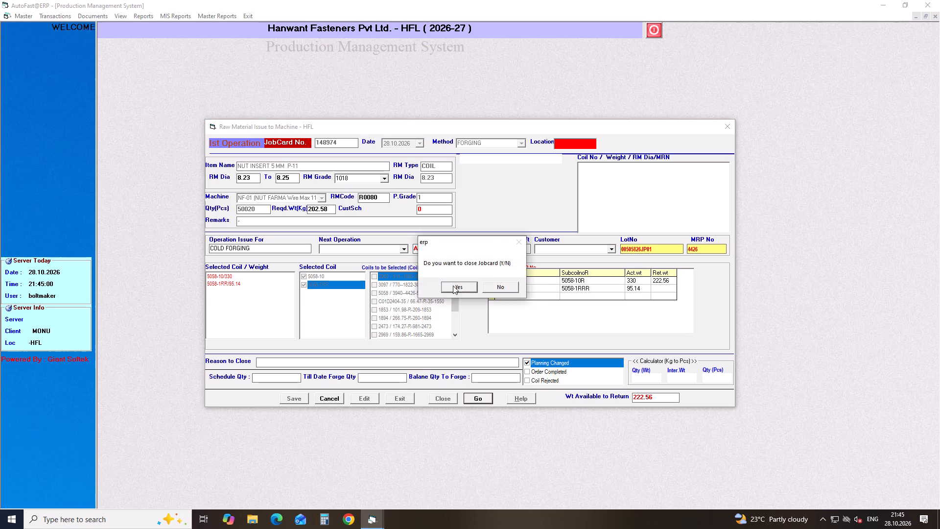
{"action": "left_click", "coordinate": [336, 398]}
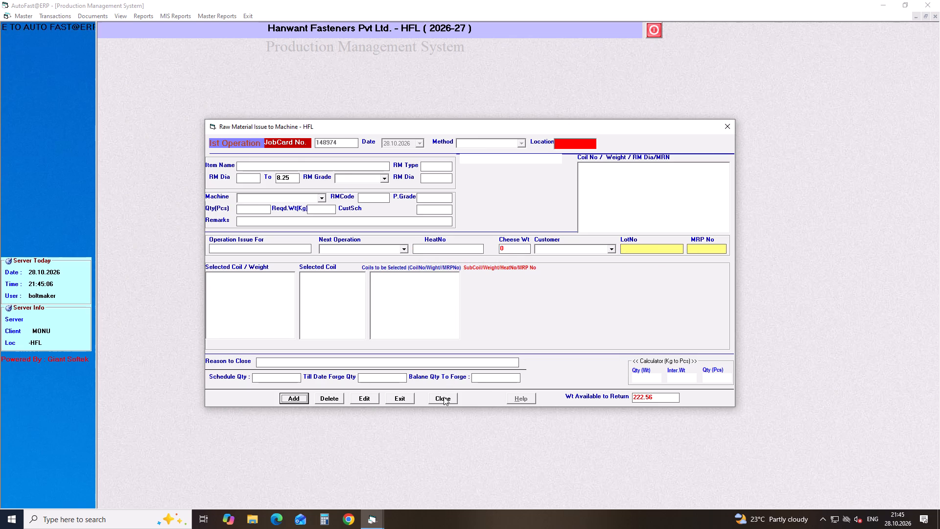
Close job card 148975 with a return weight of 135.68 for coil 4966-4, and clear the form.
{"action": "left_click", "coordinate": [444, 397]}
{"action": "key", "text": "BackSpace"}
{"action": "key", "text": "5"}
{"action": "key", "text": "Return"}
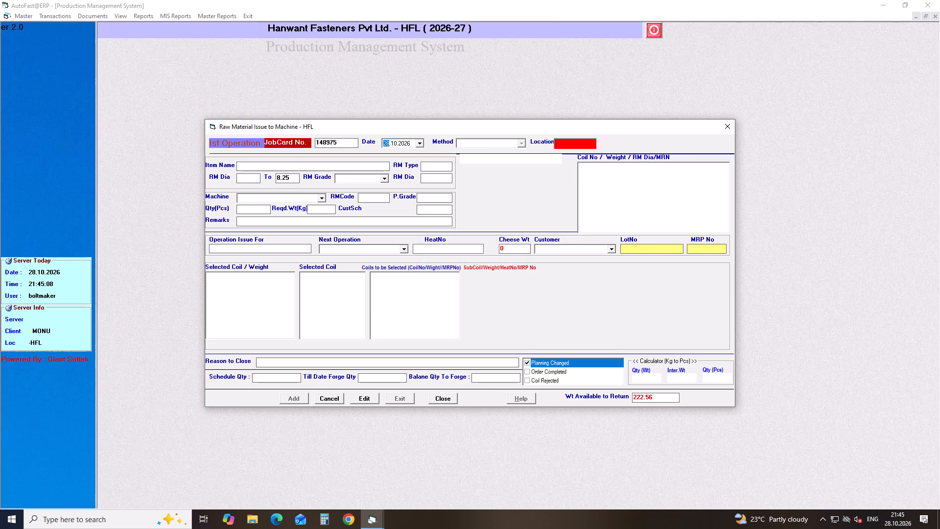
{"action": "left_click", "coordinate": [452, 277]}
{"action": "left_click", "coordinate": [446, 400]}
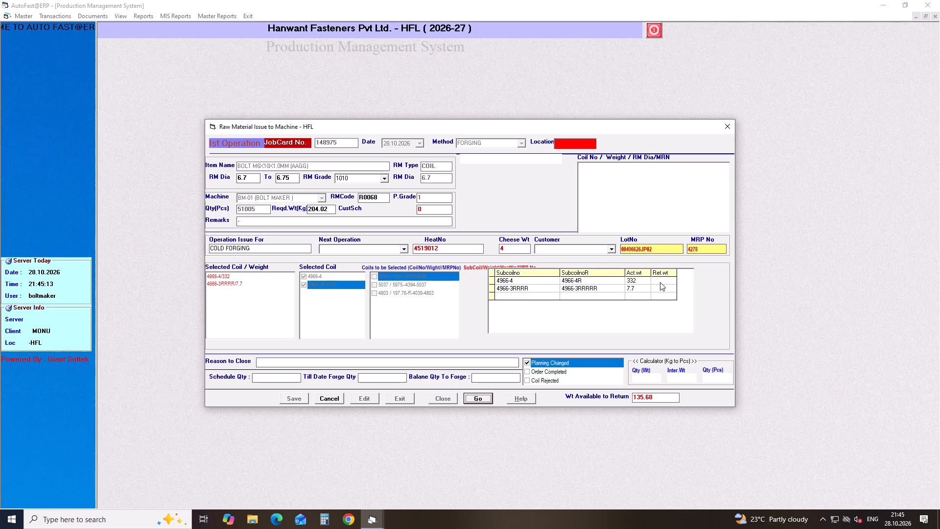
{"action": "left_click", "coordinate": [660, 282]}
{"action": "type", "text": "135."}
{"action": "type", "text": "68"}
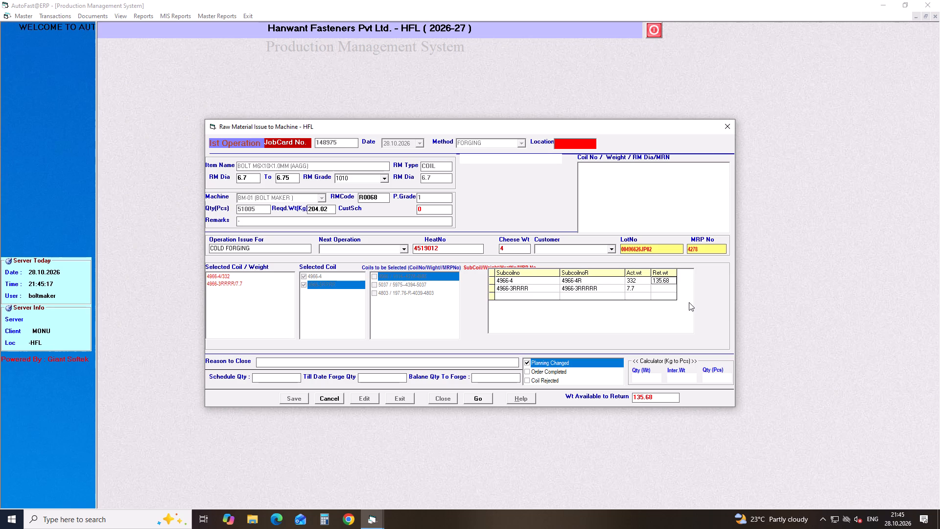
{"action": "left_click", "coordinate": [455, 377]}
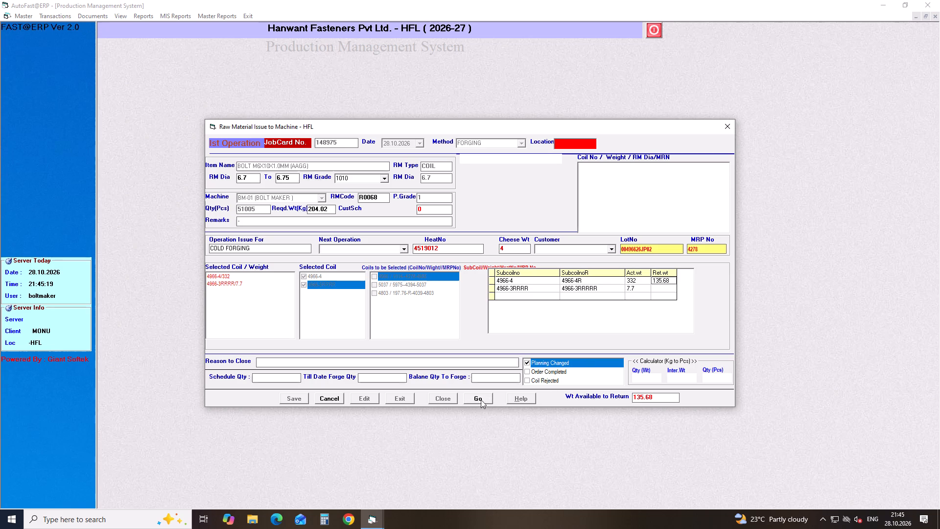
{"action": "left_click", "coordinate": [479, 396]}
{"action": "left_click", "coordinate": [456, 283]}
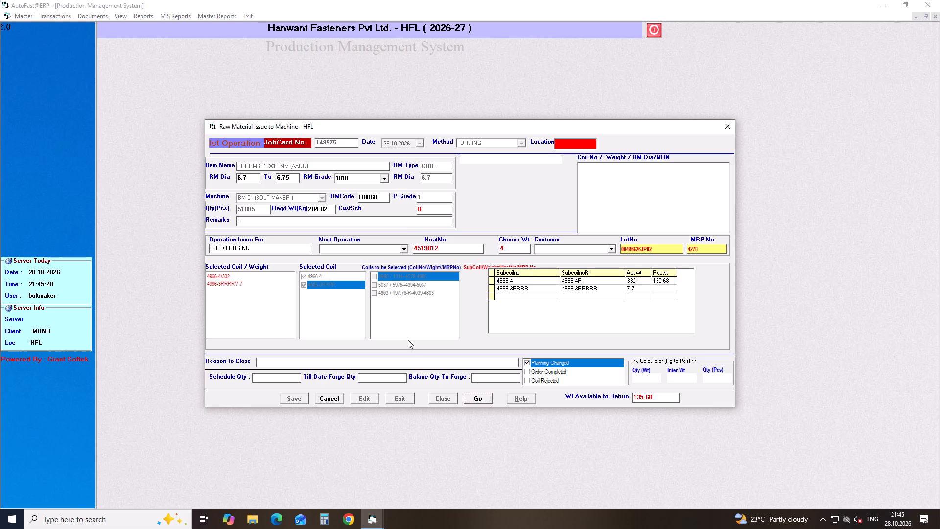
{"action": "left_click", "coordinate": [322, 400]}
Close job card 148976 with a return weight of 211.78 for coil 5097-14, and clear the form.
{"action": "left_click", "coordinate": [445, 399]}
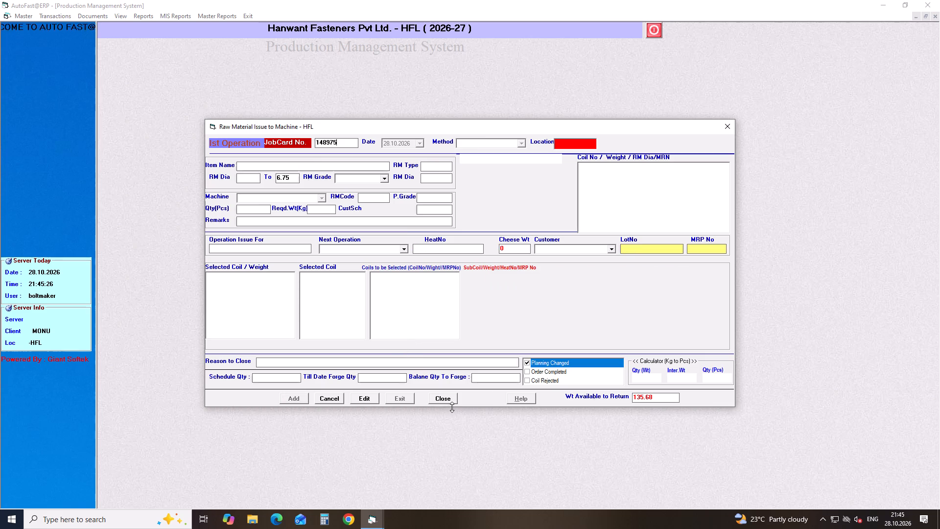
{"action": "key", "text": "BackSpace"}
{"action": "key", "text": "6"}
{"action": "key", "text": "Return"}
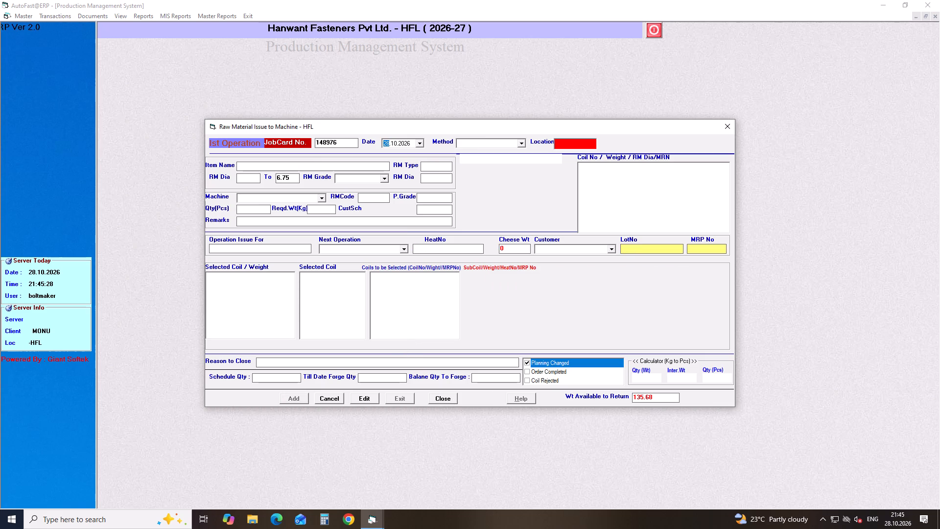
{"action": "left_click", "coordinate": [456, 409]}
{"action": "left_click", "coordinate": [447, 398]}
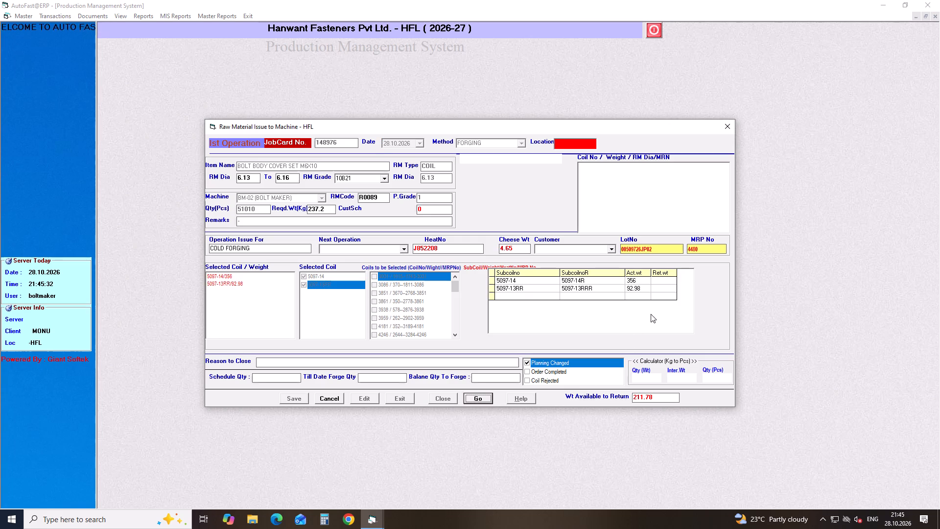
{"action": "left_click", "coordinate": [659, 279]}
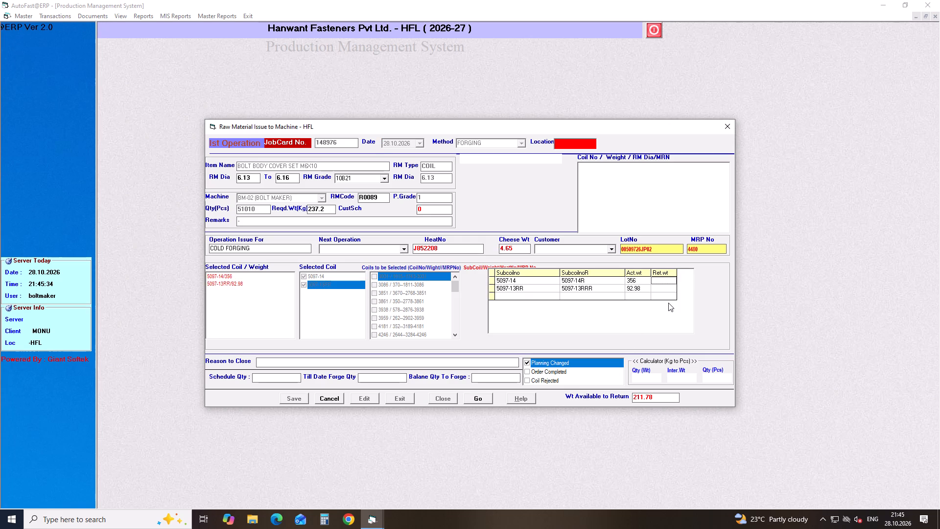
{"action": "type", "text": "211.78"}
{"action": "left_click", "coordinate": [476, 394]}
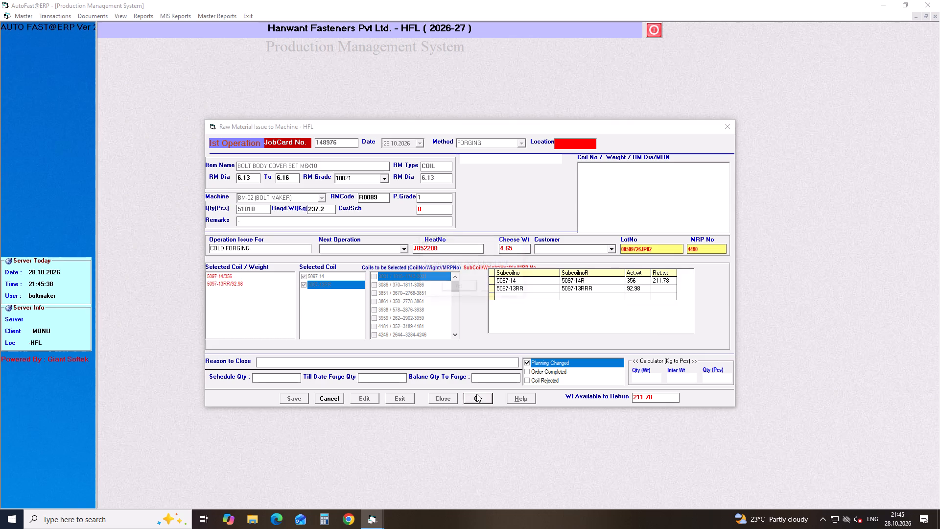
{"action": "left_click", "coordinate": [459, 288]}
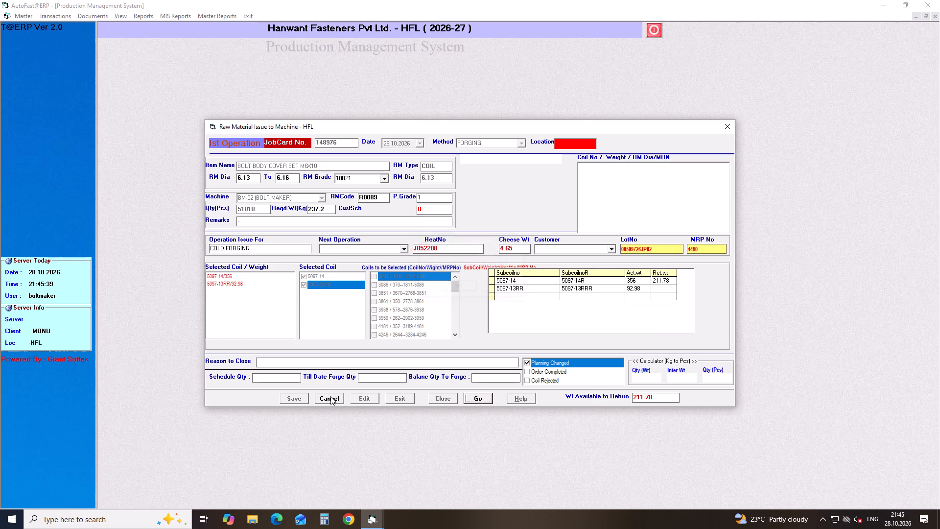
{"action": "left_click", "coordinate": [330, 396]}
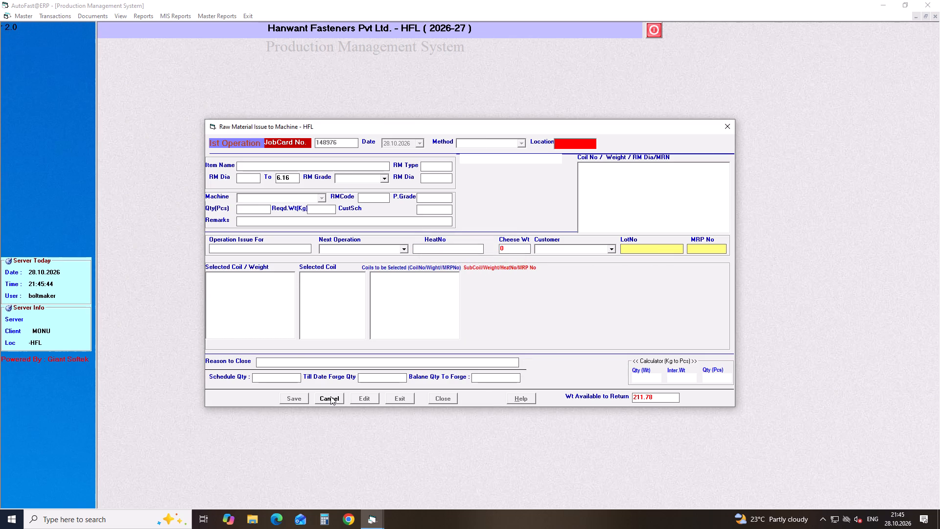
Close job card 148977 with a return weight of 158.08 for coil 5059-5R, and clear the form.
{"action": "left_click", "coordinate": [439, 396]}
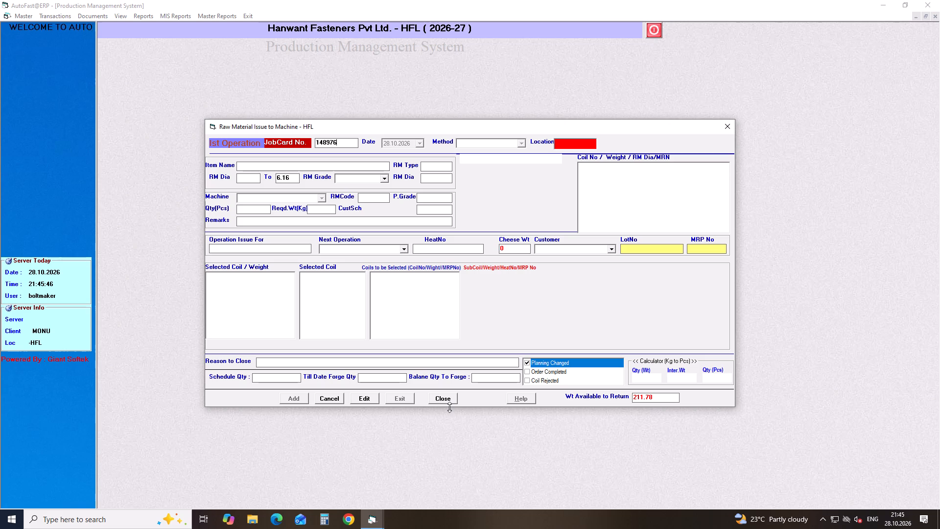
{"action": "key", "text": "BackSpace"}
{"action": "key", "text": "7"}
{"action": "key", "text": "Return"}
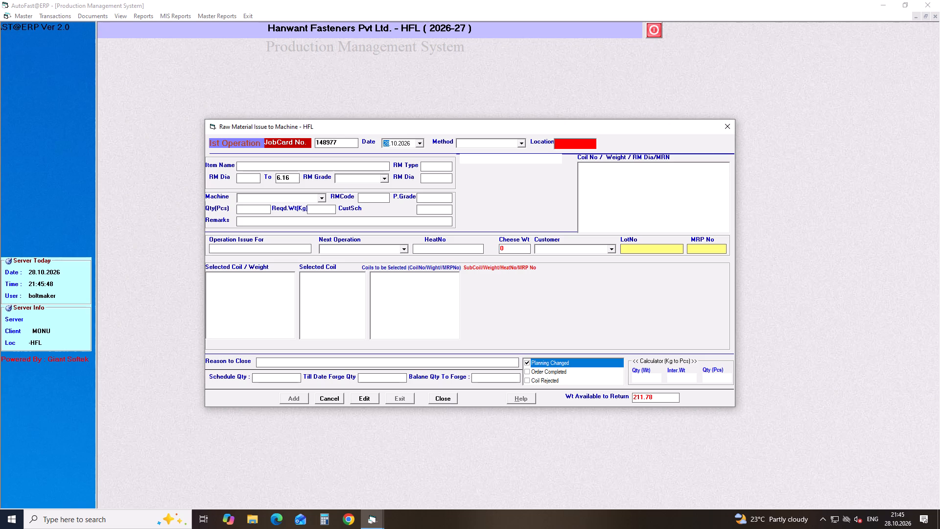
{"action": "left_click", "coordinate": [449, 403]}
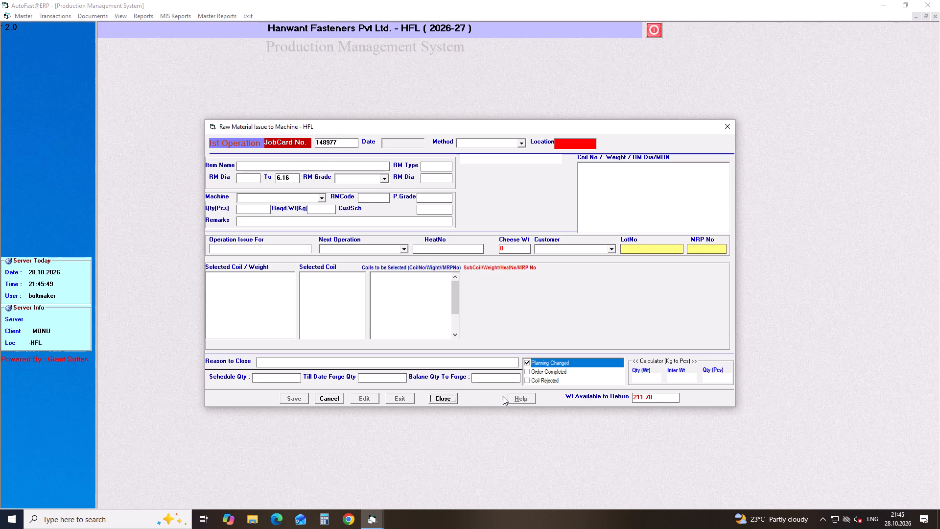
{"action": "left_click", "coordinate": [657, 281]}
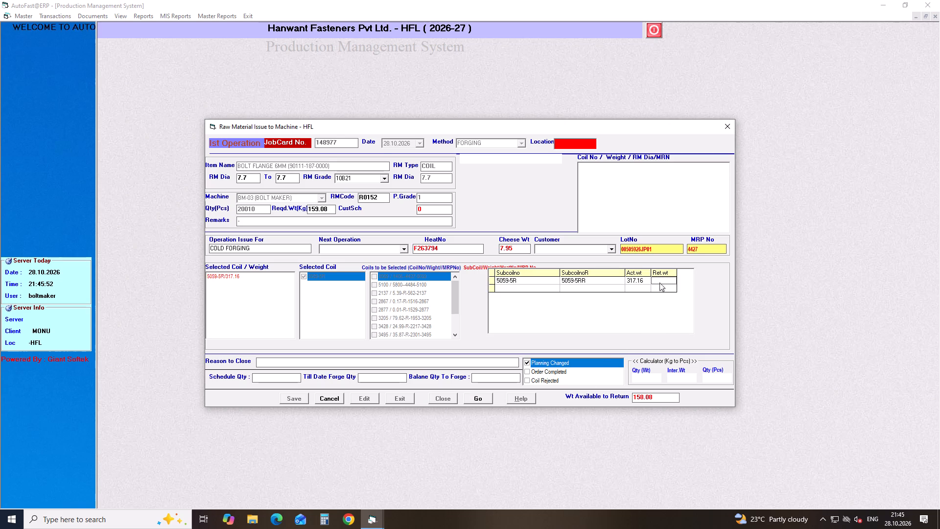
{"action": "type", "text": "158.08"}
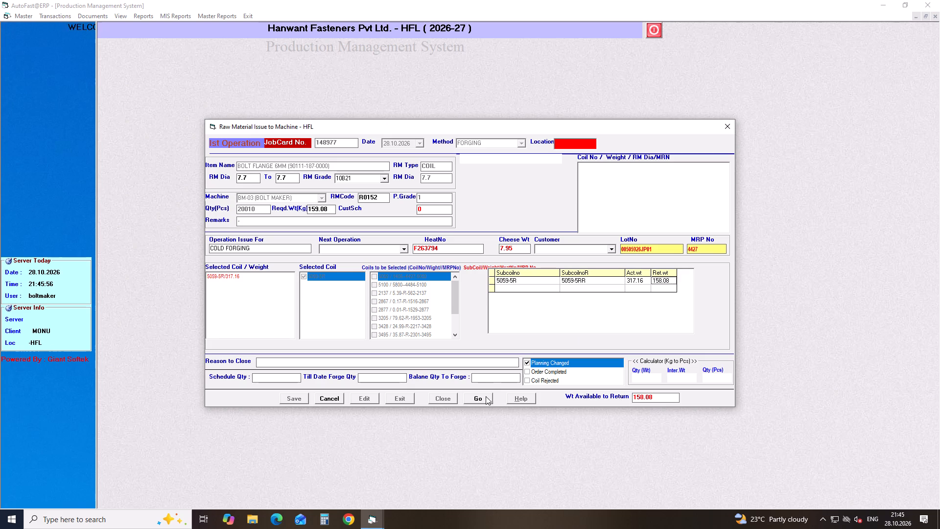
{"action": "left_click", "coordinate": [483, 397]}
{"action": "left_click", "coordinate": [455, 287]}
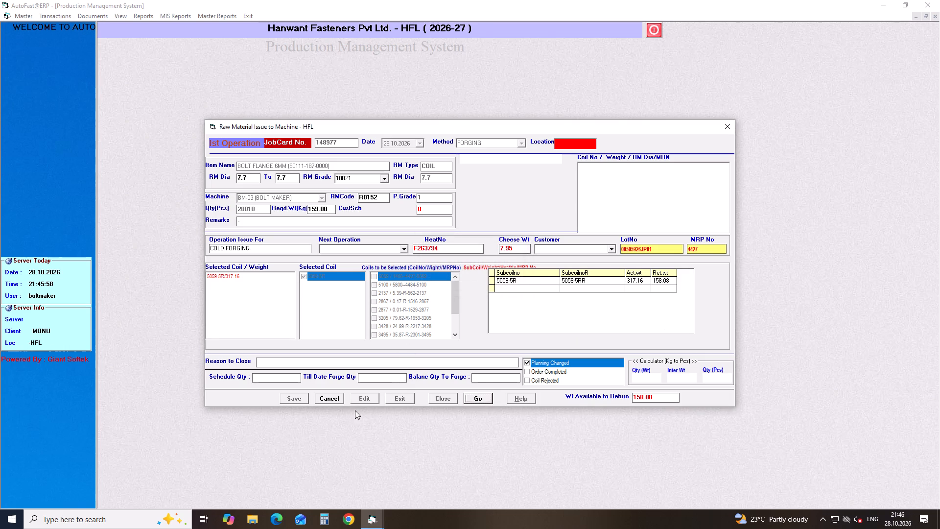
{"action": "left_click", "coordinate": [332, 398]}
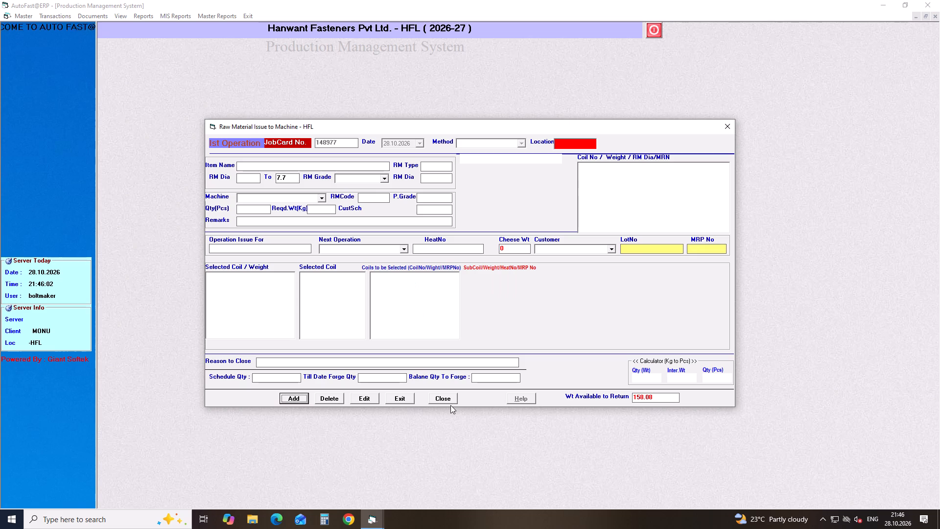
Close job card 148978 with a return weight of 78.43 for coil 5112-10R, and clear the form.
{"action": "left_click", "coordinate": [444, 396]}
{"action": "key", "text": "BackSpace"}
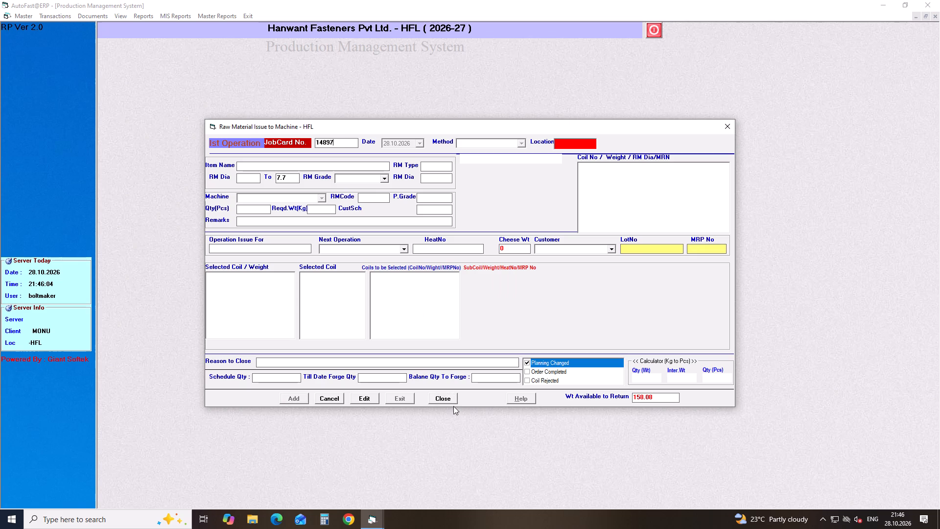
{"action": "key", "text": "8"}
{"action": "key", "text": "Return"}
{"action": "left_click", "coordinate": [453, 406]}
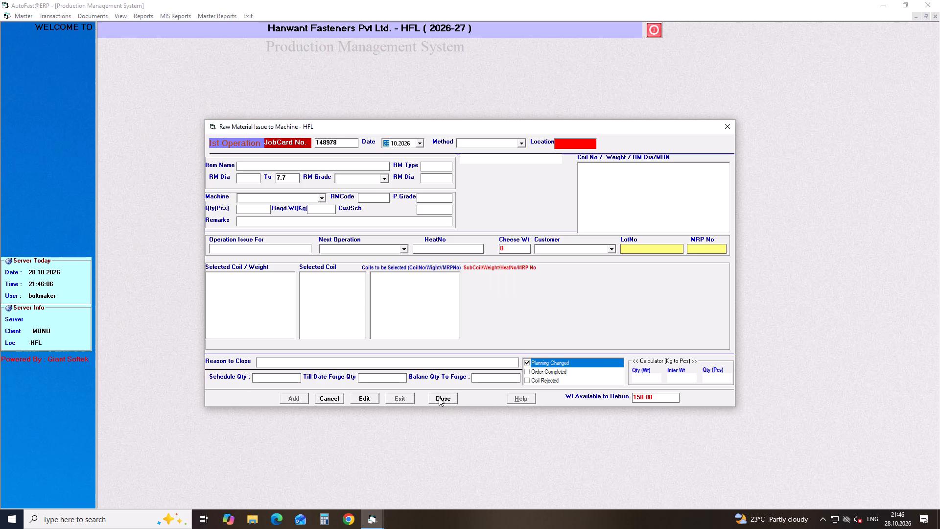
{"action": "left_click", "coordinate": [439, 397]}
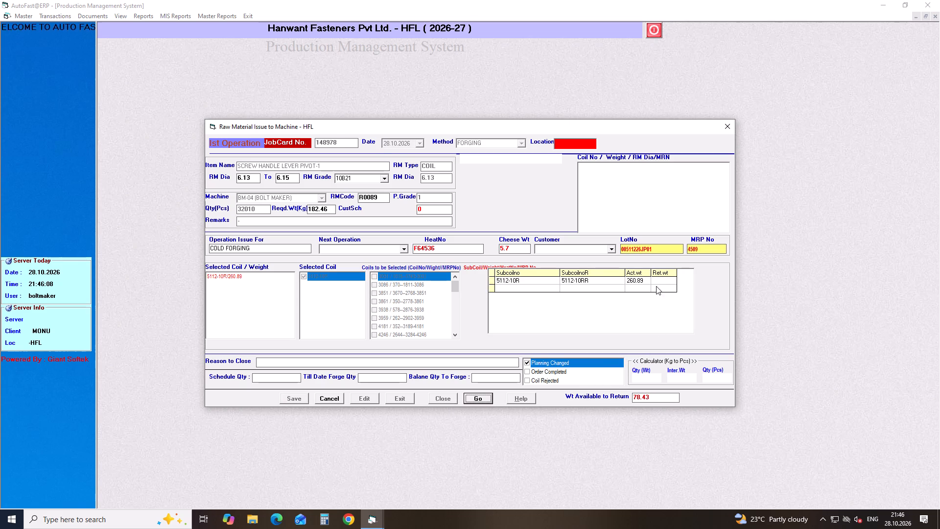
{"action": "left_click", "coordinate": [660, 281]}
{"action": "type", "text": "78.43"}
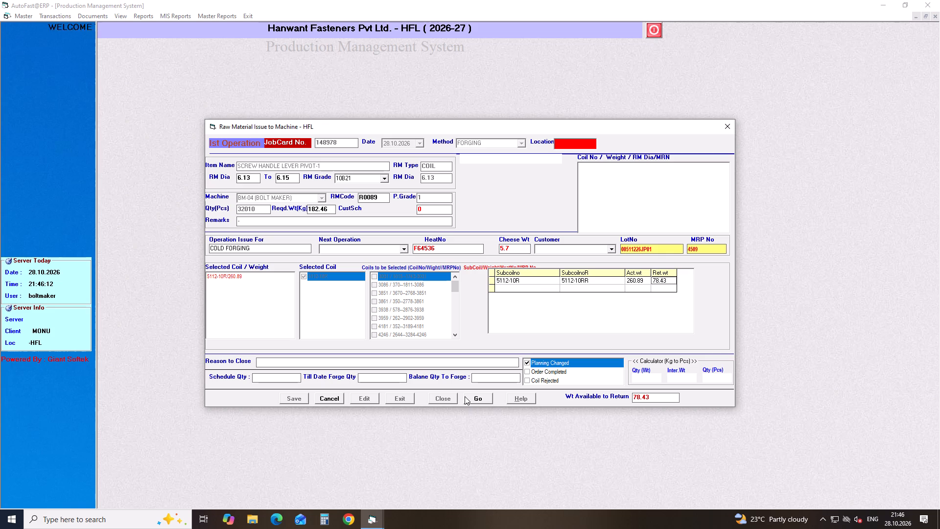
{"action": "left_click", "coordinate": [465, 396]}
{"action": "left_click", "coordinate": [460, 289]}
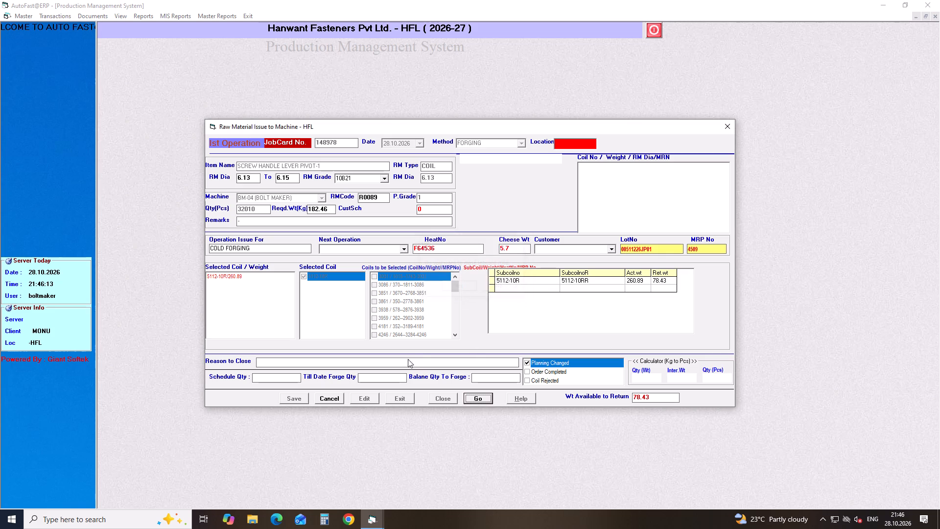
{"action": "left_click", "coordinate": [332, 397]}
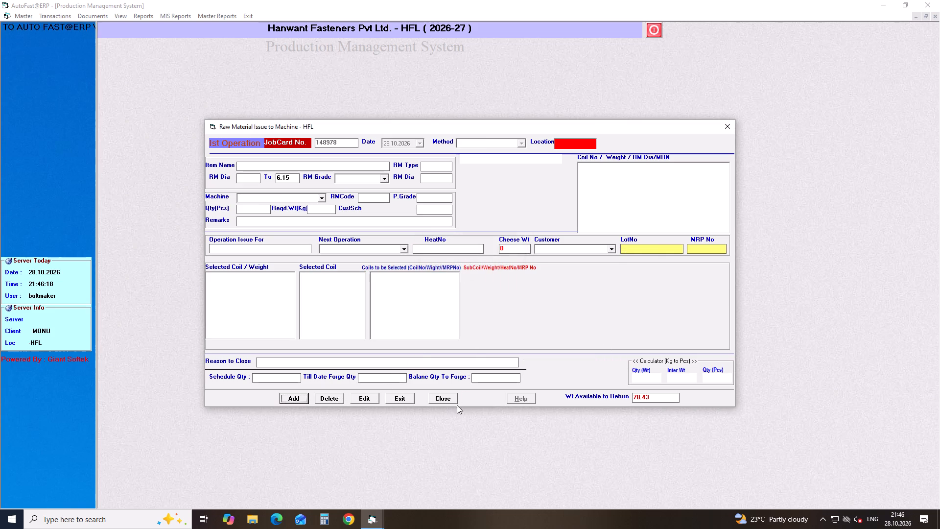
Close job card 148979 with a return weight of 117.8 for coil 5067-13, and clear the form.
{"action": "left_click", "coordinate": [446, 395]}
{"action": "key", "text": "BackSpace"}
{"action": "key", "text": "9"}
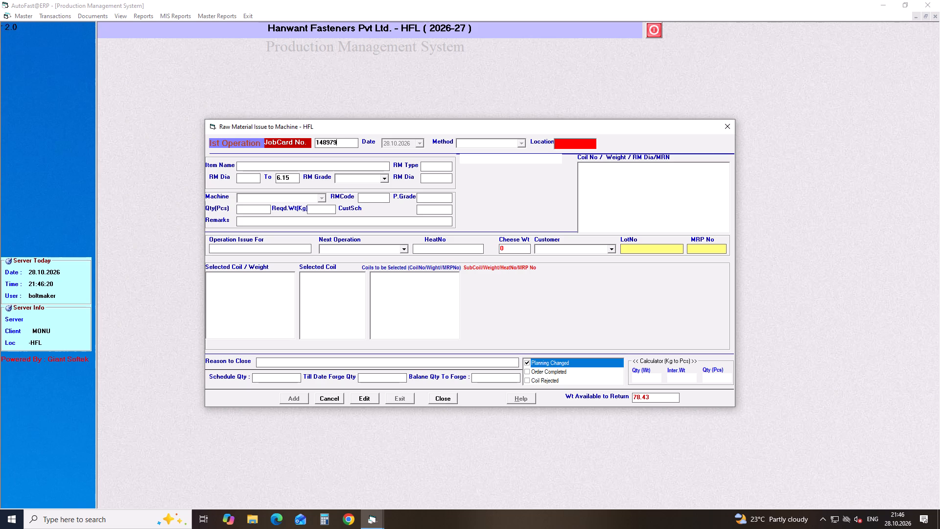
{"action": "key", "text": "Return"}
{"action": "left_click", "coordinate": [446, 397]}
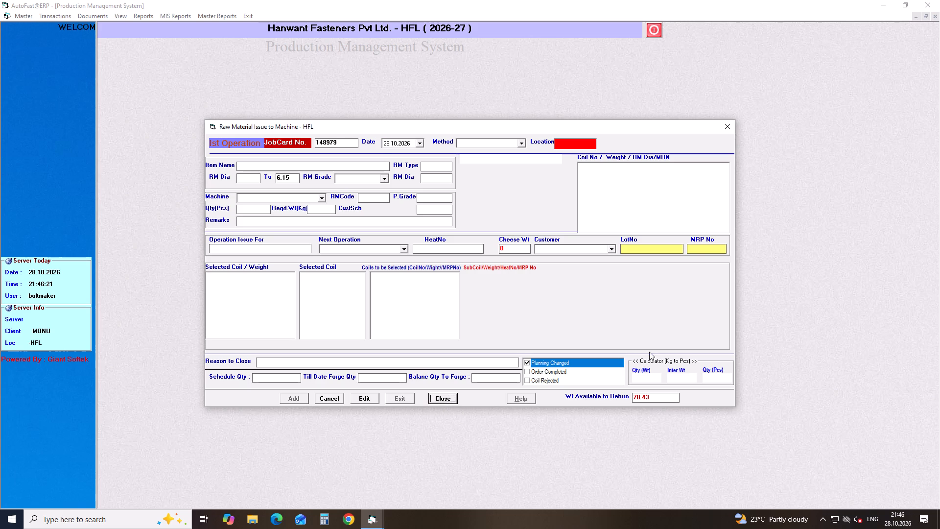
{"action": "left_click", "coordinate": [660, 279]}
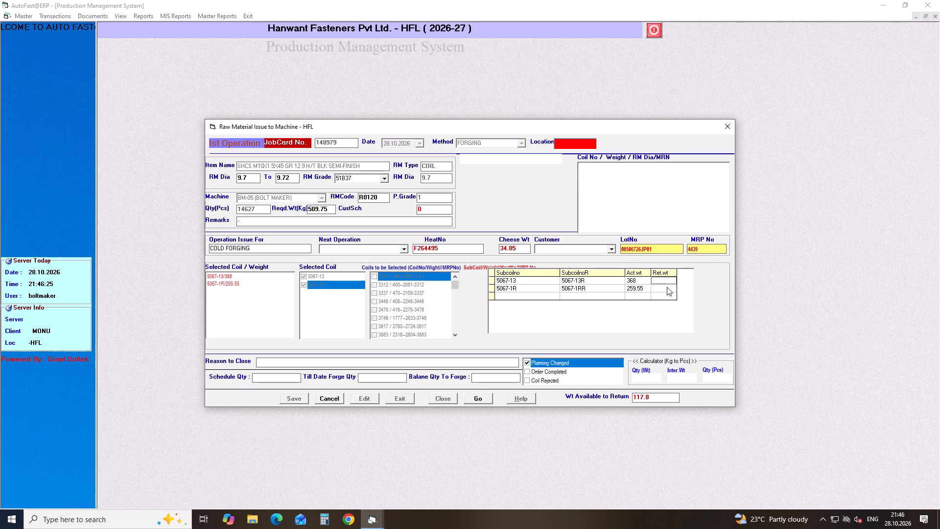
{"action": "type", "text": "117.8"}
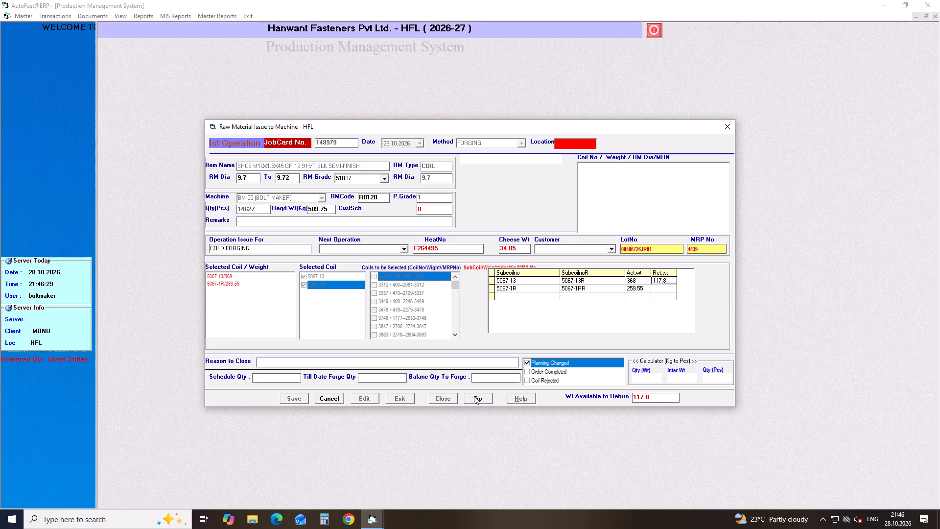
{"action": "left_click", "coordinate": [474, 396]}
{"action": "left_click", "coordinate": [455, 287]}
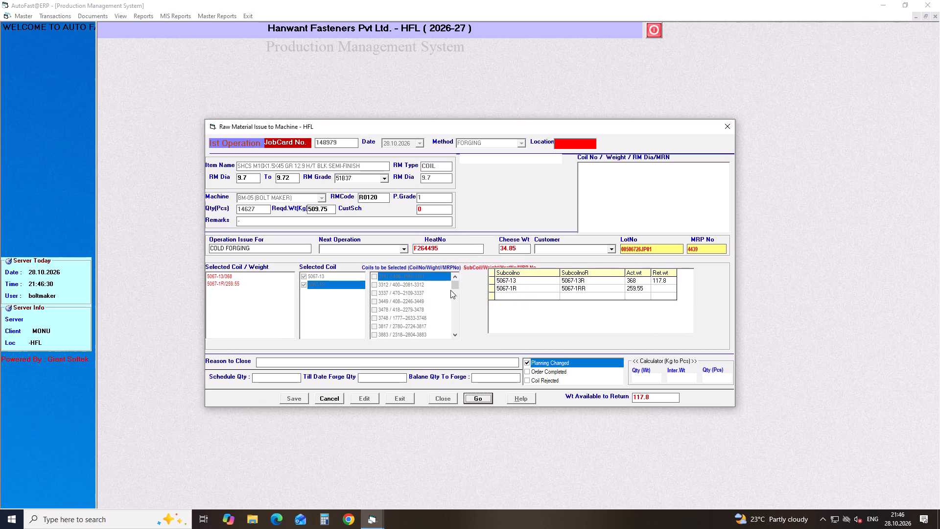
{"action": "left_click", "coordinate": [342, 396]}
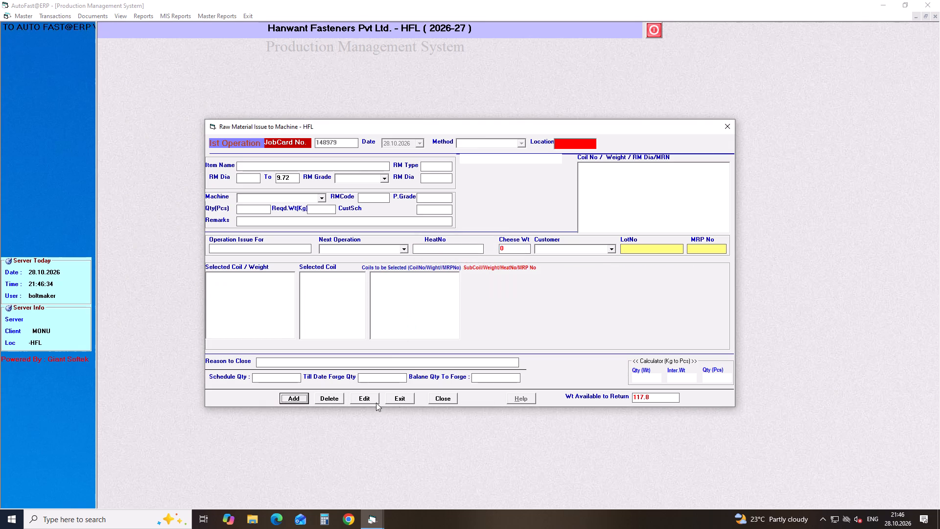
Close job card 148980 with a return weight of 0.03 for coil 4908-7, and clear the form.
{"action": "left_click", "coordinate": [436, 395]}
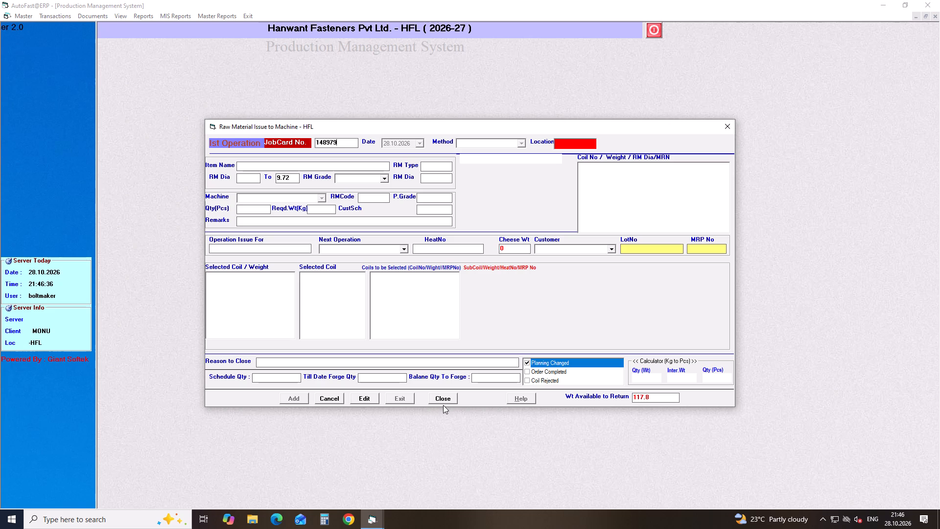
{"action": "key", "text": "BackSpace"}
{"action": "key", "text": "BackSpace"}
{"action": "type", "text": "80"}
{"action": "key", "text": "Return"}
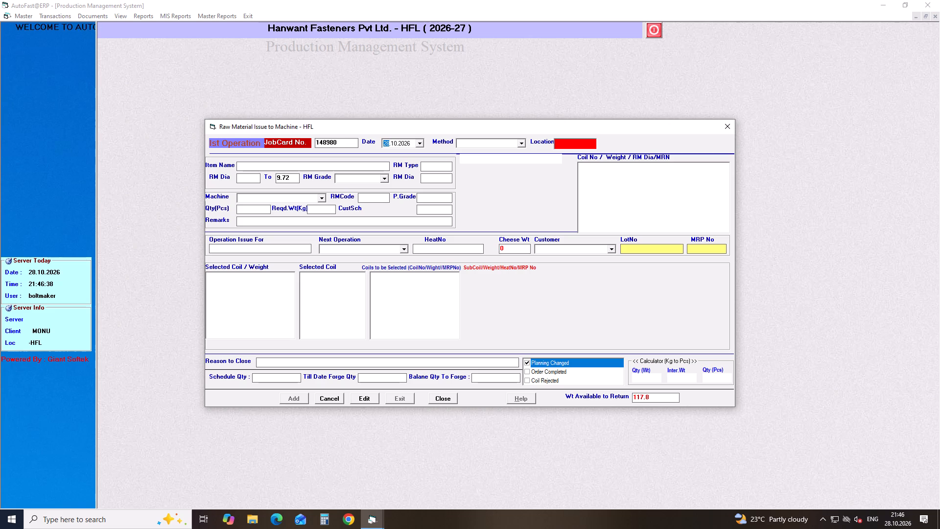
{"action": "left_click", "coordinate": [443, 406]}
{"action": "left_click", "coordinate": [439, 400]}
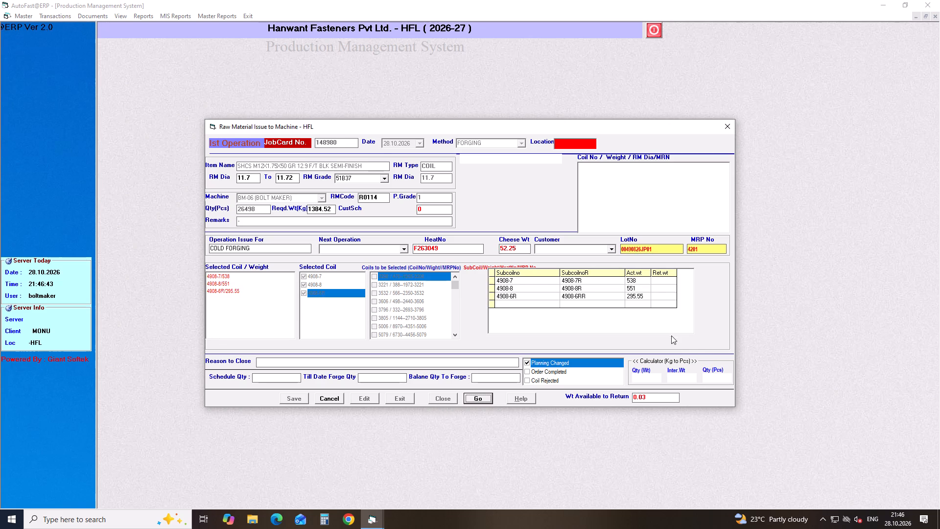
{"action": "left_click", "coordinate": [658, 283]}
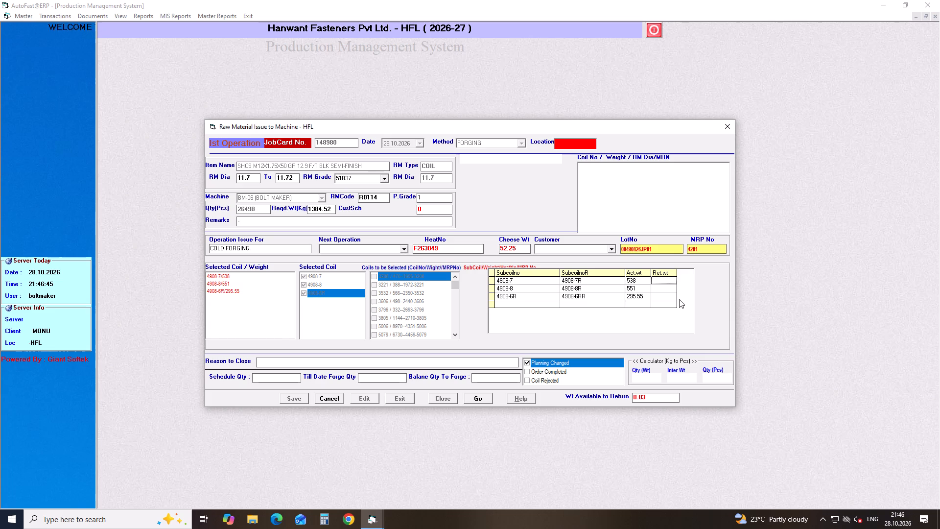
{"action": "type", "text": "0.03"}
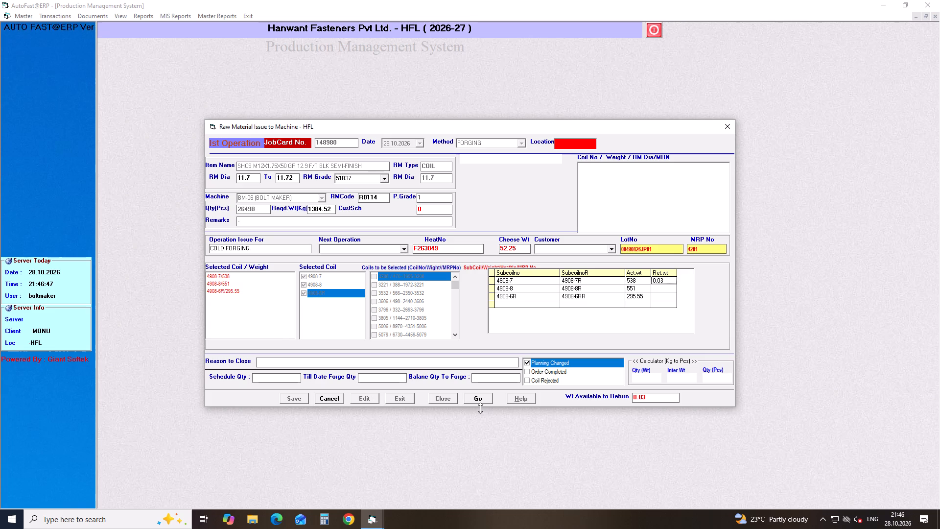
{"action": "left_click", "coordinate": [481, 397]}
{"action": "left_click", "coordinate": [460, 288]}
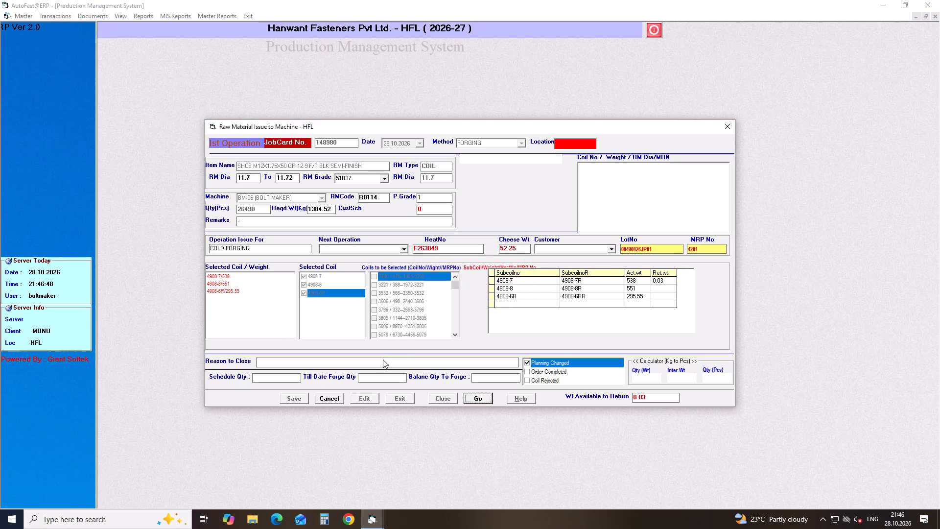
{"action": "left_click", "coordinate": [332, 396]}
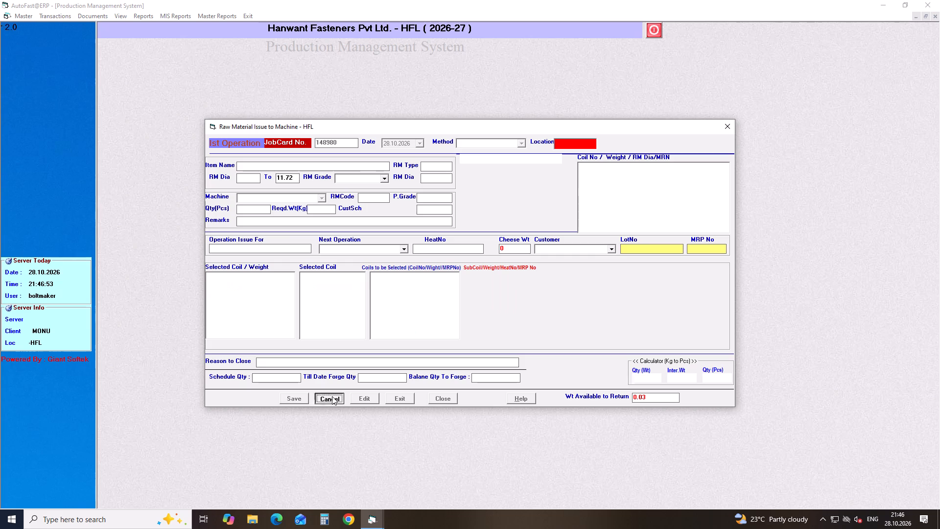
Close job card 148981 with a return weight of 47.12 for coil 4923-6RRR, and clear the form.
{"action": "left_click", "coordinate": [435, 397]}
{"action": "key", "text": "BackSpace"}
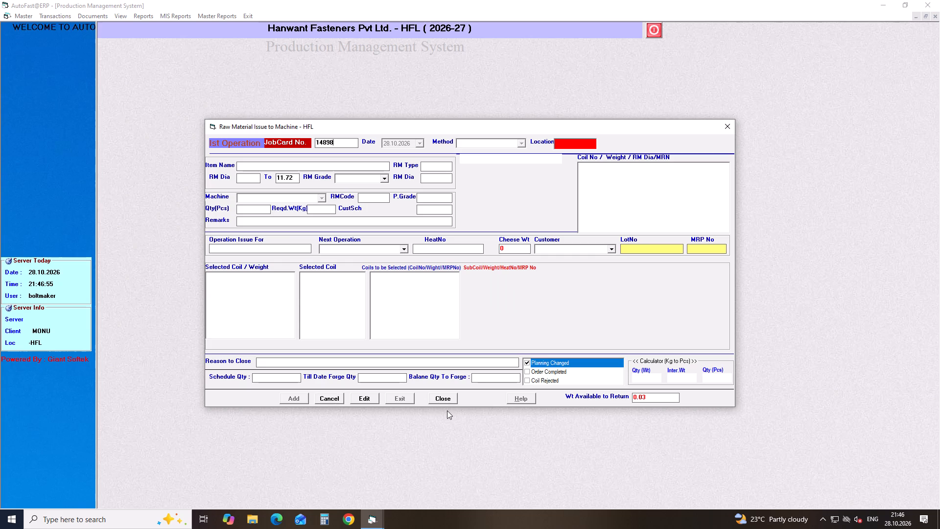
{"action": "key", "text": "1"}
{"action": "key", "text": "Return"}
{"action": "left_click", "coordinate": [447, 410]}
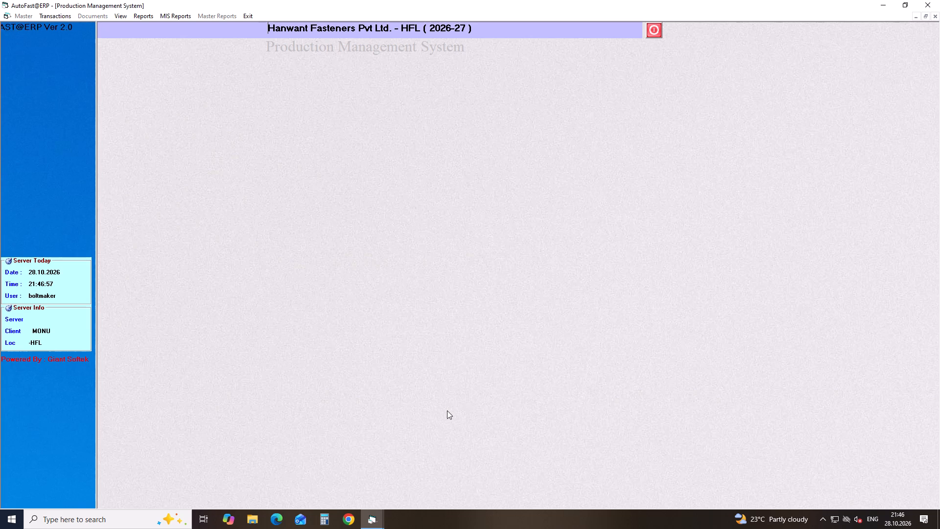
{"action": "left_click", "coordinate": [423, 476]}
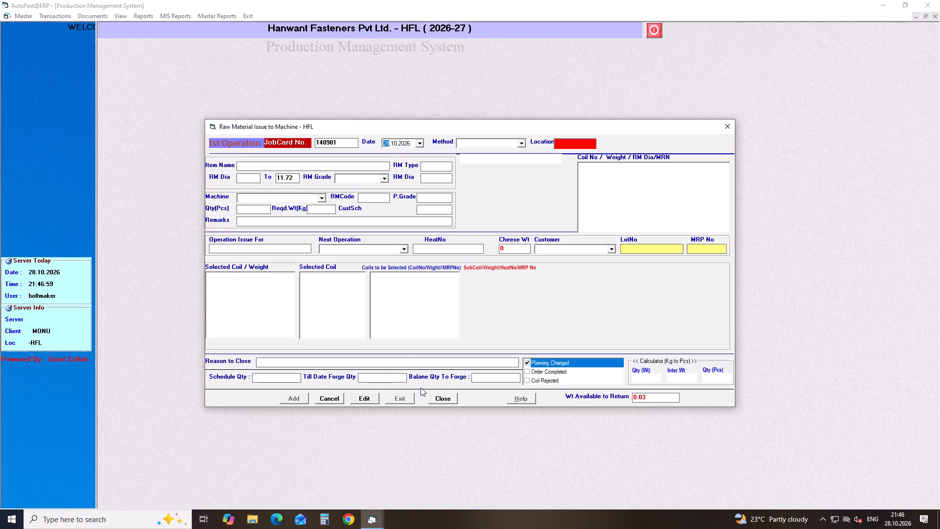
{"action": "left_click", "coordinate": [440, 394]}
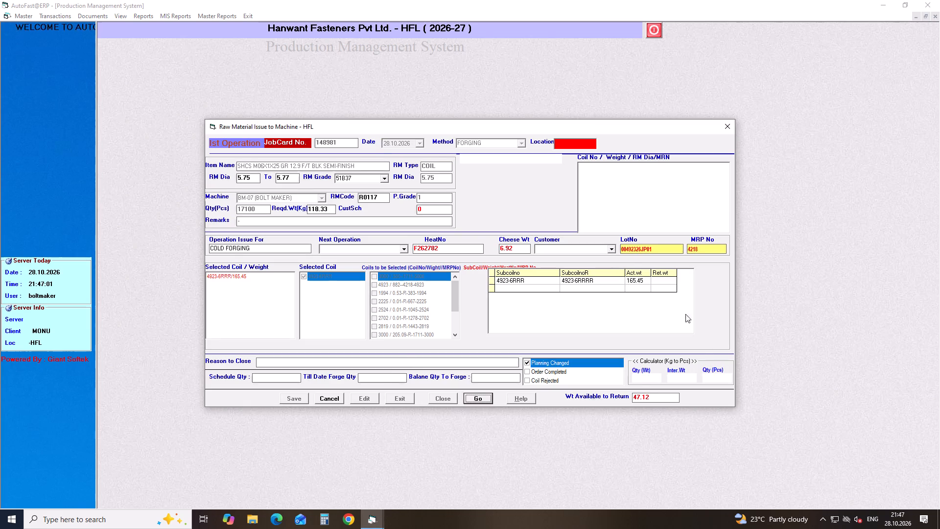
{"action": "left_click", "coordinate": [663, 281]}
{"action": "type", "text": "47.12"}
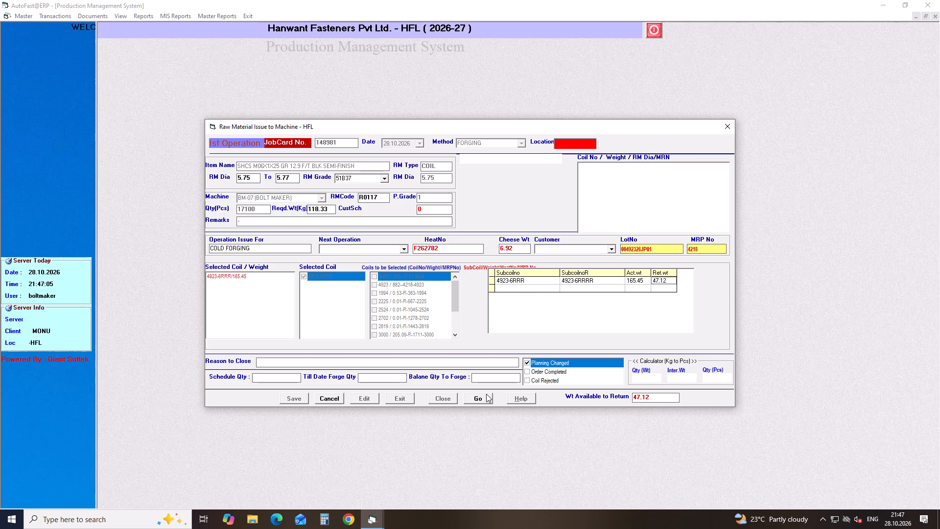
{"action": "left_click", "coordinate": [478, 400]}
{"action": "left_click", "coordinate": [456, 288]}
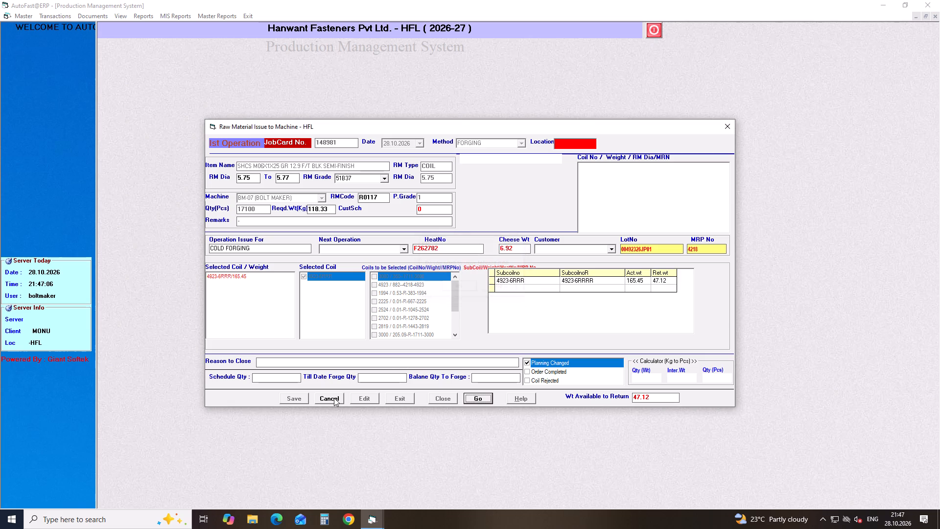
{"action": "left_click", "coordinate": [334, 398]}
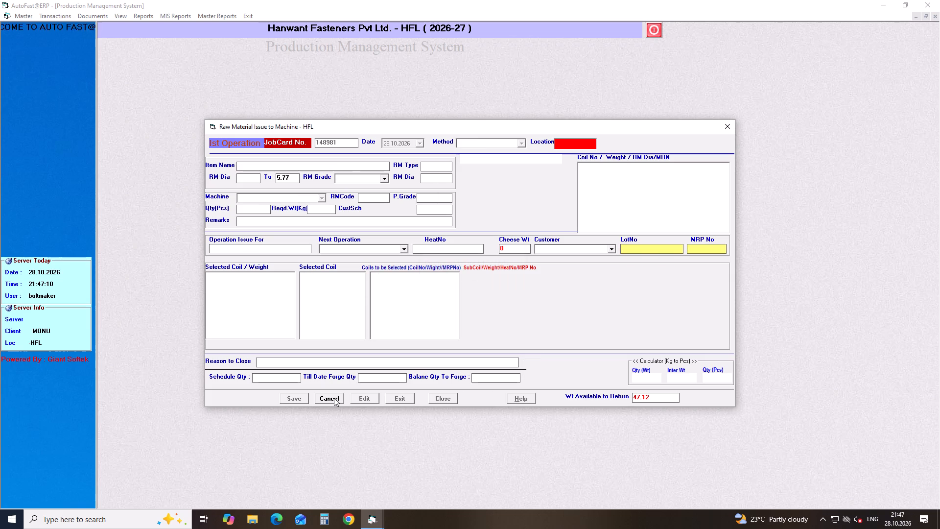
Close job card 148982 with a return weight of 52.25 for coil 5105-1RR, and clear the form.
{"action": "left_click", "coordinate": [442, 398]}
{"action": "key", "text": "BackSpace"}
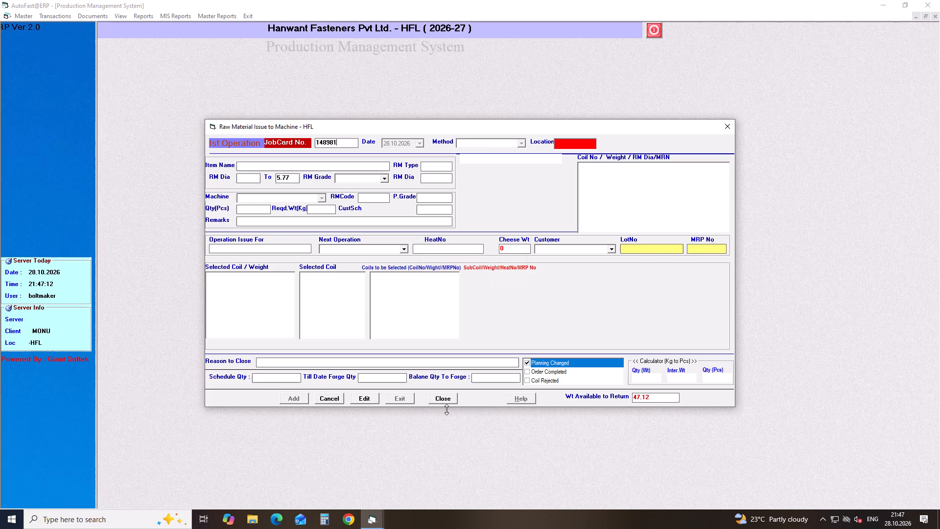
{"action": "key", "text": "2"}
{"action": "key", "text": "Return"}
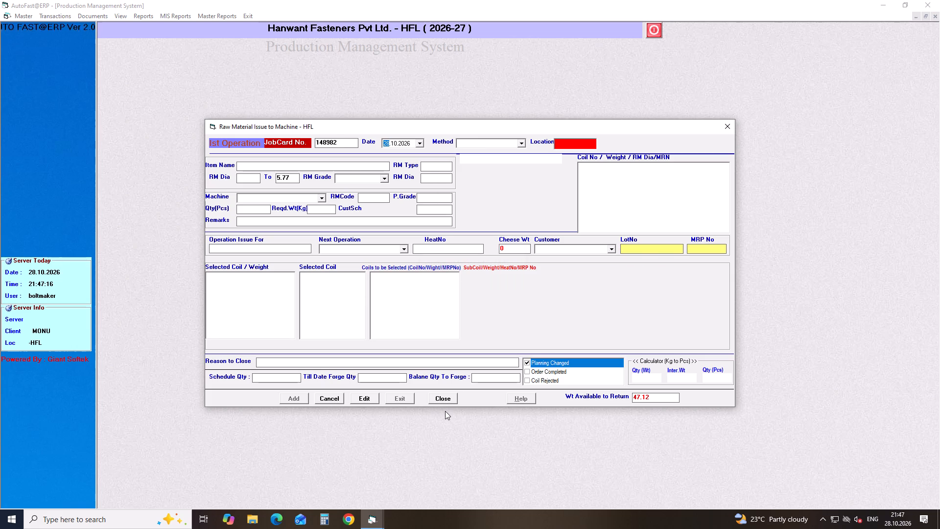
{"action": "left_click", "coordinate": [444, 400]}
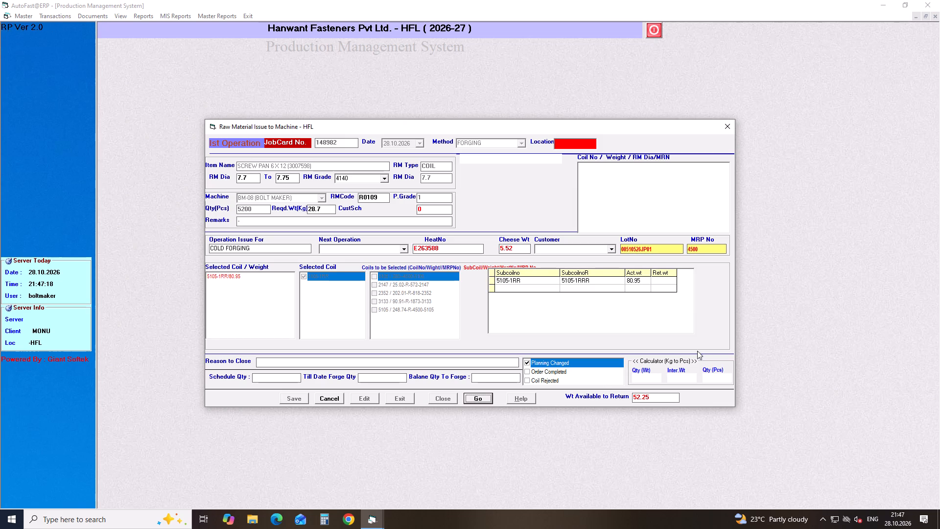
{"action": "left_click", "coordinate": [661, 281]}
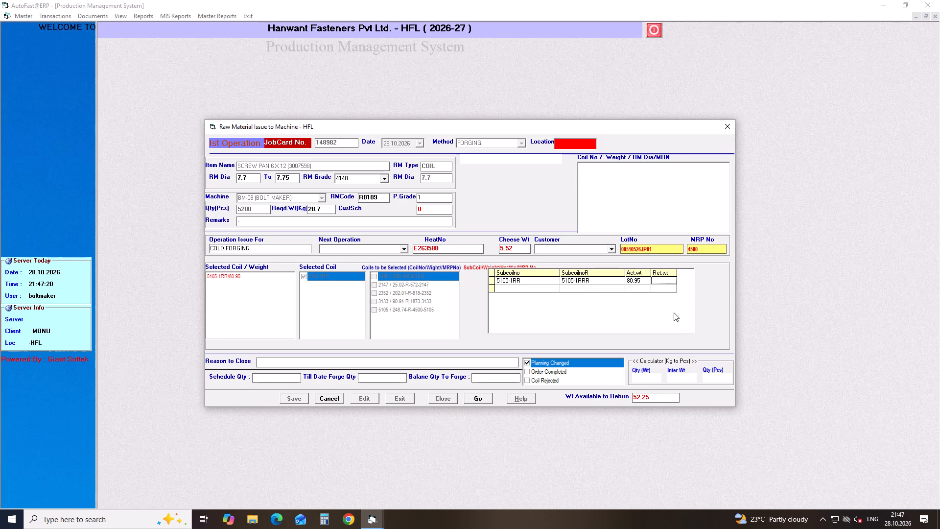
{"action": "type", "text": "52.25"}
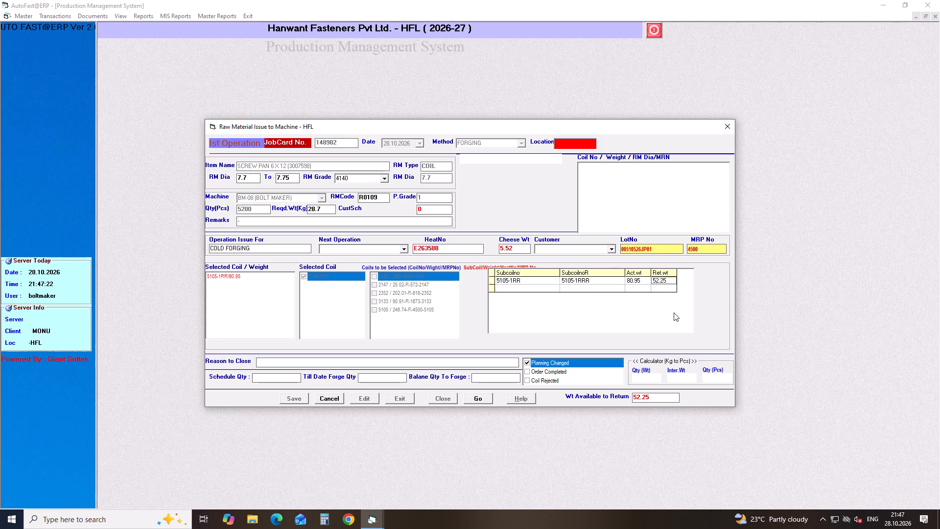
{"action": "left_click", "coordinate": [482, 396]}
{"action": "left_click", "coordinate": [453, 289]}
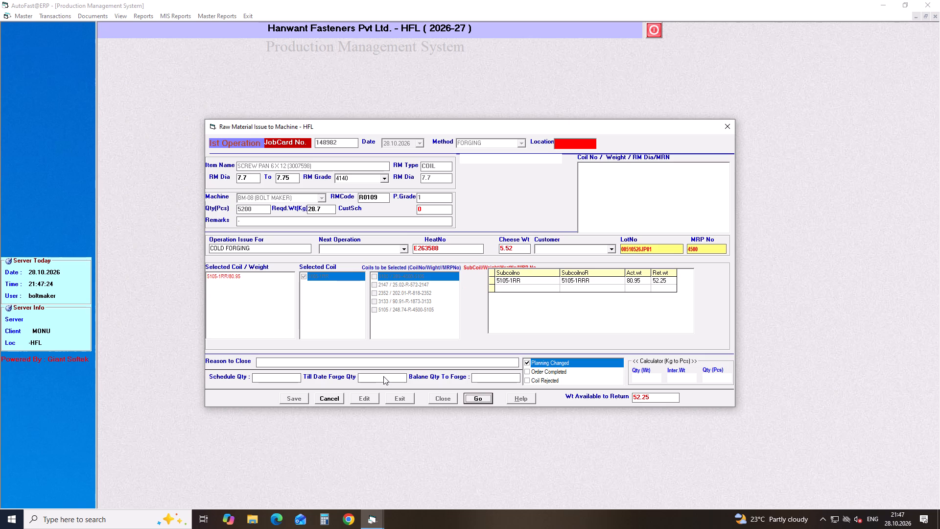
{"action": "left_click", "coordinate": [335, 400]}
Close job card 148983 with a return weight of 245.58 for coil 5089-5R, and clear the form.
{"action": "left_click", "coordinate": [444, 401]}
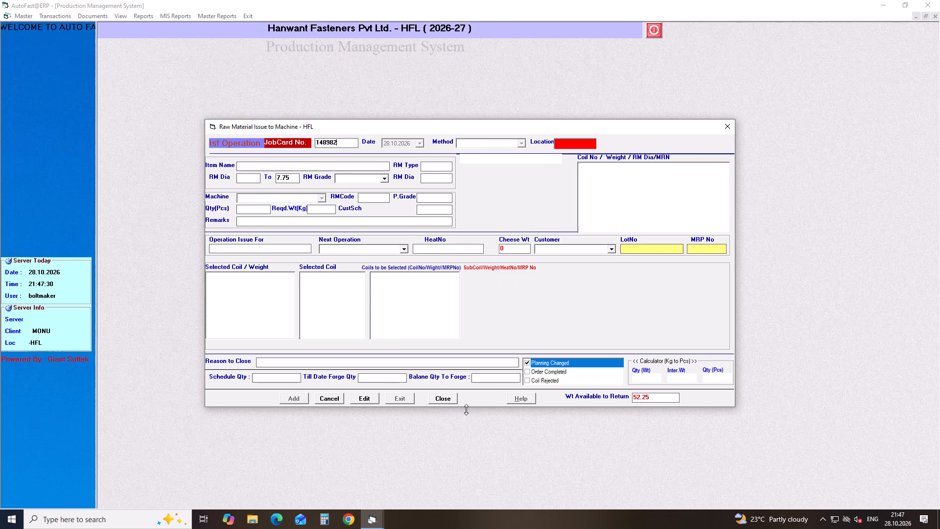
{"action": "key", "text": "BackSpace"}
{"action": "key", "text": "3"}
{"action": "key", "text": "Return"}
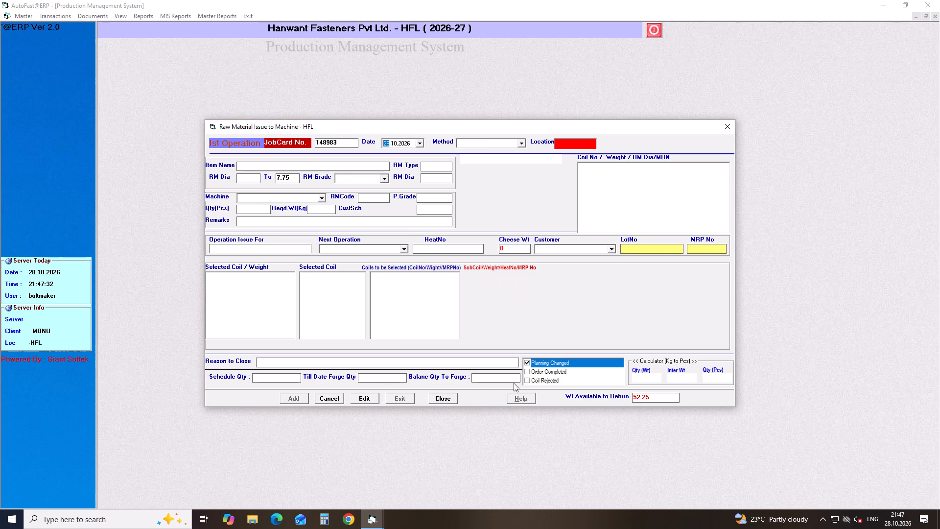
{"action": "left_click", "coordinate": [448, 398]}
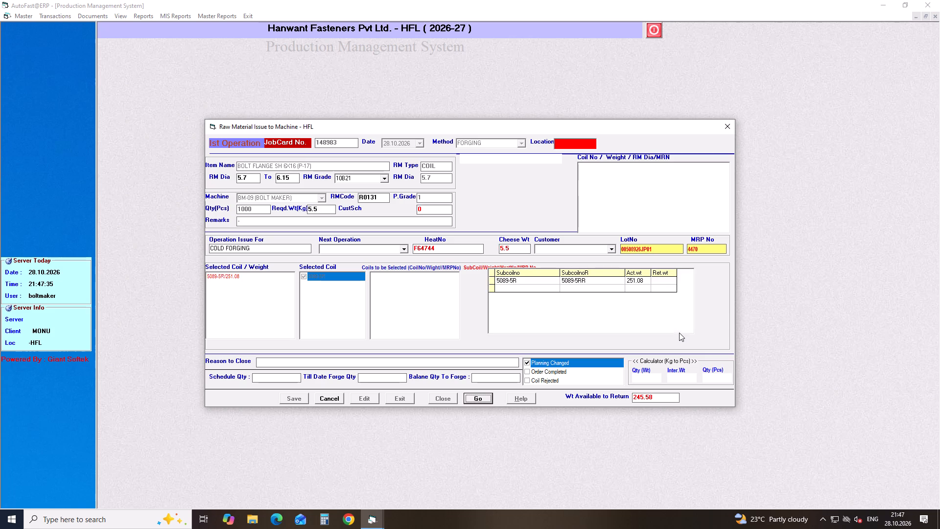
{"action": "left_click", "coordinate": [657, 279]}
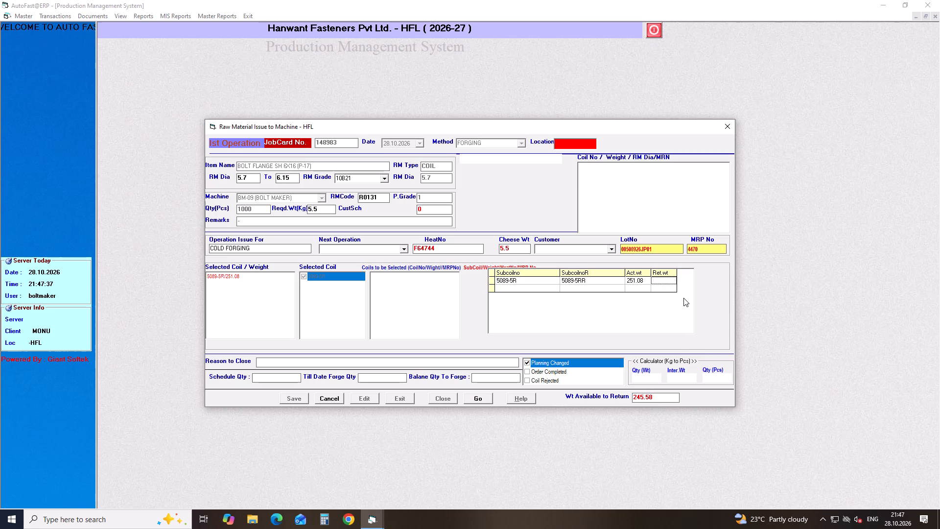
{"action": "type", "text": "245.58"}
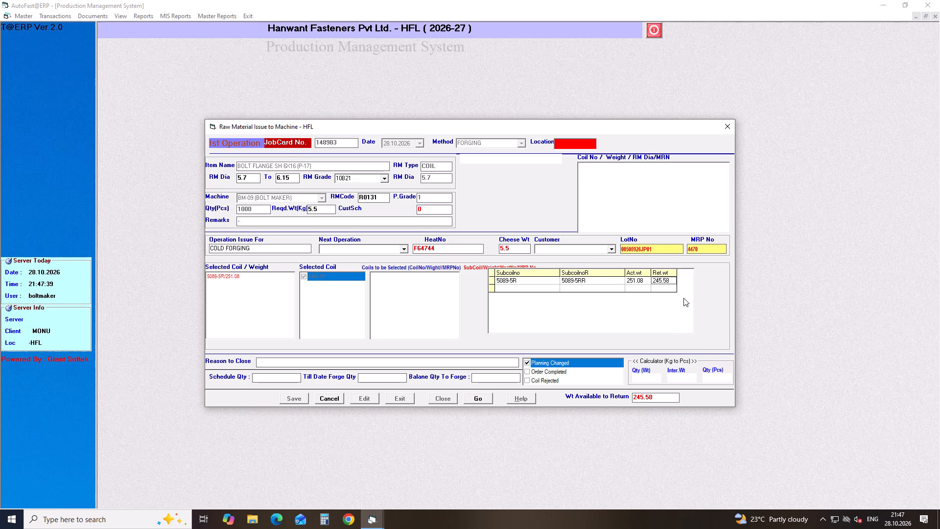
{"action": "left_click", "coordinate": [475, 395]}
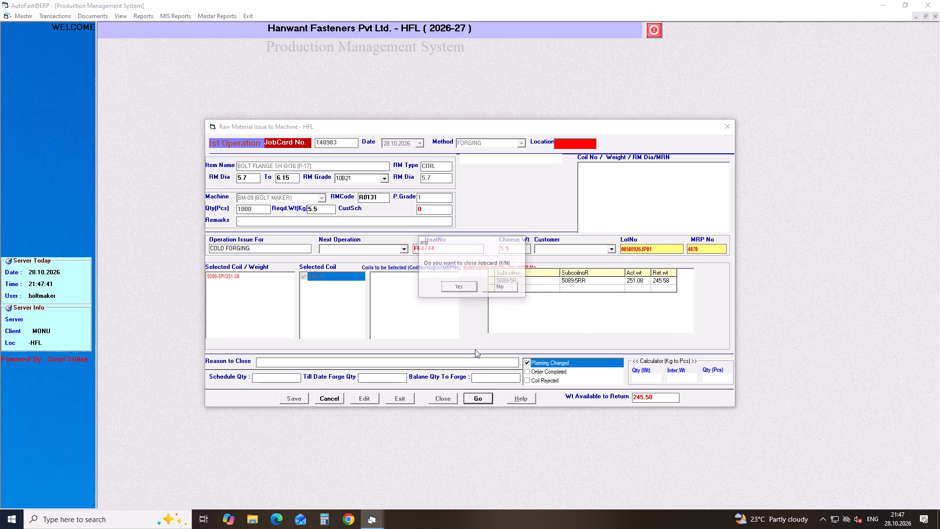
{"action": "left_click", "coordinate": [459, 291]}
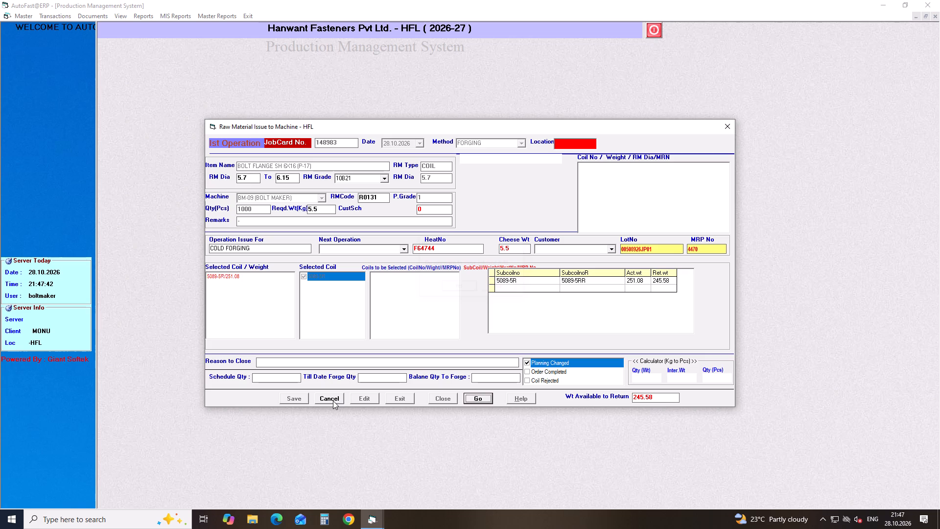
{"action": "left_click", "coordinate": [333, 401]}
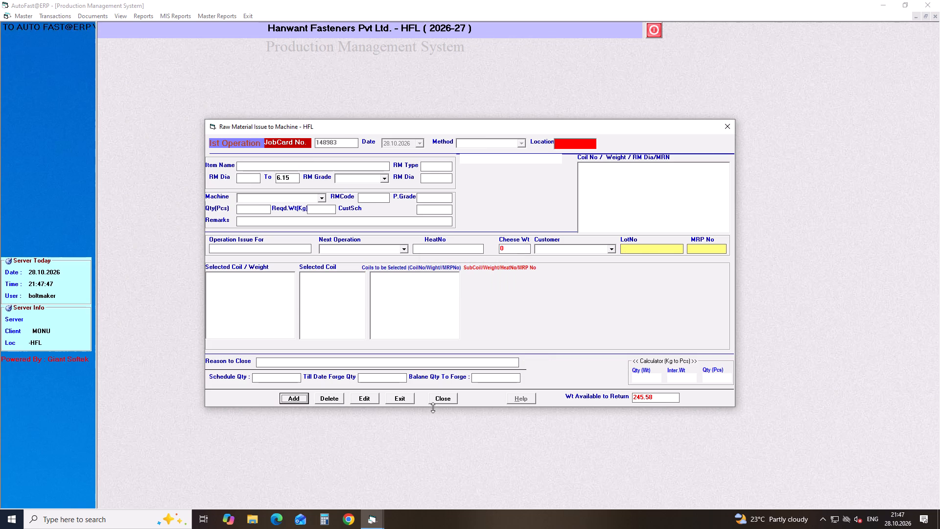
Close job card 148984 with a return weight of 272.35 for coil 5101-11, and clear the form.
{"action": "left_click", "coordinate": [444, 397]}
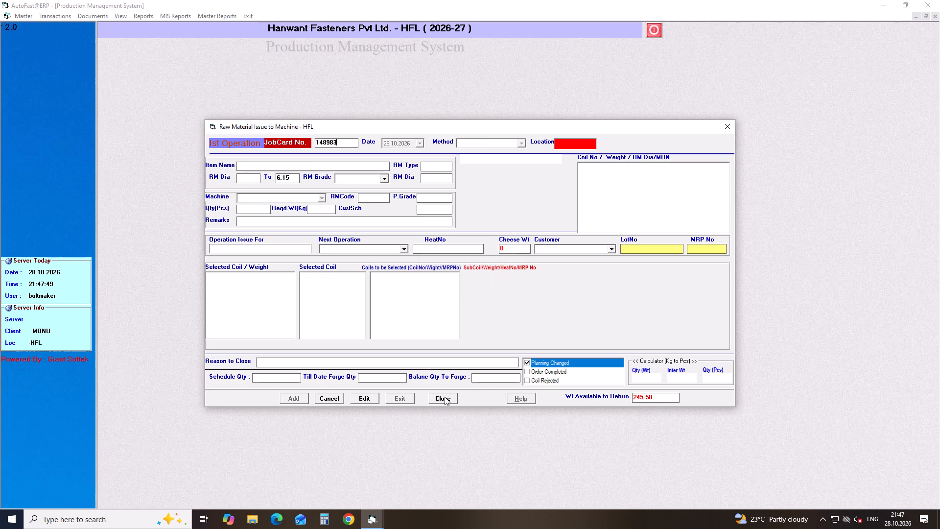
{"action": "key", "text": "BackSpace"}
{"action": "key", "text": "4"}
{"action": "key", "text": "Return"}
{"action": "left_click", "coordinate": [445, 397]}
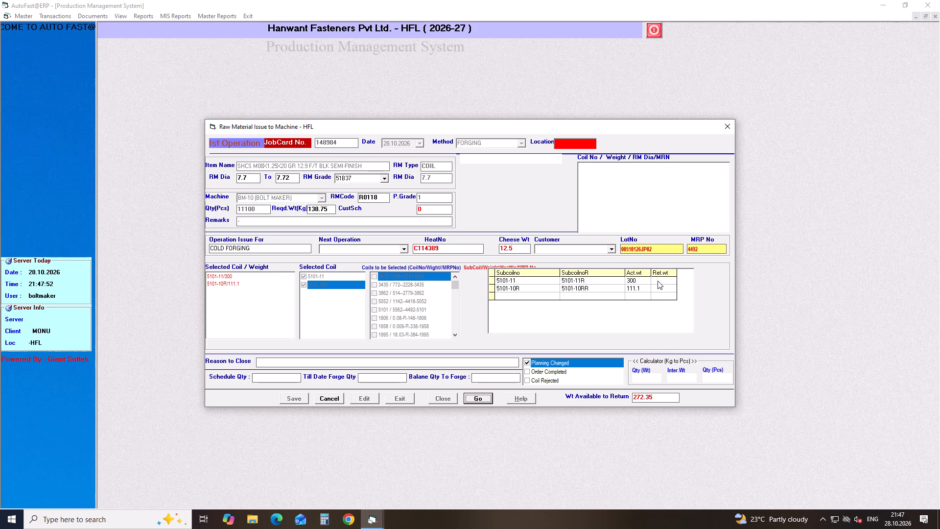
{"action": "left_click", "coordinate": [662, 281]}
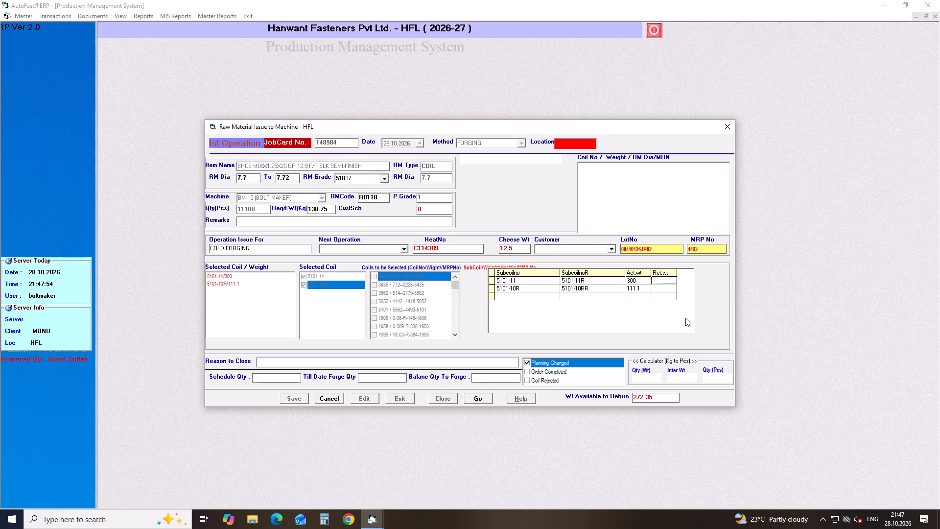
{"action": "type", "text": "272."}
{"action": "type", "text": "35"}
{"action": "left_click", "coordinate": [483, 400]}
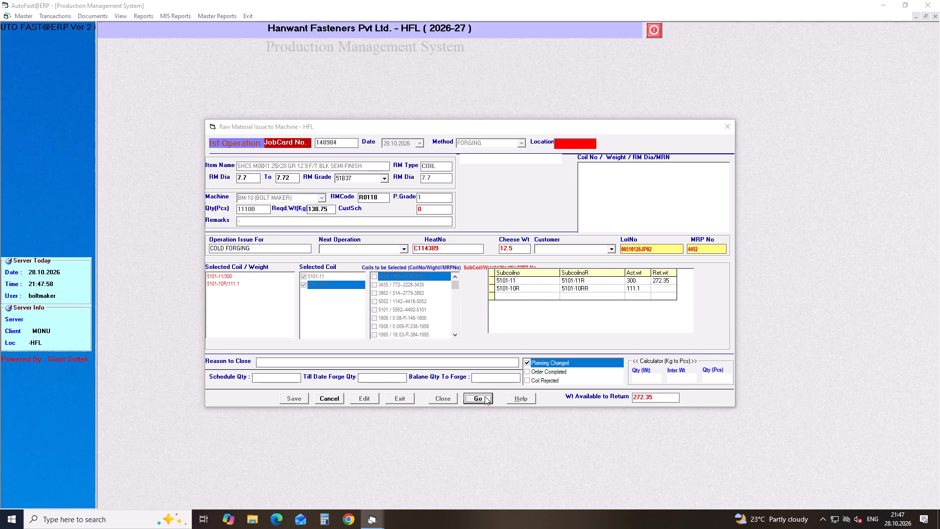
{"action": "left_click", "coordinate": [464, 286]}
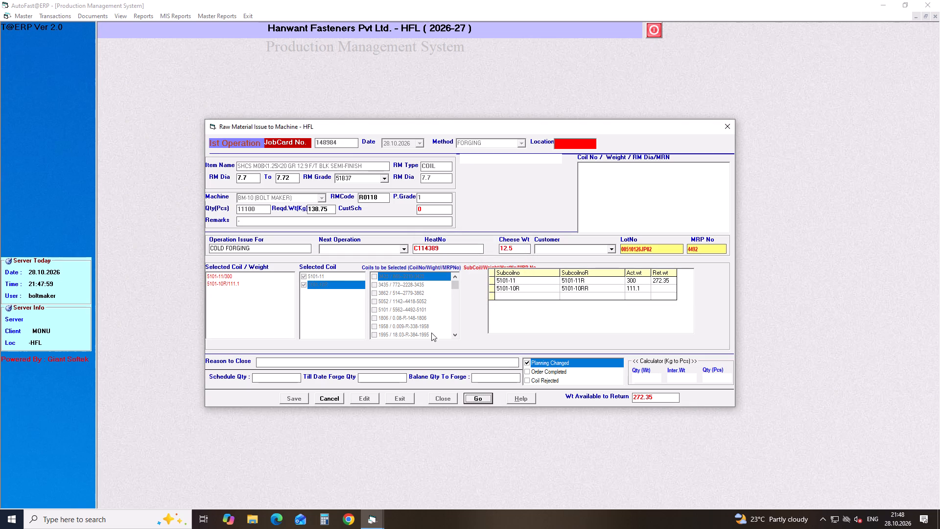
{"action": "left_click", "coordinate": [324, 398]}
Close job card 148985 with a return weight of 35.91 for coil 5009-4, and clear the form.
{"action": "left_click", "coordinate": [443, 401]}
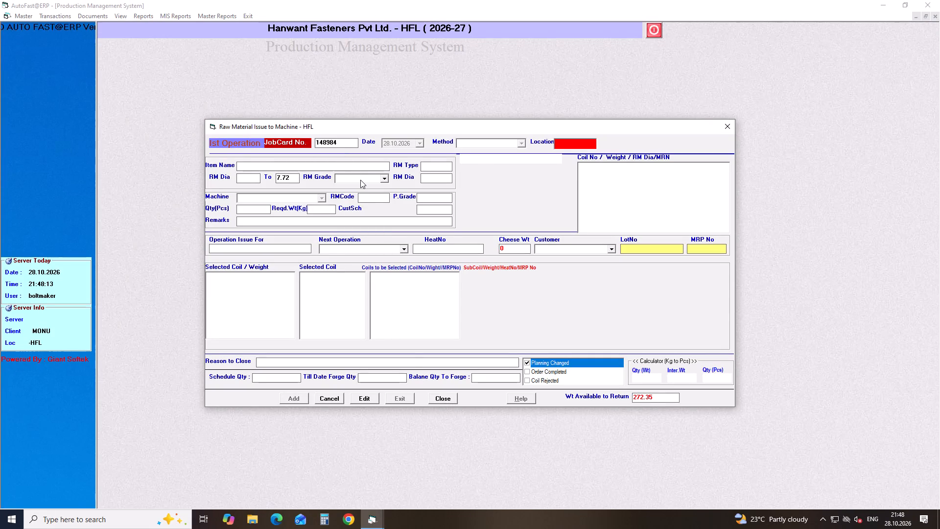
{"action": "key", "text": "BackSpace"}
{"action": "key", "text": "5"}
{"action": "key", "text": "Return"}
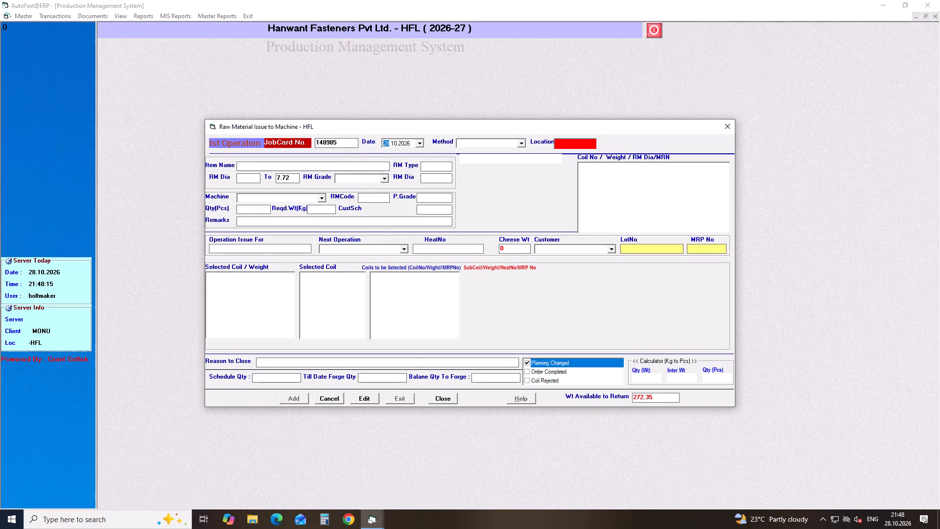
{"action": "left_click", "coordinate": [442, 400]}
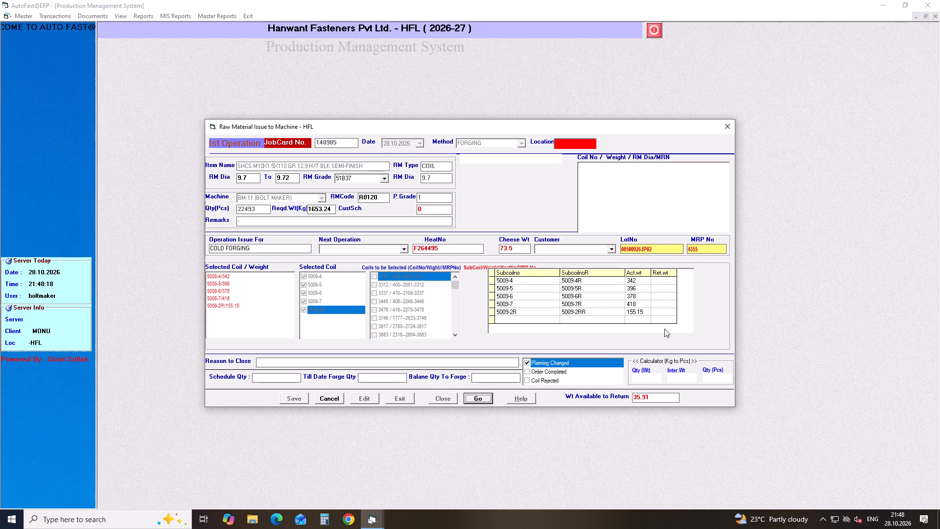
{"action": "left_click", "coordinate": [658, 281]}
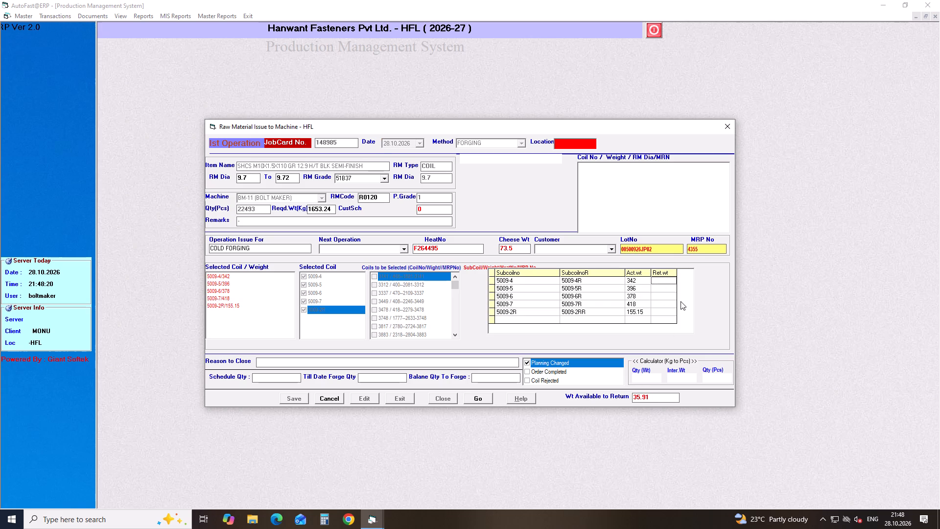
{"action": "type", "text": "35.91"}
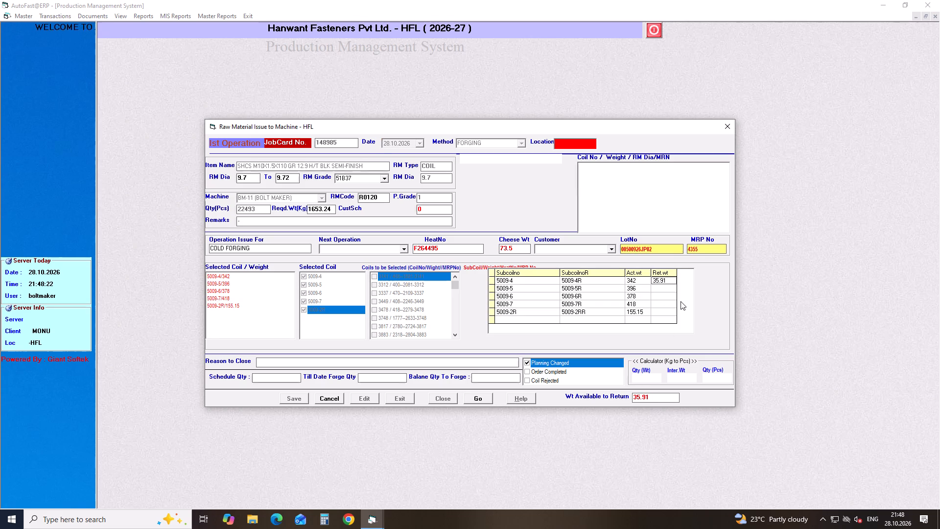
{"action": "left_click", "coordinate": [473, 397]}
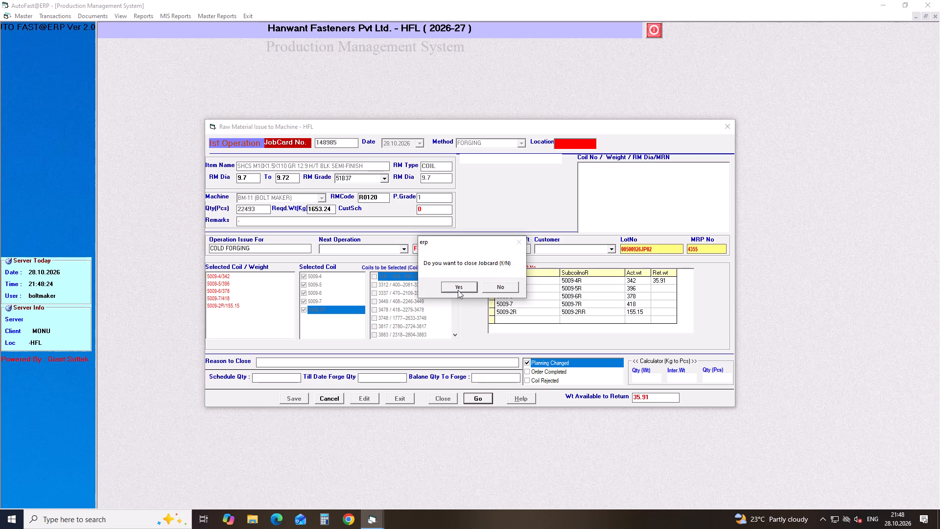
{"action": "left_click", "coordinate": [458, 289]}
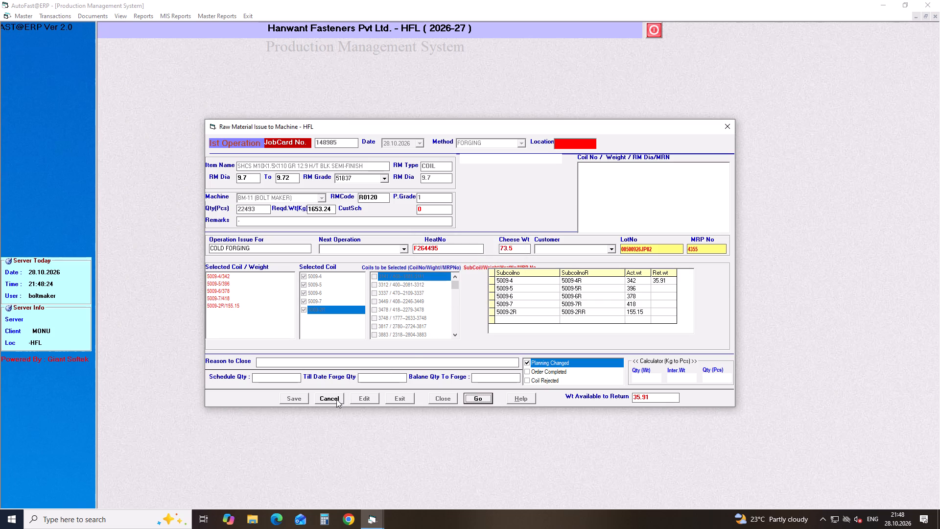
{"action": "left_click", "coordinate": [336, 399]}
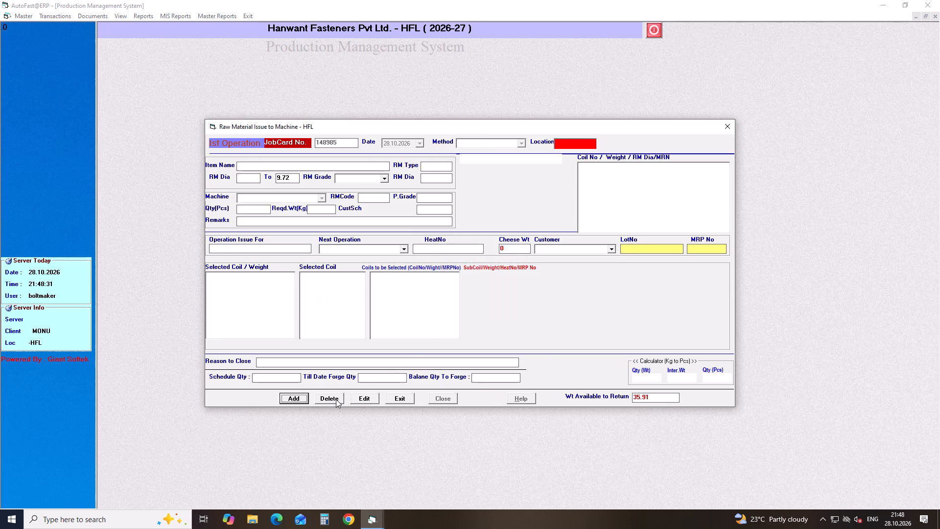
Close job card 148986 with a return weight of 134.04 for coil 5089-6, and clear the form.
{"action": "left_click", "coordinate": [446, 399]}
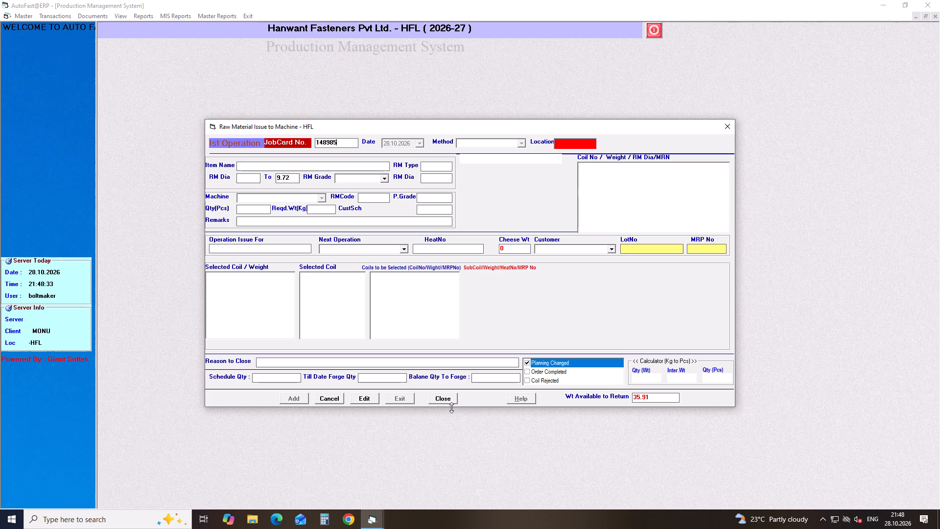
{"action": "key", "text": "BackSpace"}
{"action": "key", "text": "6"}
{"action": "key", "text": "Return"}
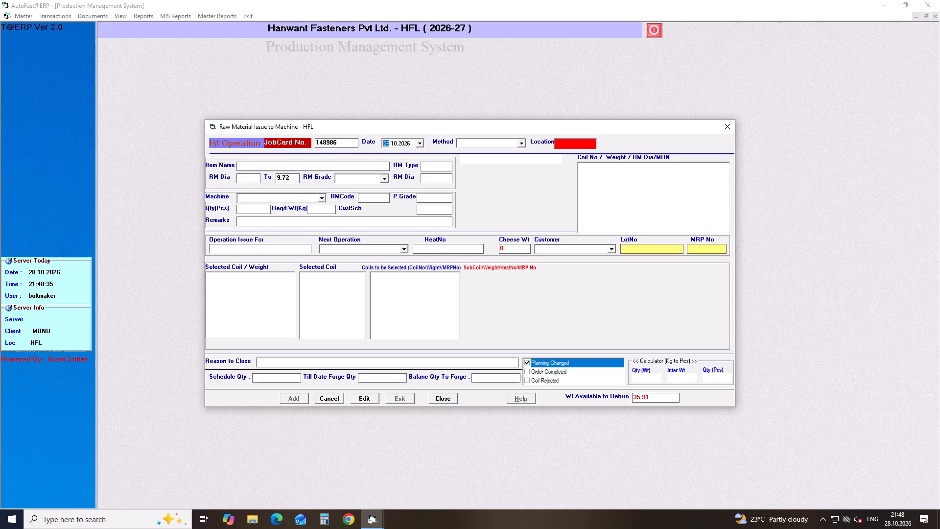
{"action": "left_click", "coordinate": [446, 399]}
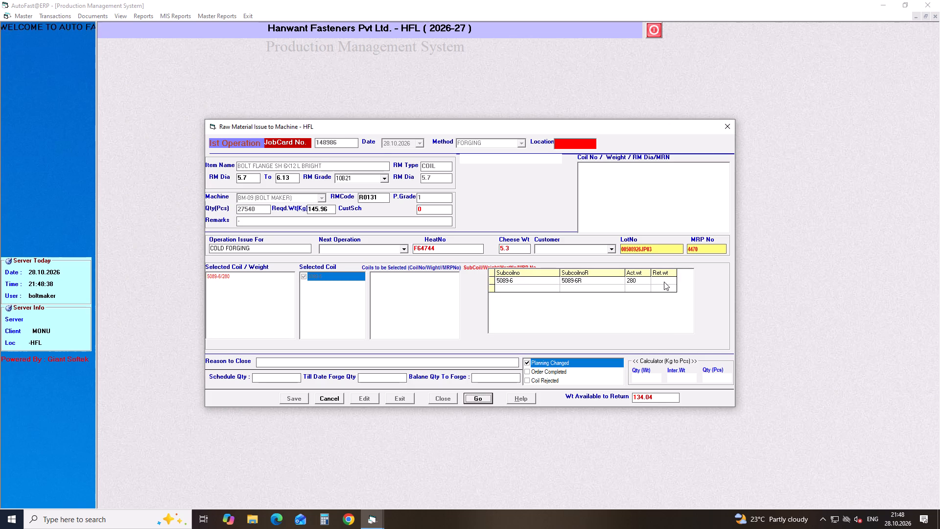
{"action": "left_click", "coordinate": [664, 282]}
{"action": "type", "text": "134.04"}
{"action": "left_click", "coordinate": [484, 400]}
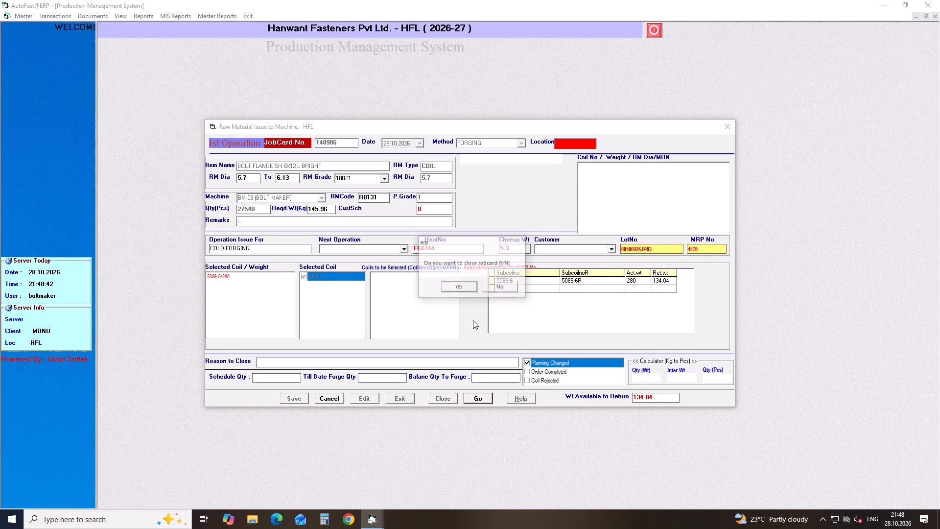
{"action": "left_click", "coordinate": [465, 287]}
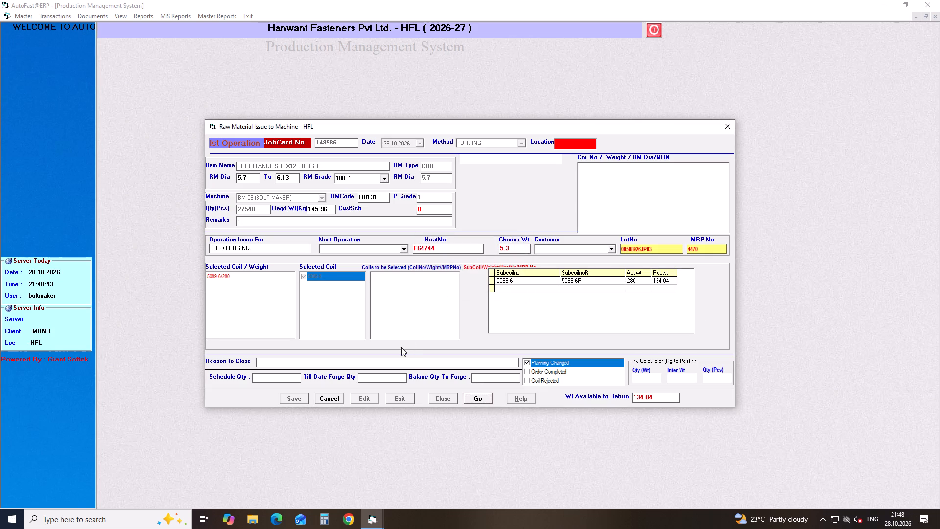
{"action": "left_click", "coordinate": [334, 395]}
Close job card 148987 with a return weight of 246.82 for coil 5067-14, and clear the form.
{"action": "left_click", "coordinate": [446, 399]}
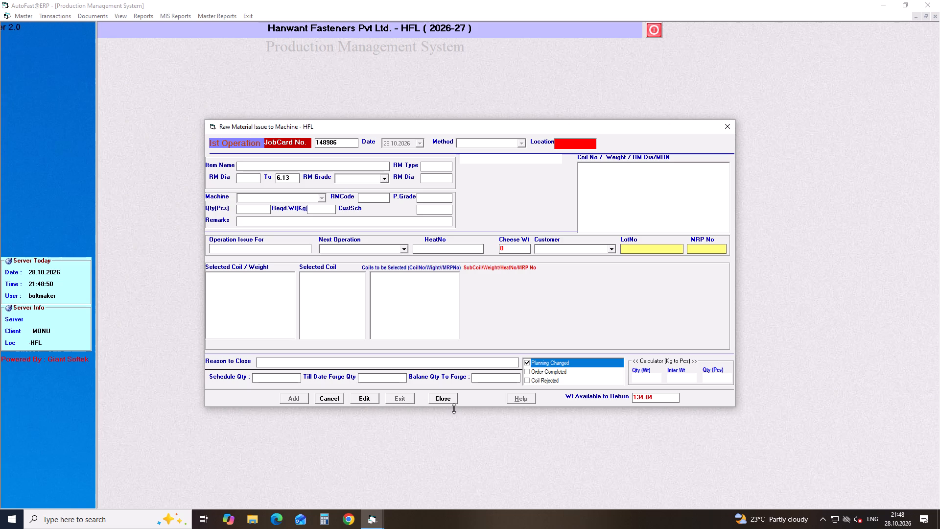
{"action": "key", "text": "BackSpace"}
{"action": "key", "text": "7"}
{"action": "key", "text": "Return"}
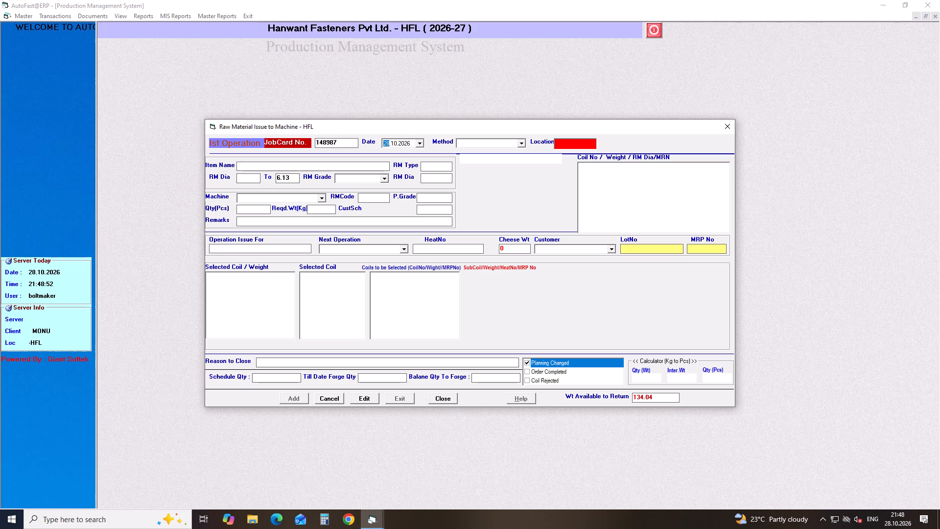
{"action": "left_click", "coordinate": [454, 409]}
{"action": "left_click", "coordinate": [452, 400]}
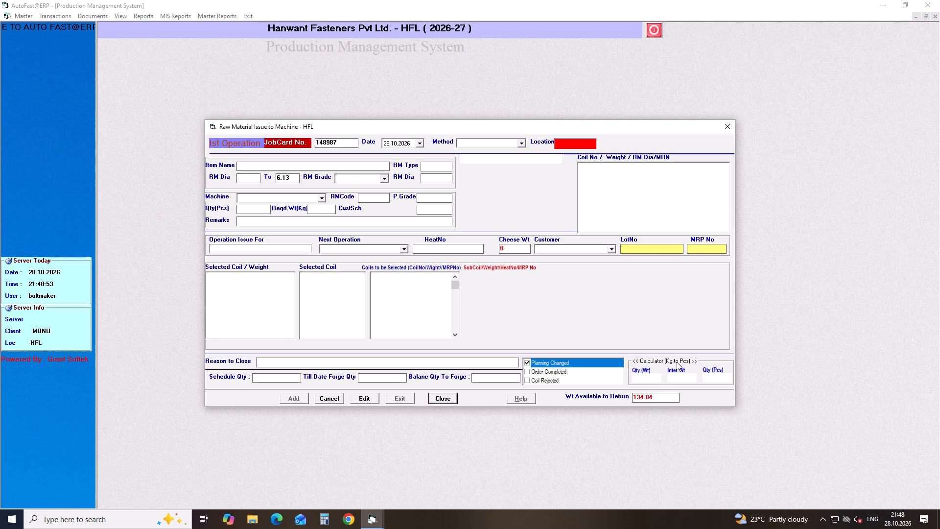
{"action": "left_click", "coordinate": [662, 279]}
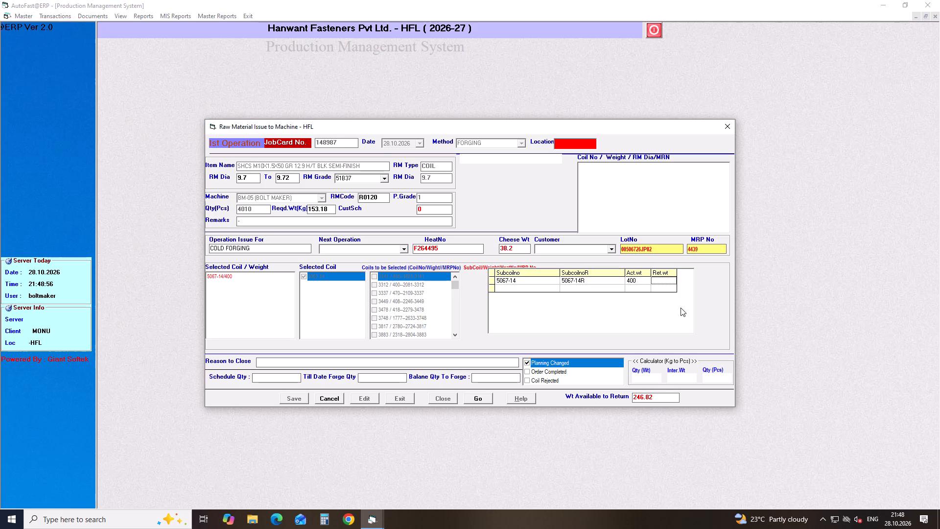
{"action": "type", "text": "246.82"}
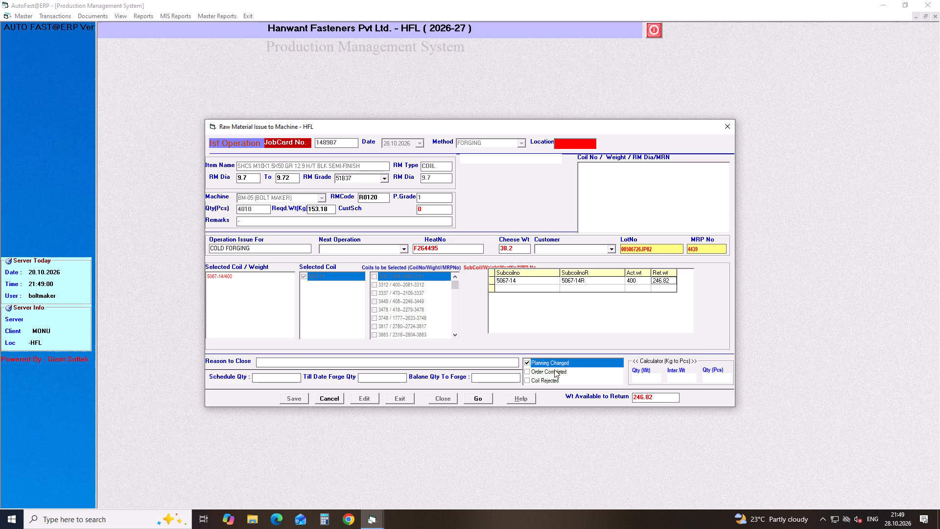
{"action": "left_click", "coordinate": [489, 397]}
{"action": "left_click", "coordinate": [461, 287]}
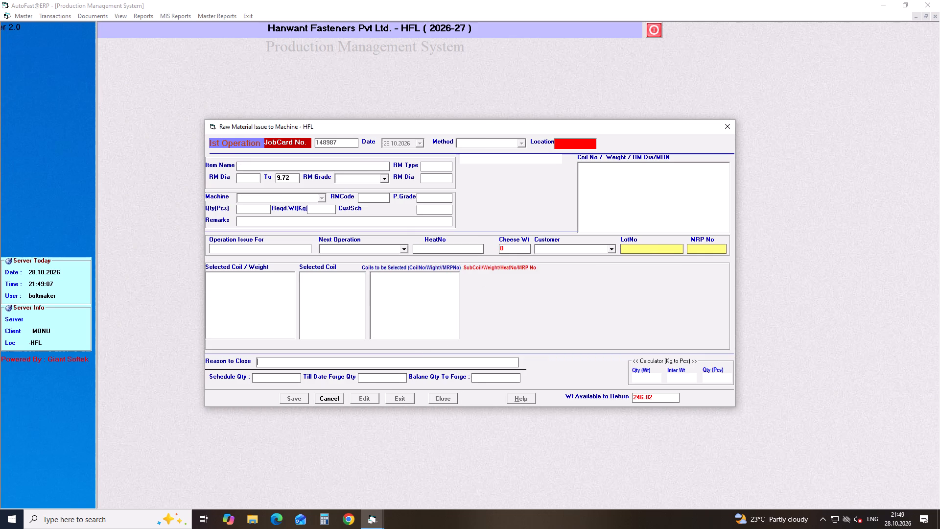
{"action": "left_click", "coordinate": [331, 400]}
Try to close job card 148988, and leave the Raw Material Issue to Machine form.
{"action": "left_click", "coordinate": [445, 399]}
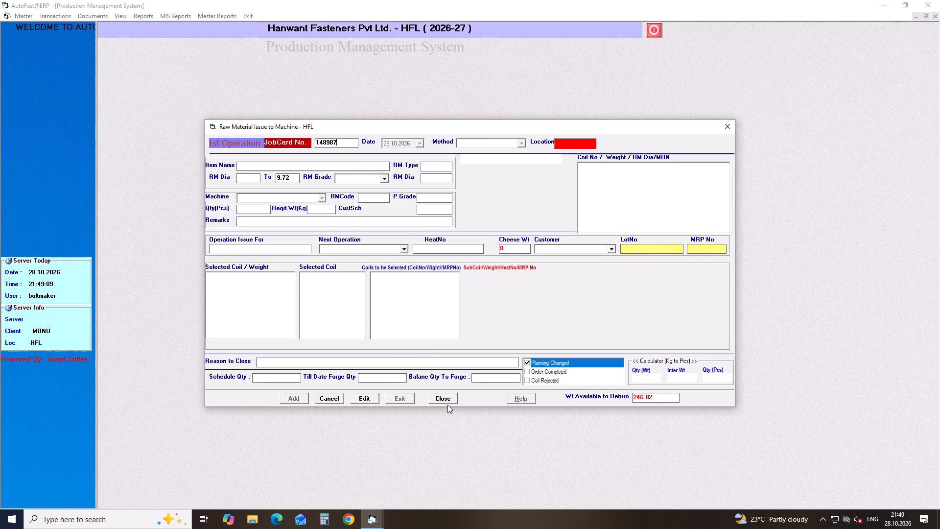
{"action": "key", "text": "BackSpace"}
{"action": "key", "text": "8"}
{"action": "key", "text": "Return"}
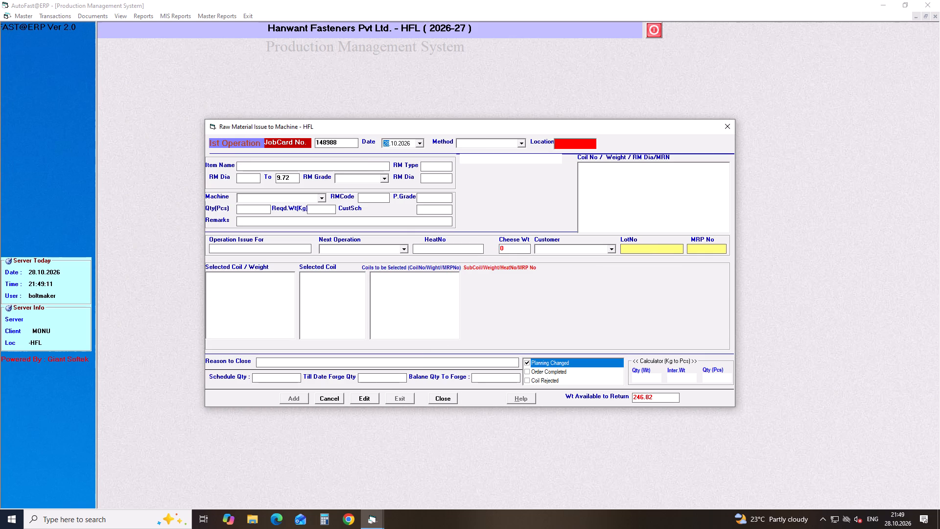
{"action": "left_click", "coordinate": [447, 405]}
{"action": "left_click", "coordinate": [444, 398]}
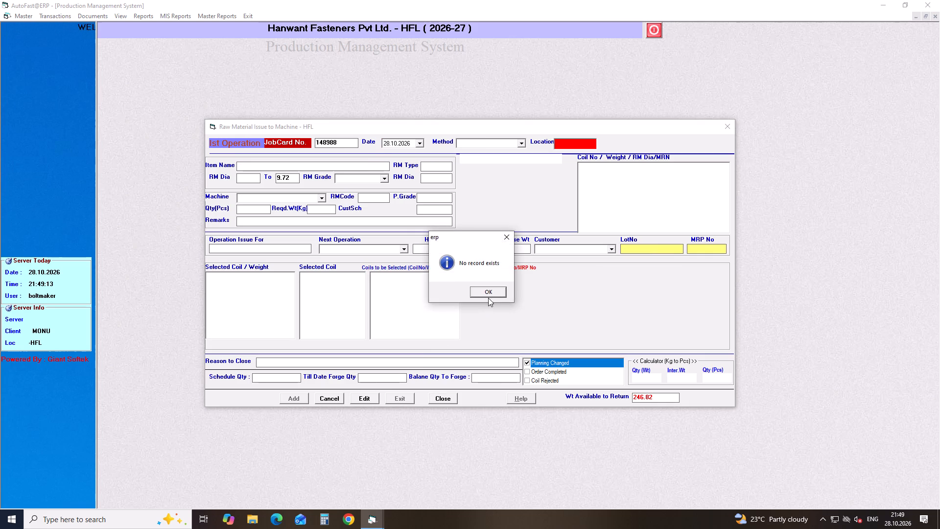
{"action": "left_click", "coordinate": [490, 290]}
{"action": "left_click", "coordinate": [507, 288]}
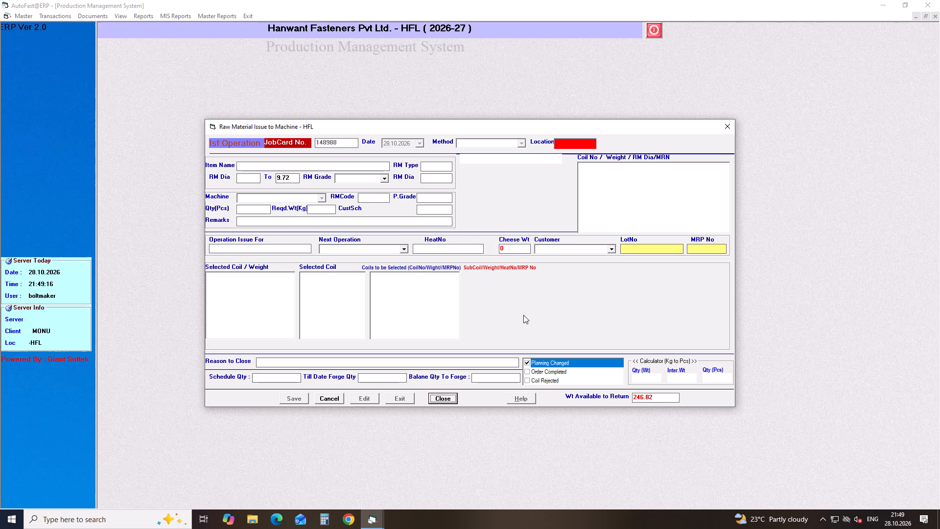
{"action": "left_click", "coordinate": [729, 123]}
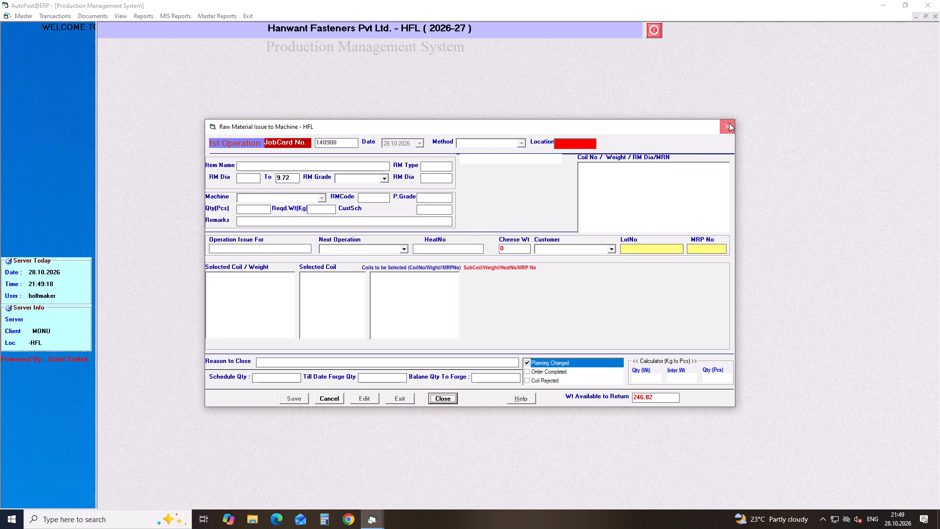
Check the concise Job Card Status report for pending first-operation job cards from 26.10.2026 to 28.10.2026, and close it.
{"action": "left_click", "coordinate": [148, 15]}
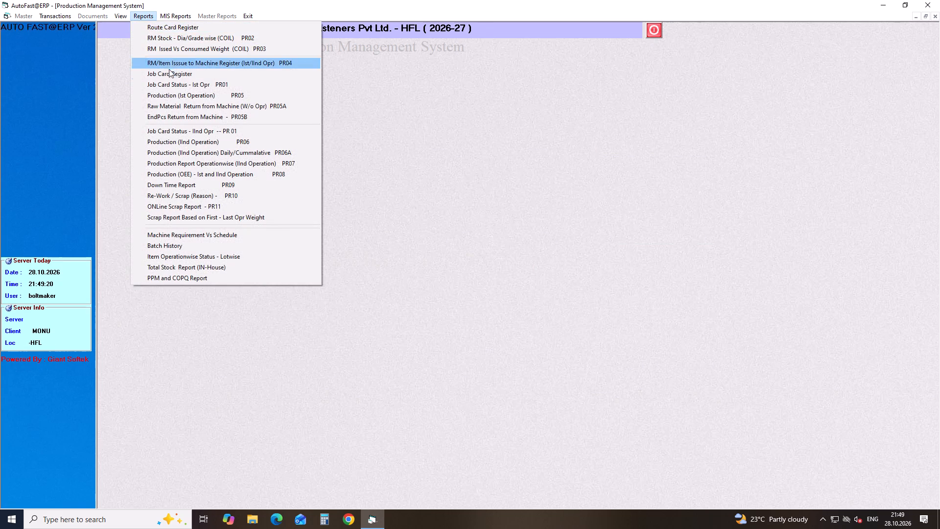
{"action": "left_click", "coordinate": [171, 81]}
{"action": "left_click", "coordinate": [370, 235]}
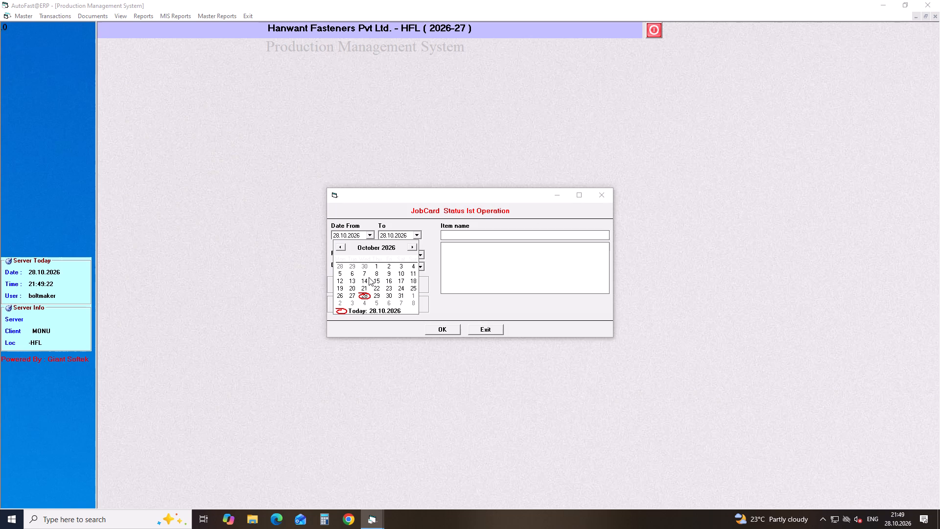
{"action": "left_click", "coordinate": [338, 294]}
{"action": "left_click", "coordinate": [386, 303]}
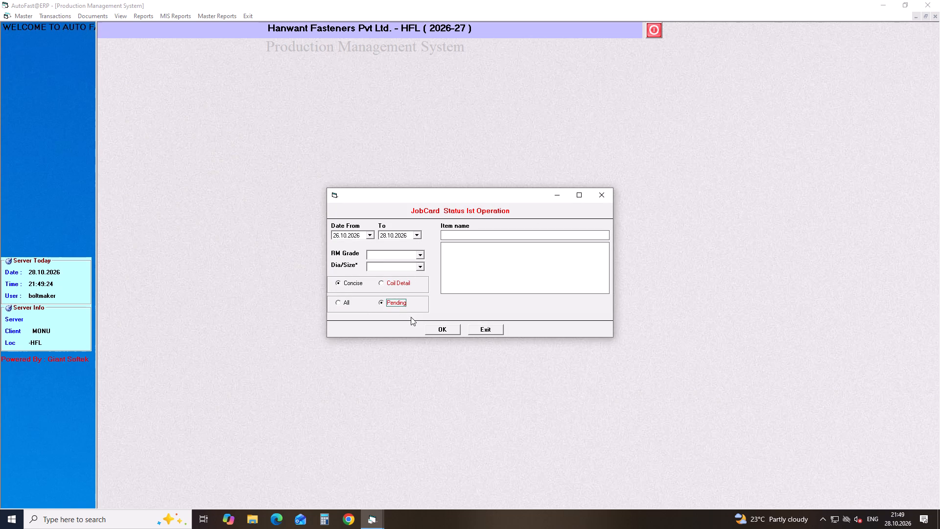
{"action": "left_click", "coordinate": [438, 332]}
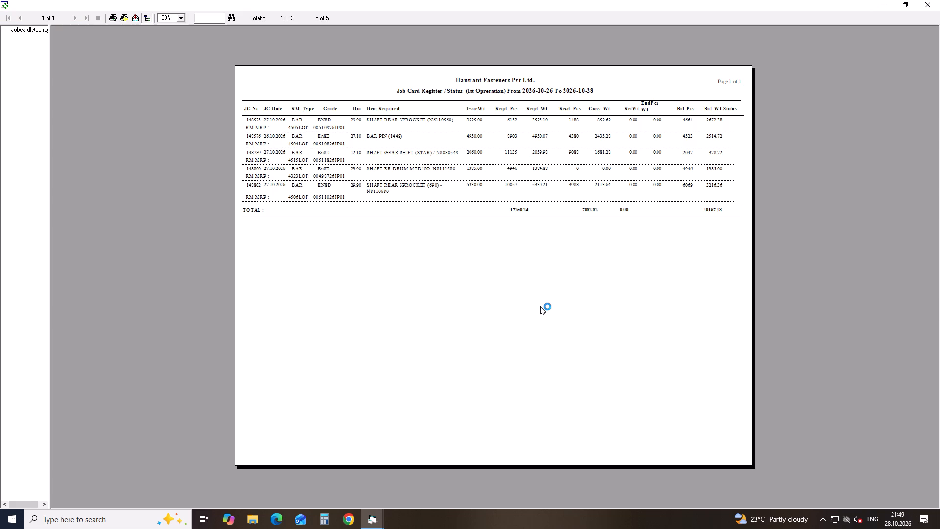
{"action": "left_click", "coordinate": [932, 9]}
{"action": "left_click", "coordinate": [611, 191]}
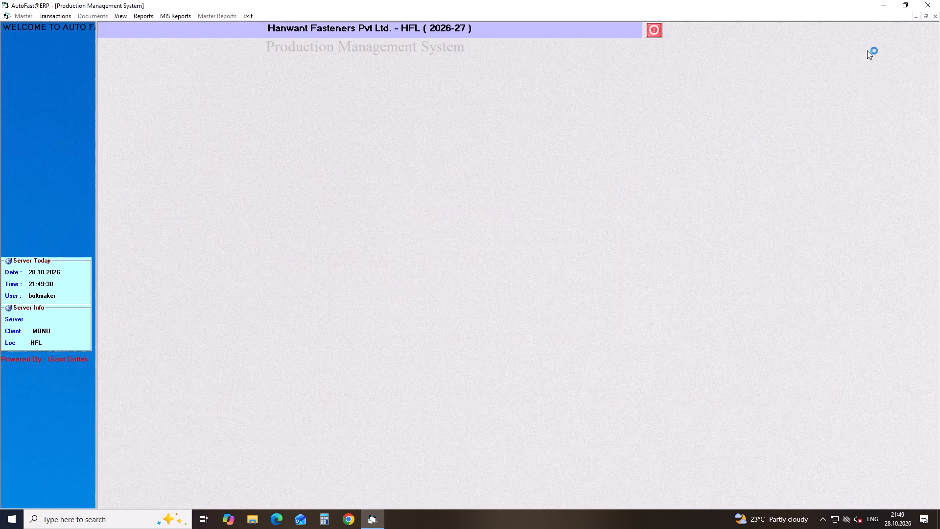
Exit the production management system and refresh the desktop.
{"action": "left_click", "coordinate": [922, 1]}
{"action": "right_click", "coordinate": [436, 176]}
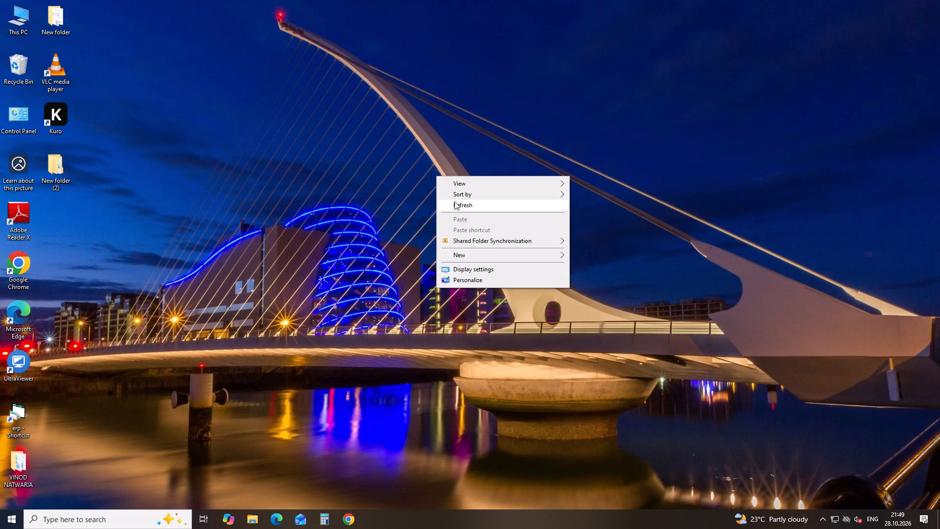
{"action": "left_click", "coordinate": [454, 201]}
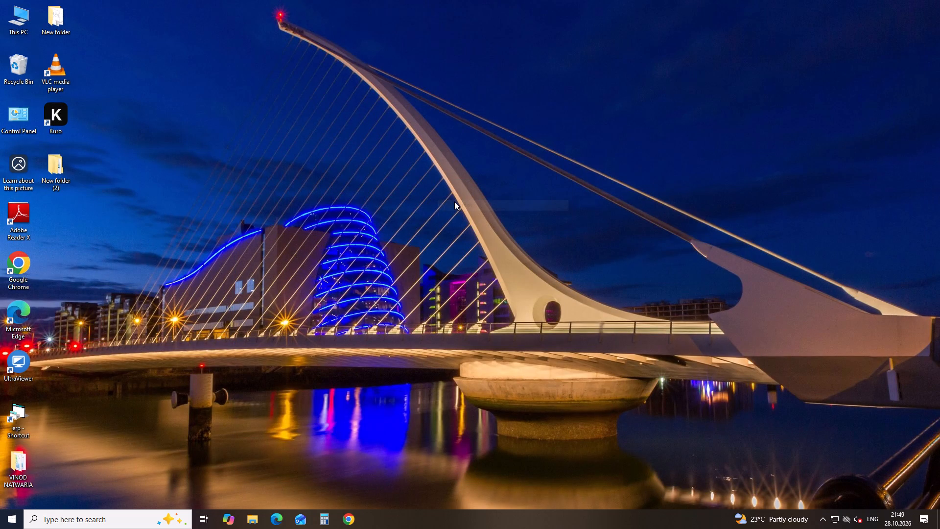
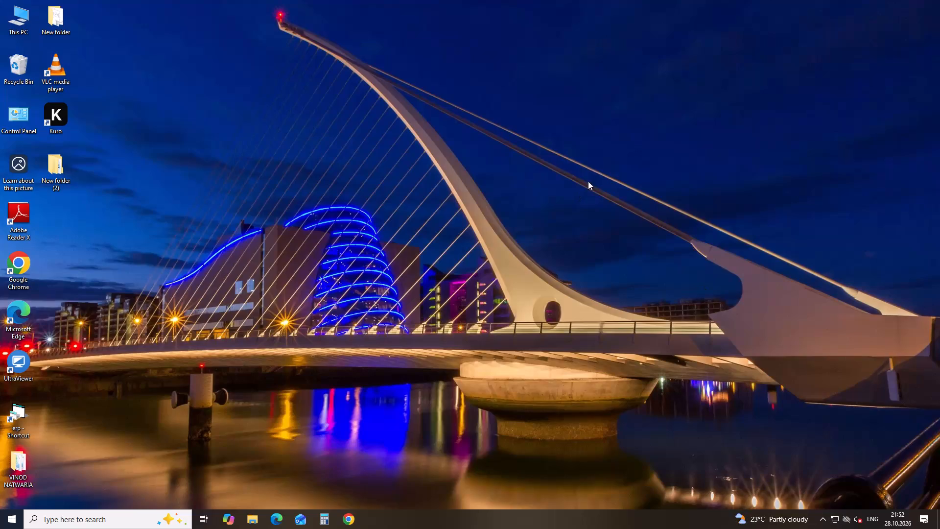
Switch from the desktop to the Google Chrome browser.
{"action": "left_click", "coordinate": [345, 516]}
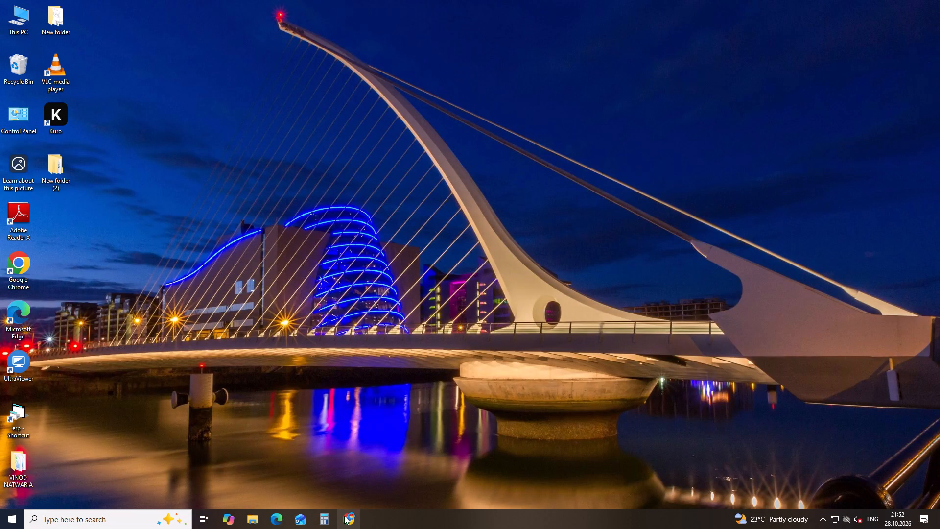
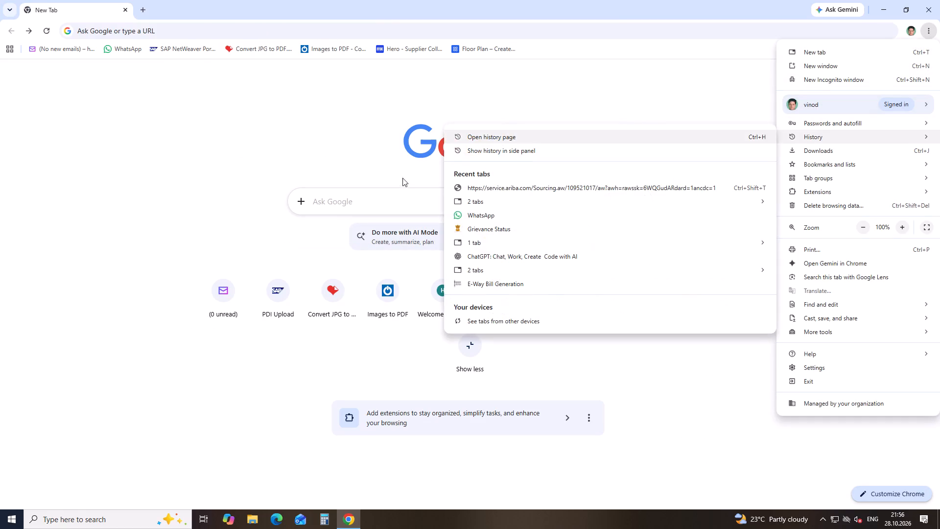
Delete today's five Yahoo Mail and Ariba entries from 9:53 PM to 9:56 PM from the browsing history, and close Chrome.
{"action": "left_click", "coordinate": [461, 137]}
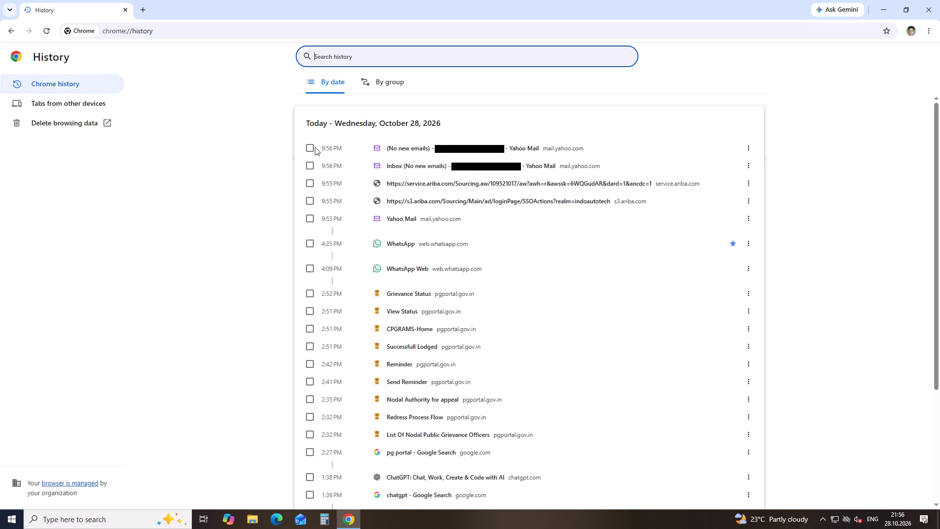
{"action": "left_click", "coordinate": [312, 147]}
{"action": "left_click", "coordinate": [310, 166]}
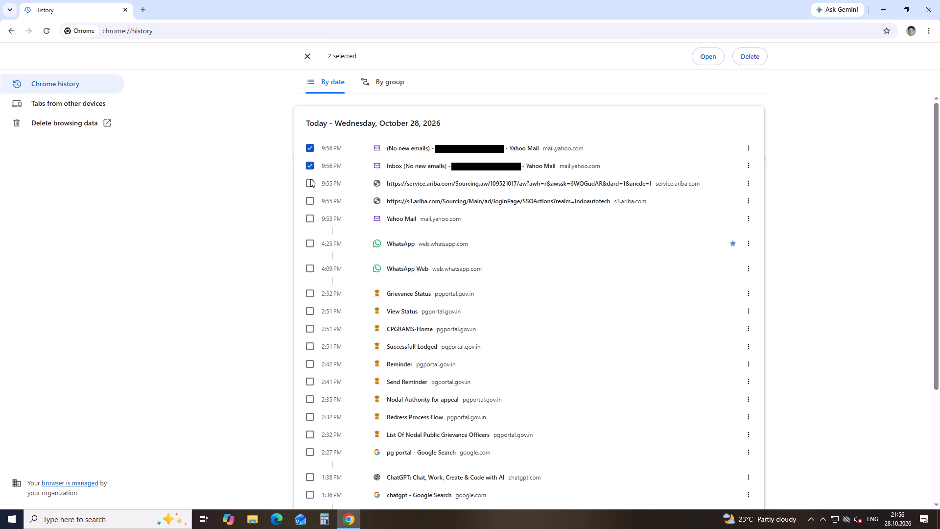
{"action": "left_click", "coordinate": [310, 183]}
{"action": "left_click", "coordinate": [311, 198]}
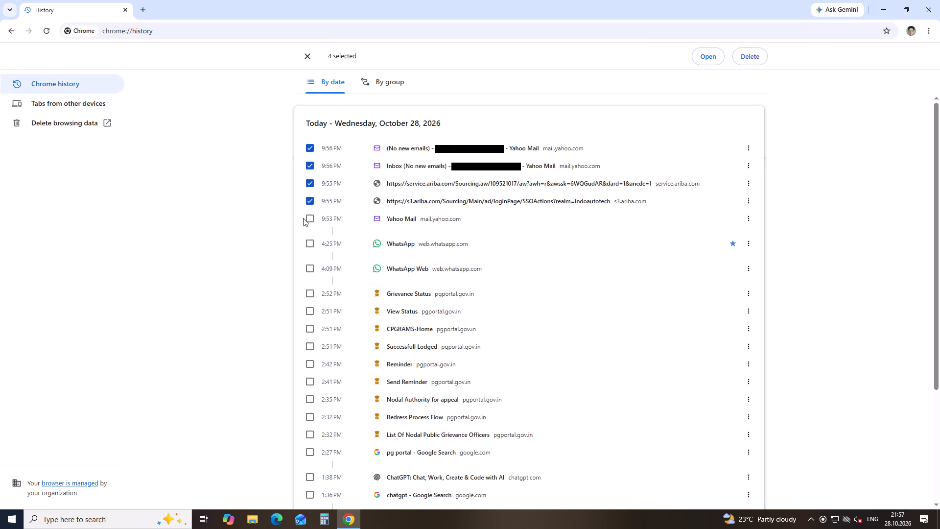
{"action": "left_click", "coordinate": [307, 219]}
{"action": "left_click", "coordinate": [745, 57]}
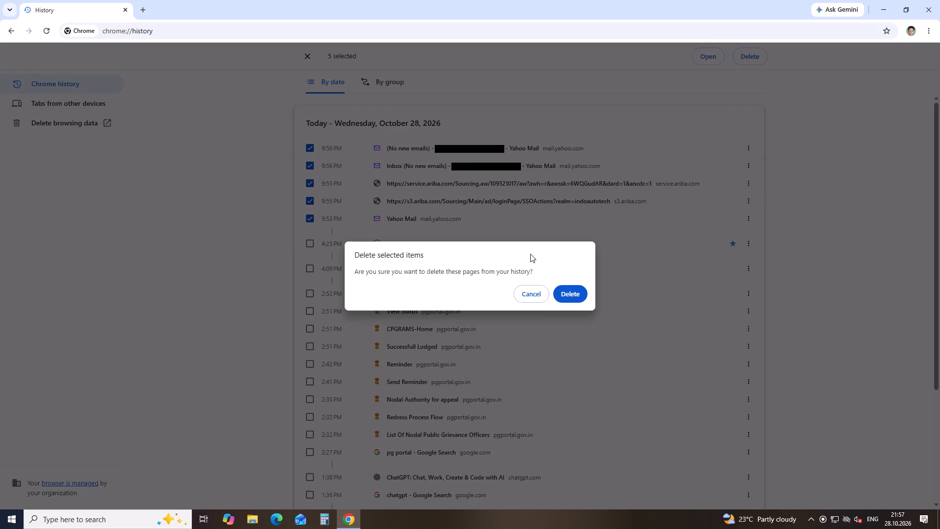
{"action": "left_click", "coordinate": [568, 285]}
{"action": "left_click", "coordinate": [569, 289]}
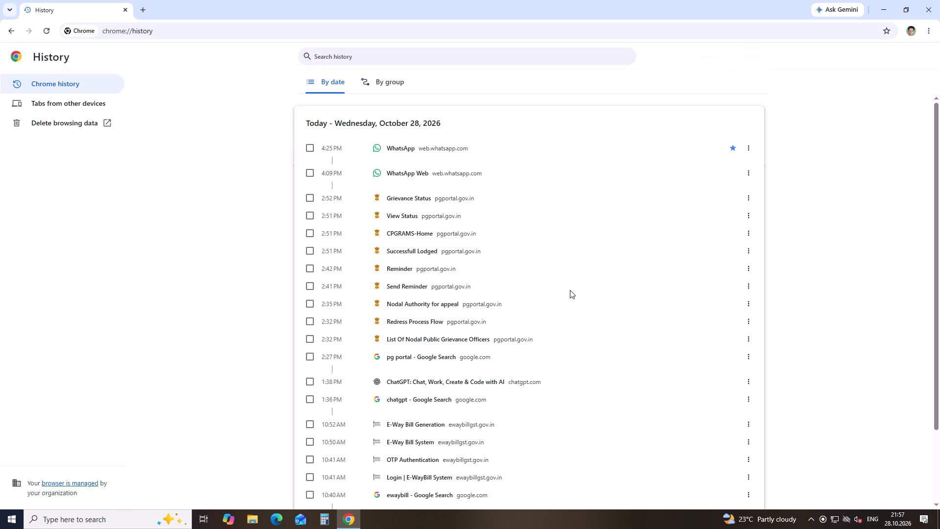
{"action": "left_click", "coordinate": [936, 10]}
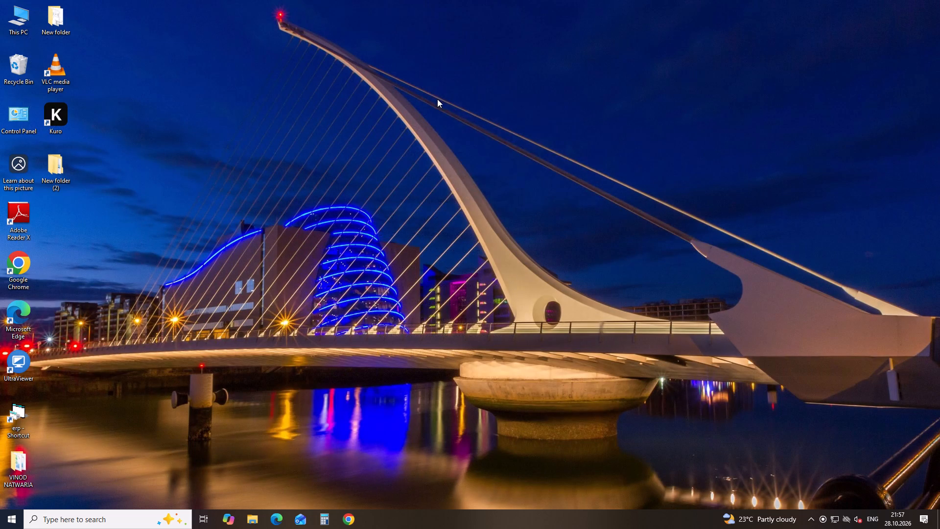
Refresh the desktop and check the network connections.
{"action": "right_click", "coordinate": [437, 99]}
{"action": "left_click", "coordinate": [463, 125]}
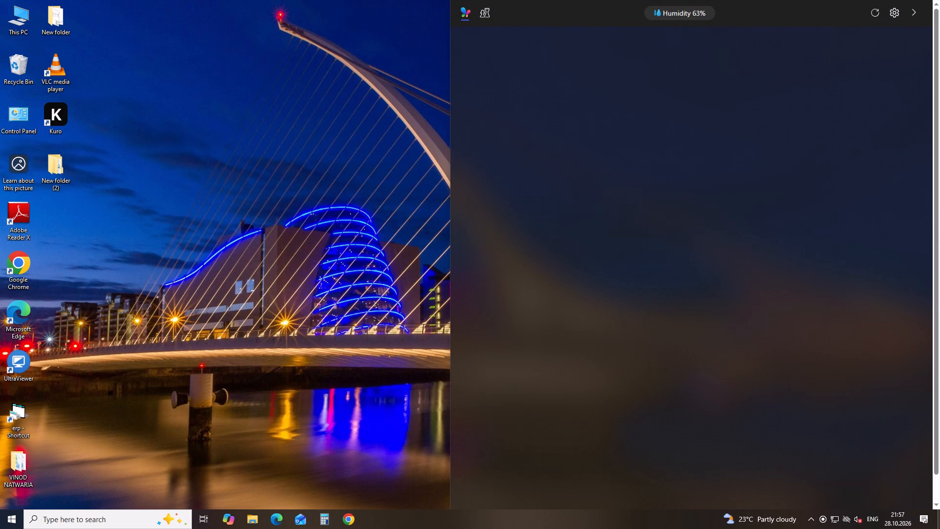
{"action": "left_click", "coordinate": [832, 520]}
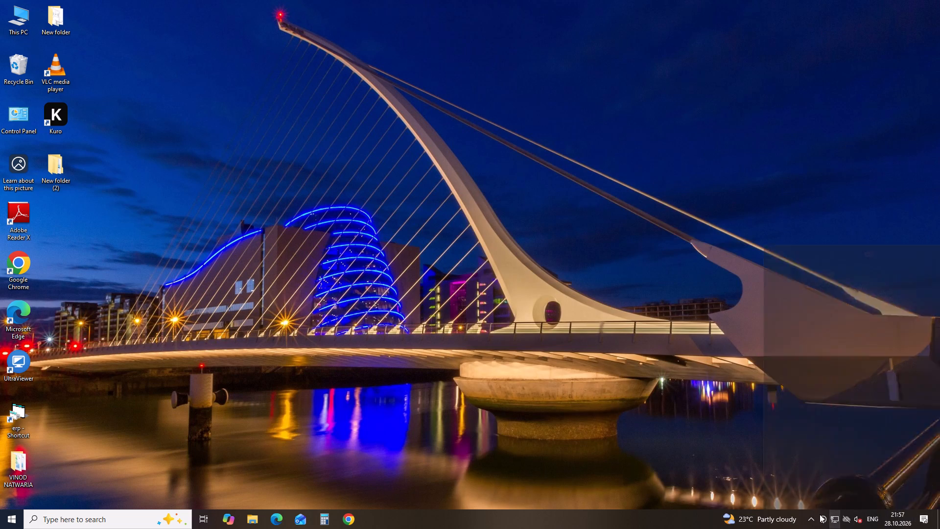
{"action": "left_click", "coordinate": [862, 488]}
{"action": "right_click", "coordinate": [290, 214]}
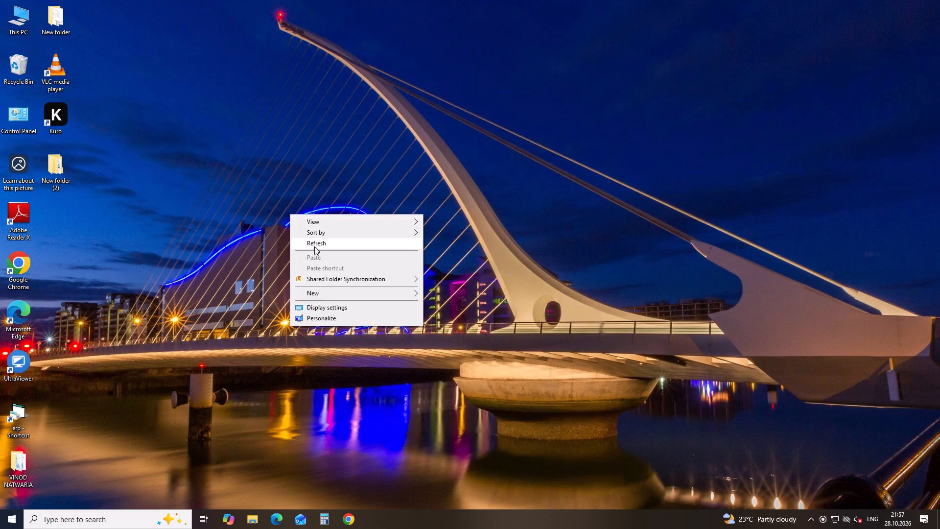
{"action": "left_click", "coordinate": [317, 243]}
Open the computer's power options.
{"action": "left_click", "coordinate": [9, 523]}
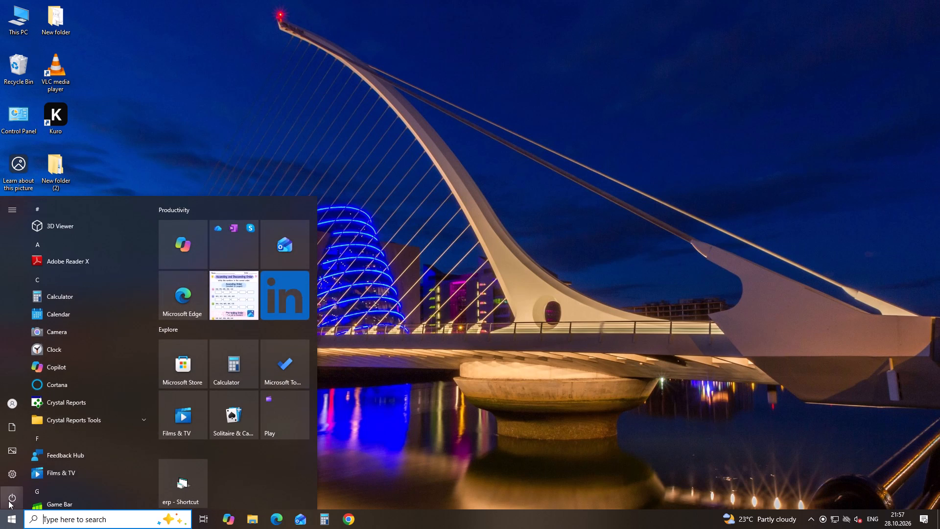
{"action": "left_click", "coordinate": [9, 500]}
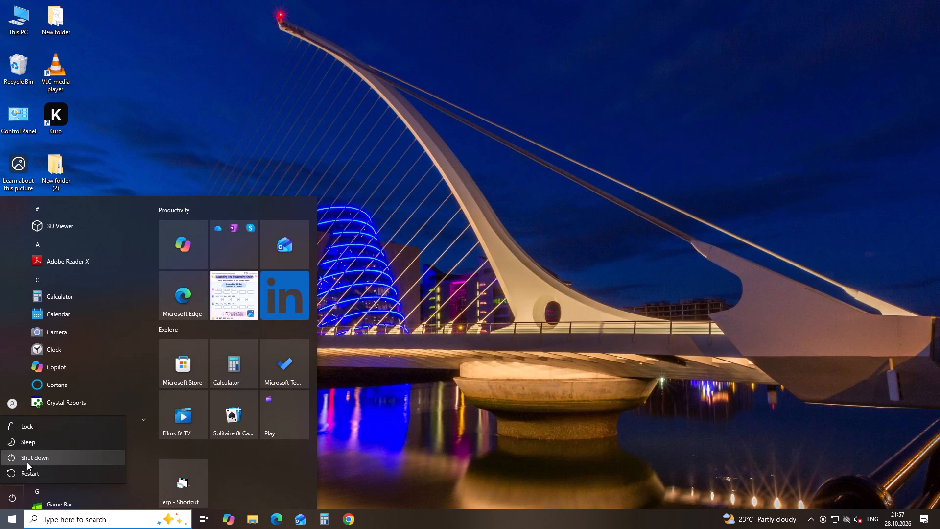